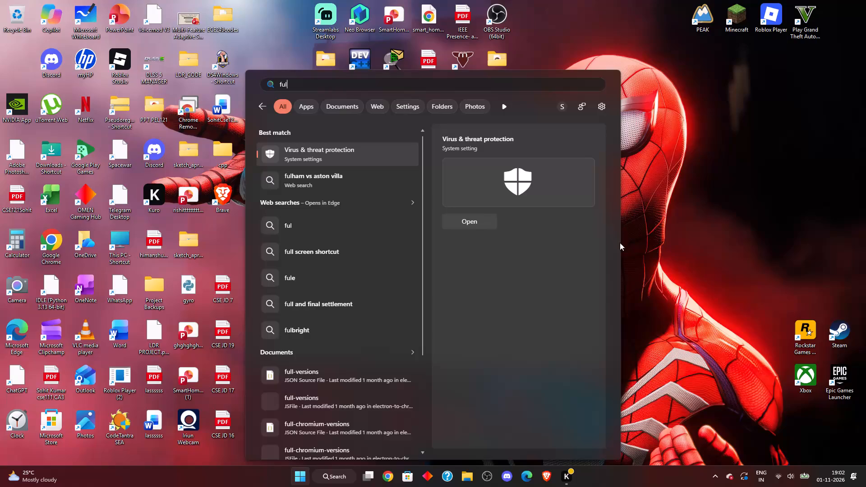
# Search the computer for "fil" and launch FilmCraft from the results.
pyautogui.press('BackSpace')
pyautogui.press('BackSpace')
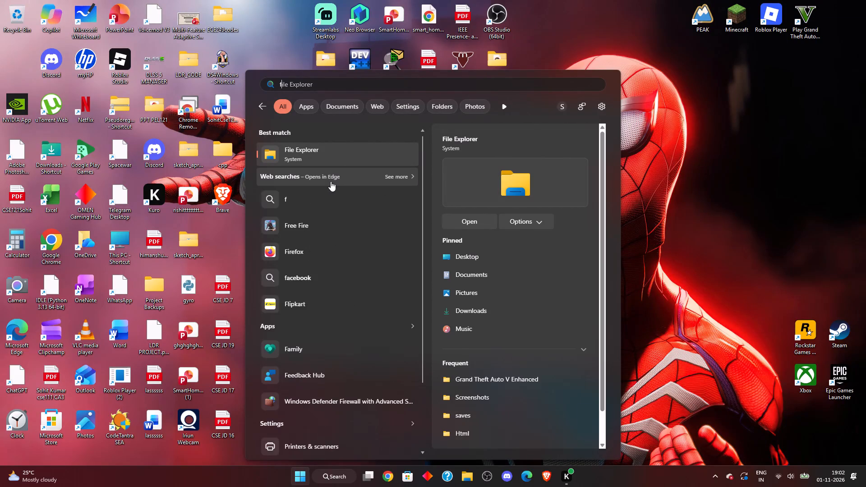
pyautogui.write('il')
pyautogui.click(313, 198)
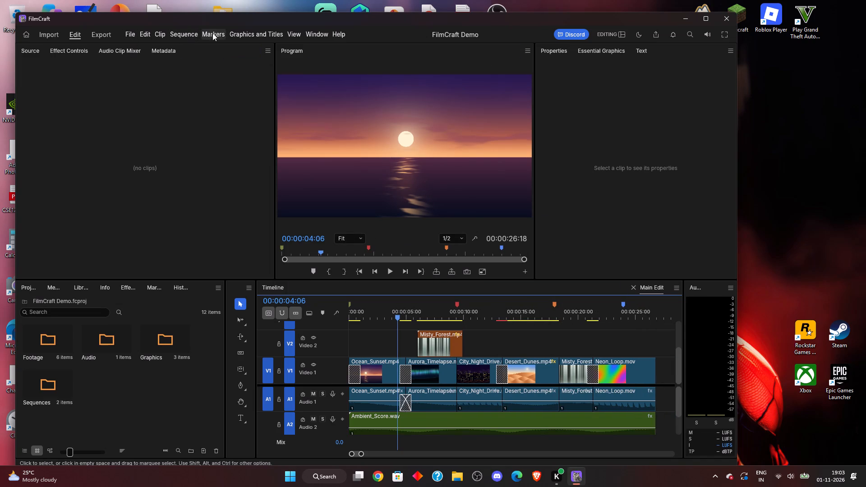
# Close the FilmCraft Demo project.
pyautogui.click(306, 30)
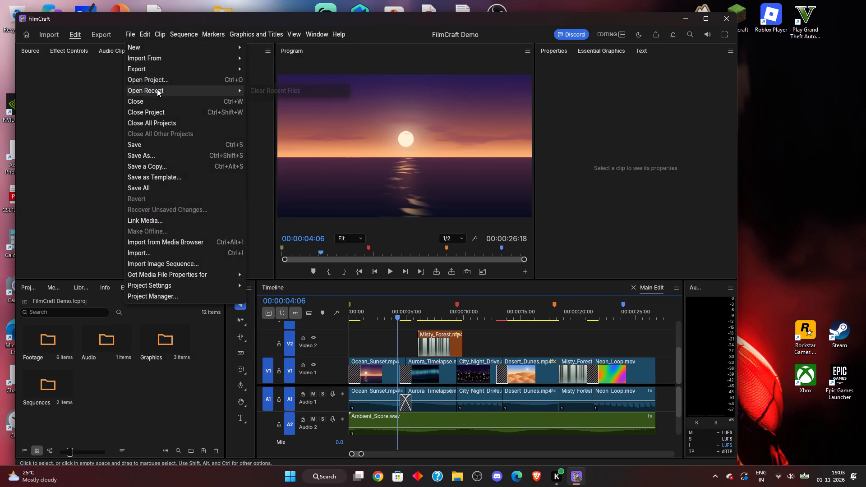
pyautogui.click(162, 110)
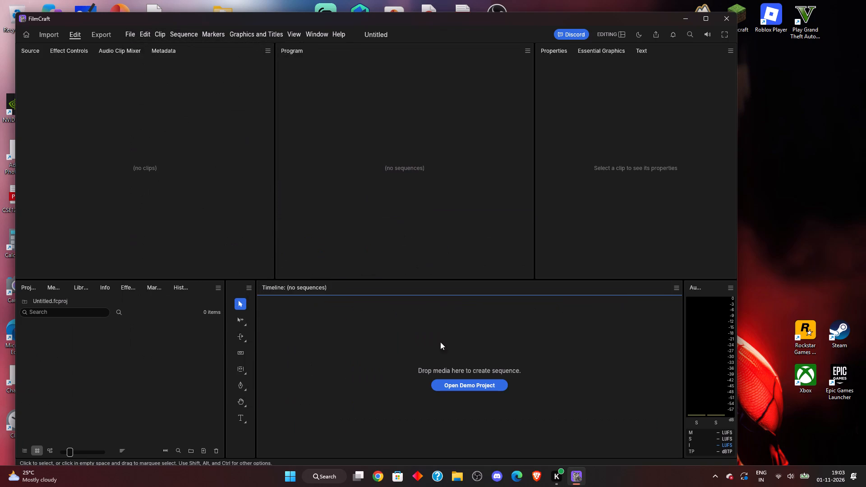
# Create a new sequence with a 23.976 frames/second timebase and a vertical frame size of 1080 by 1920.
pyautogui.click(136, 32)
pyautogui.click(129, 32)
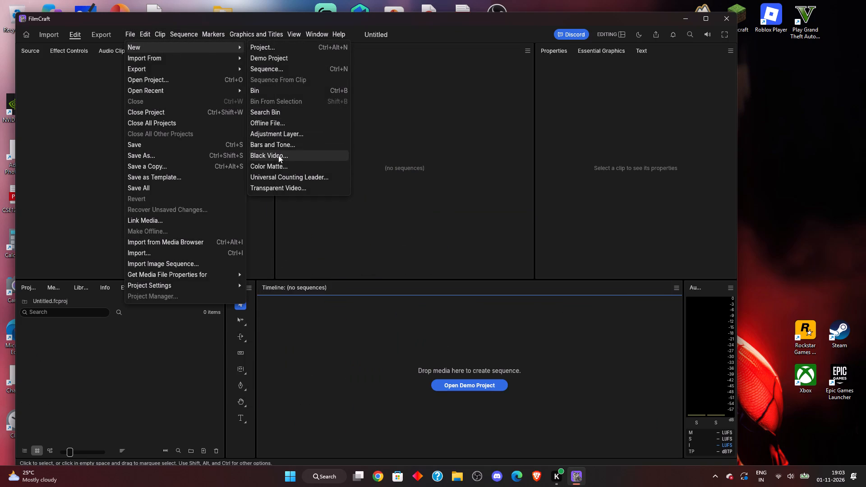
pyautogui.click(280, 71)
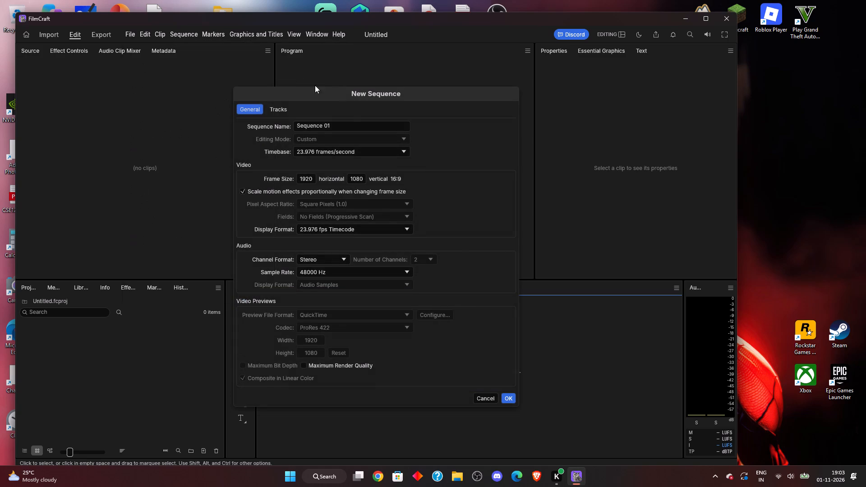
pyautogui.click(382, 146)
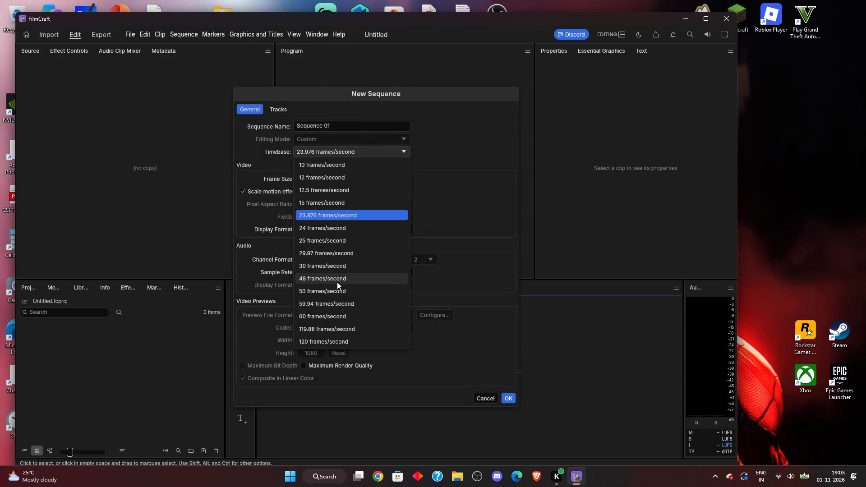
pyautogui.scroll(-4, 337, 282)
pyautogui.click(324, 219)
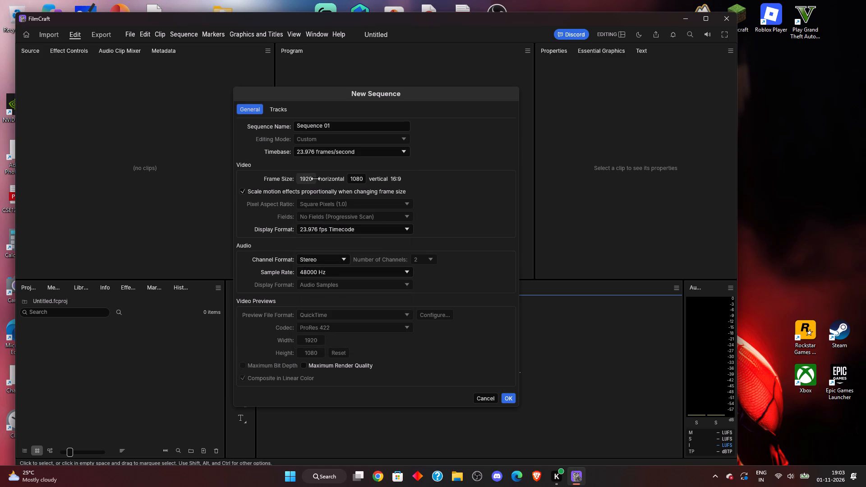
pyautogui.click(310, 179)
pyautogui.write('1080')
pyautogui.click(362, 179)
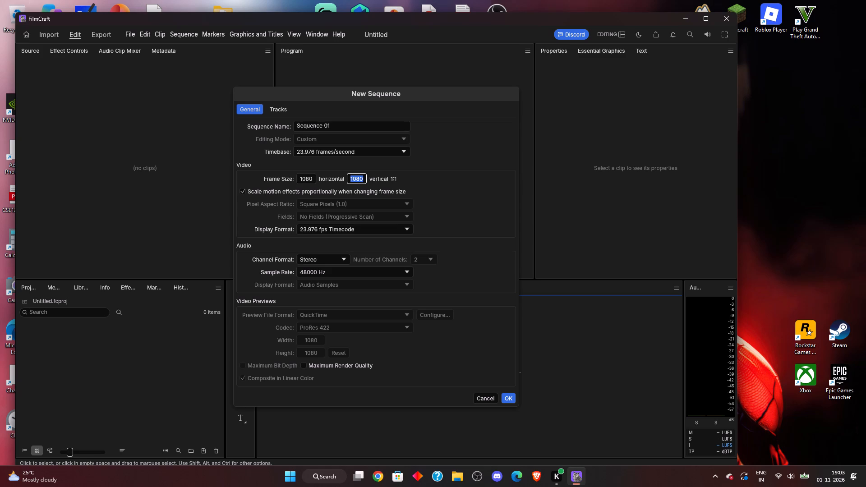
pyautogui.write('1920')
pyautogui.click(362, 239)
pyautogui.click(344, 258)
pyautogui.click(344, 258)
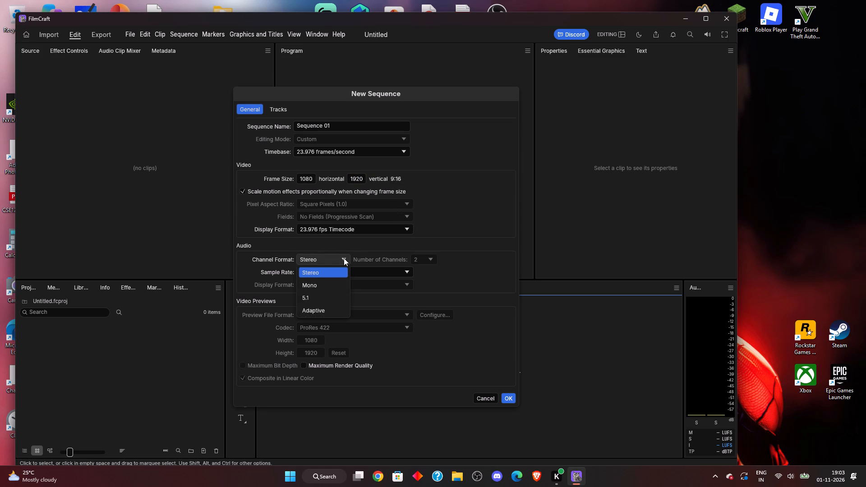
pyautogui.scroll(-3, 348, 270)
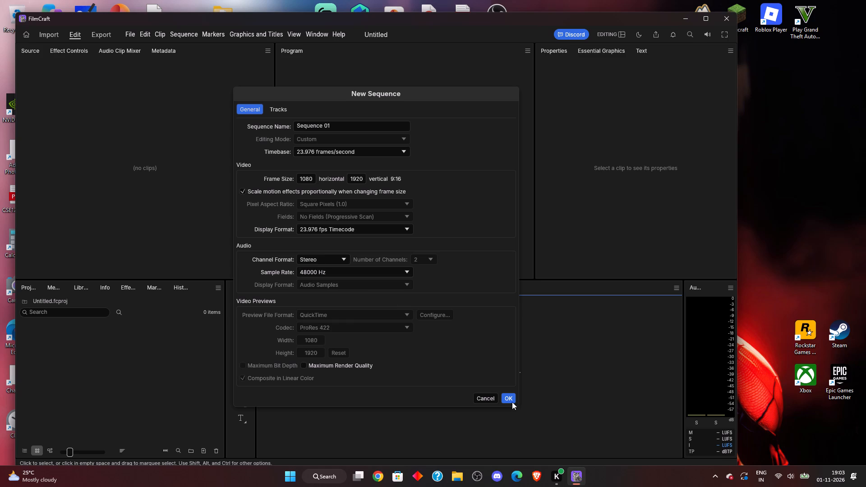
pyautogui.click(507, 396)
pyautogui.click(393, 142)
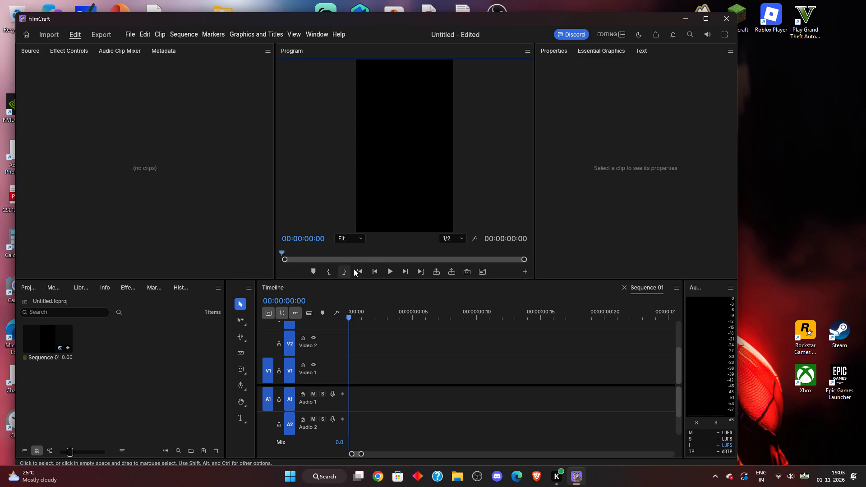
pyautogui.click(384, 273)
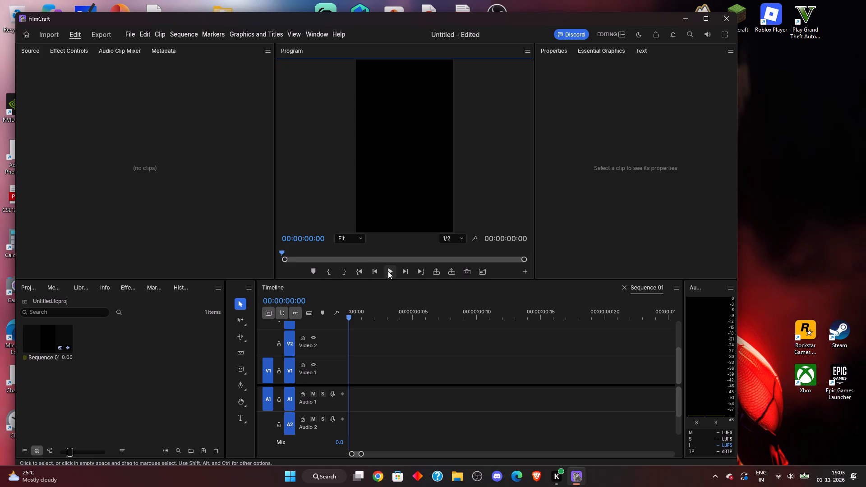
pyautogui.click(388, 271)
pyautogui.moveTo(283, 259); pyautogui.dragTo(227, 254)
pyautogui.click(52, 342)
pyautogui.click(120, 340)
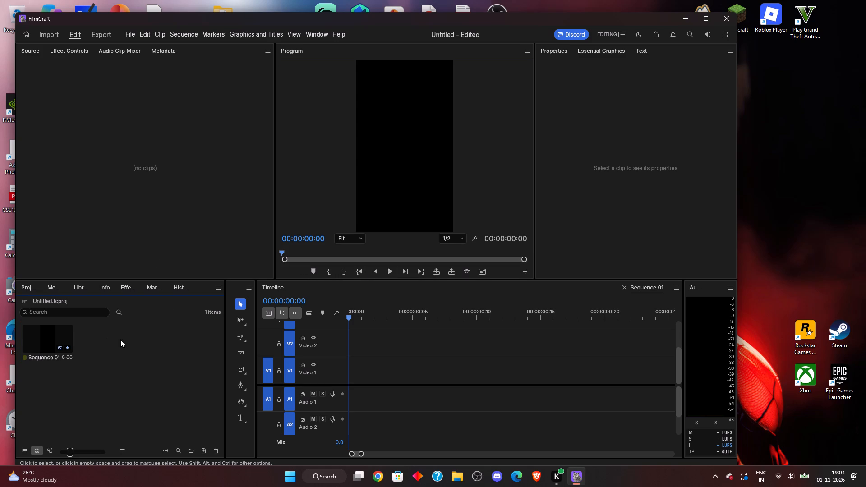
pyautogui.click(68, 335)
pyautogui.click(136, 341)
# Widen the project area so its section names have more room.
pyautogui.moveTo(228, 297); pyautogui.dragTo(263, 299)
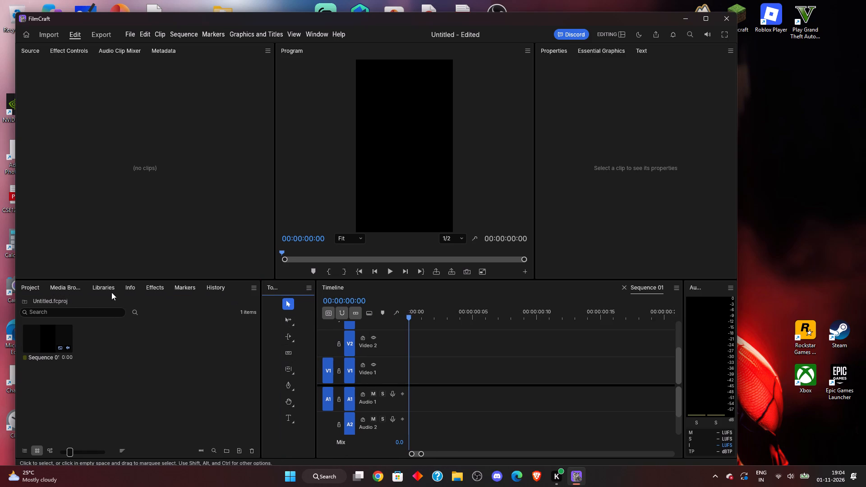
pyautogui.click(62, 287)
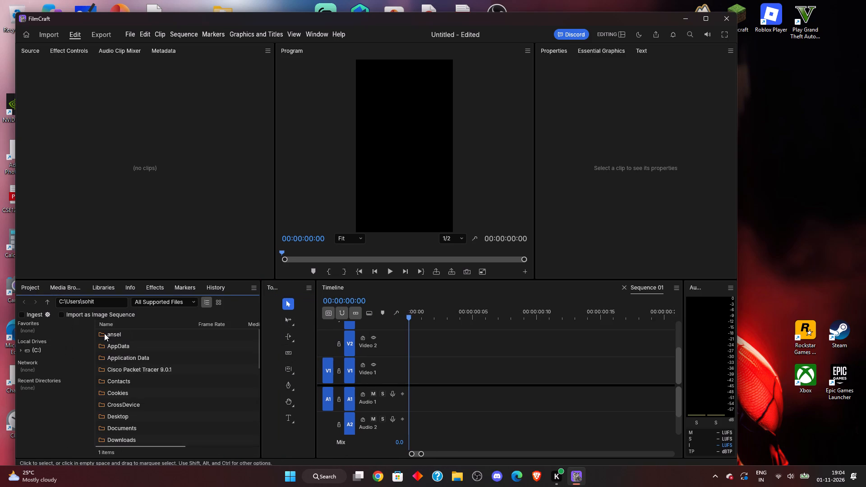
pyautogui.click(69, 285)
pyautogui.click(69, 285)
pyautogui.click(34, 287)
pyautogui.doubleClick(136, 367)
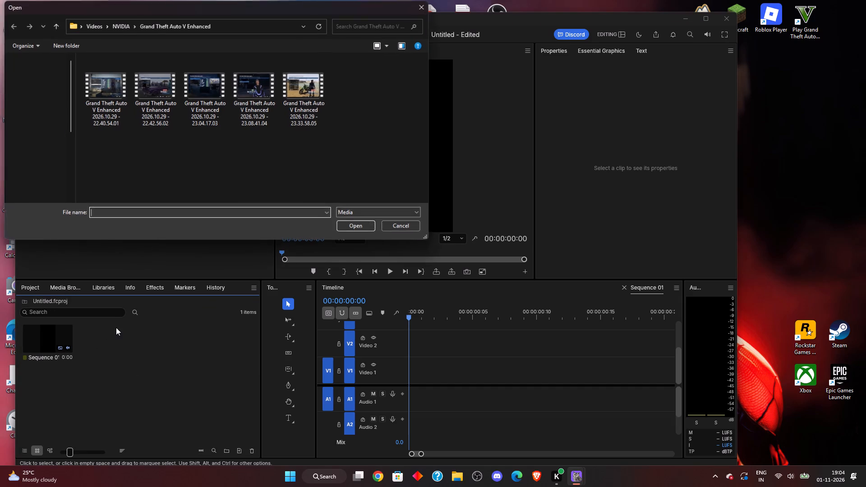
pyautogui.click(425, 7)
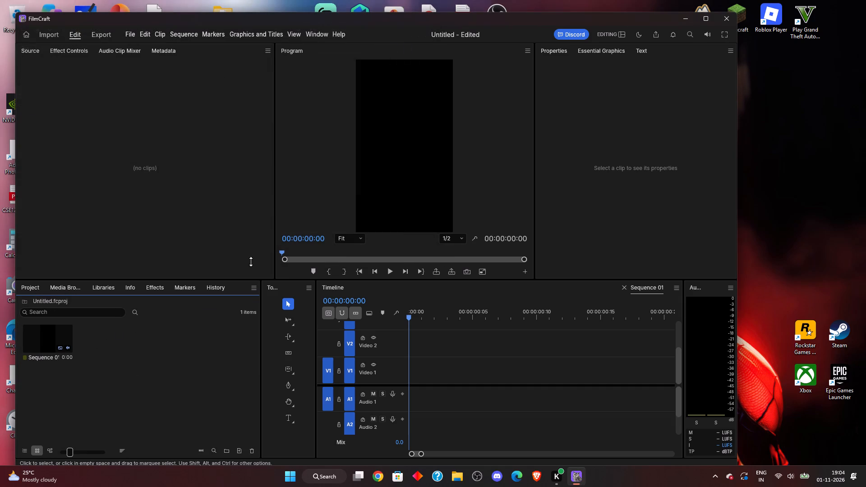
# Import the video Grand Theft Auto V Enhanced 2026.10.29 - 23.33.58.05 into the project.
pyautogui.doubleClick(100, 373)
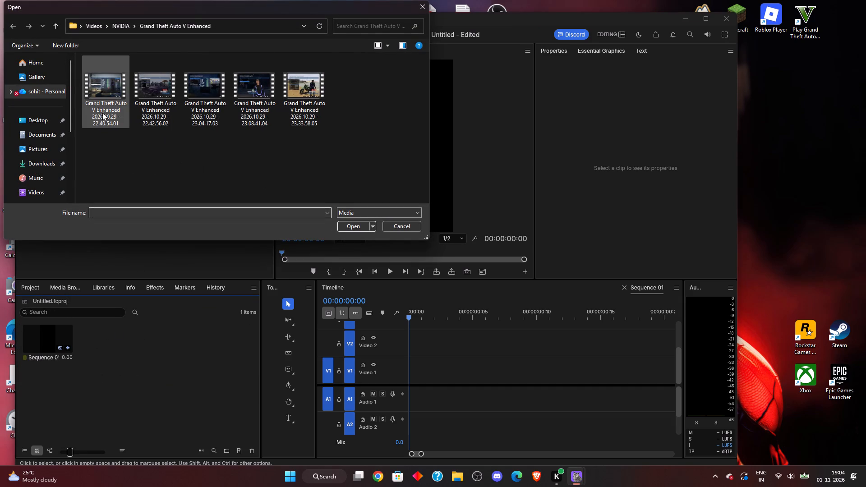
pyautogui.click(313, 98)
pyautogui.click(351, 226)
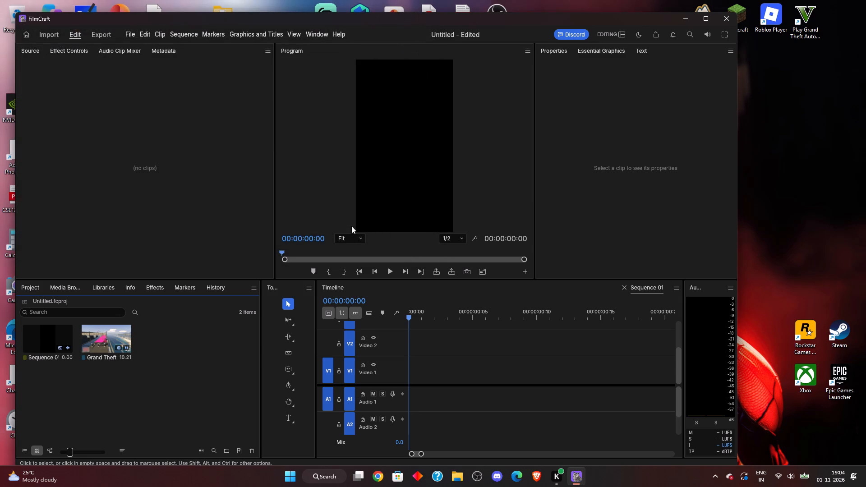
# Place the imported Grand Theft Auto V clip on the Video 2 track at the start of Sequence 01.
pyautogui.moveTo(97, 330); pyautogui.dragTo(382, 338)
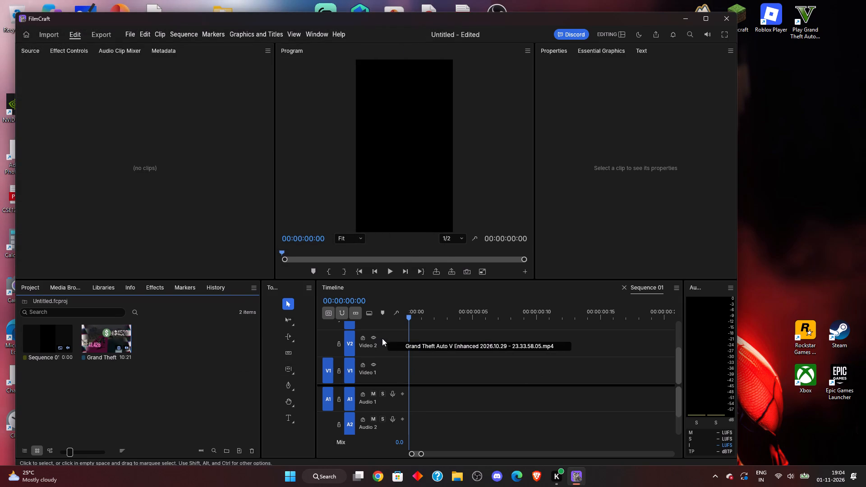
pyautogui.moveTo(382, 338); pyautogui.dragTo(399, 370)
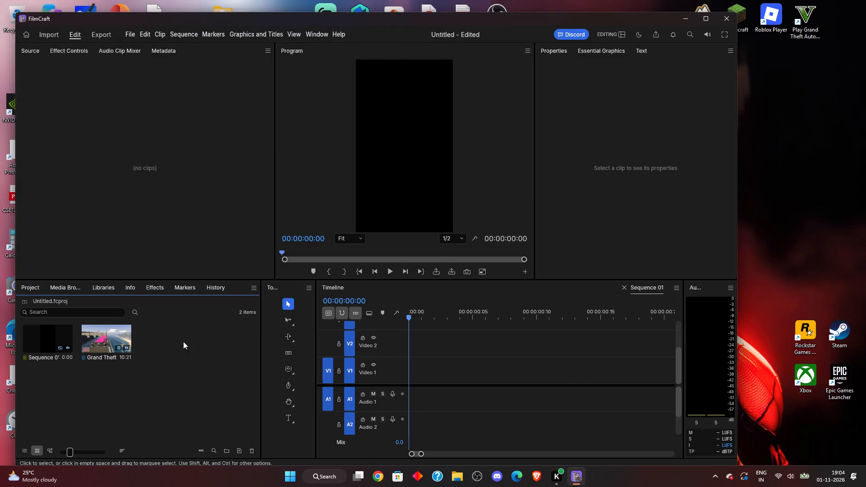
pyautogui.moveTo(106, 334); pyautogui.dragTo(440, 341)
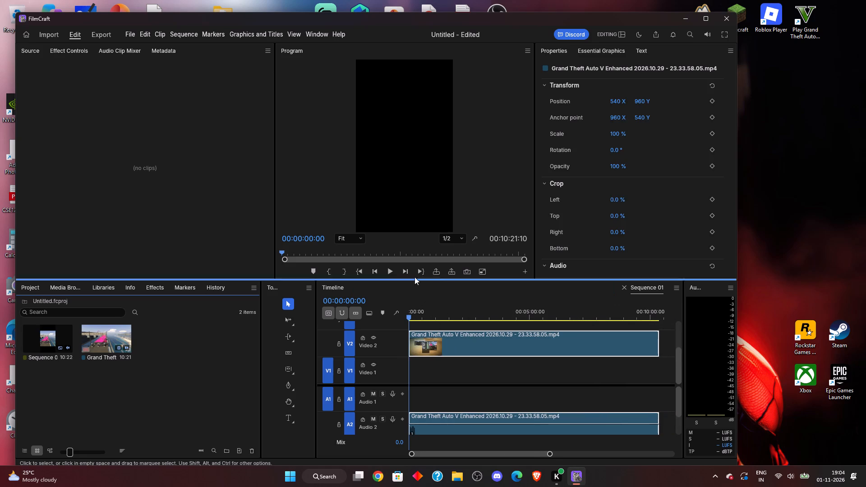
# Play the first few seconds of the sequence from its start and pause playback.
pyautogui.click(387, 274)
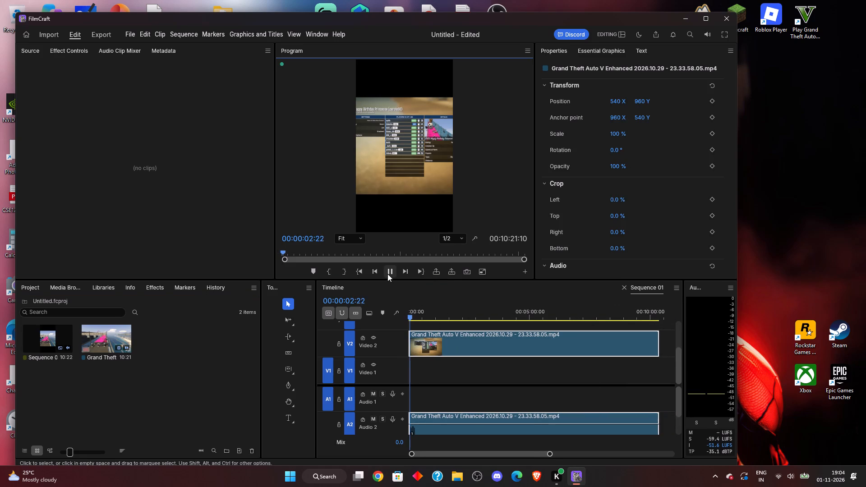
pyautogui.click(387, 274)
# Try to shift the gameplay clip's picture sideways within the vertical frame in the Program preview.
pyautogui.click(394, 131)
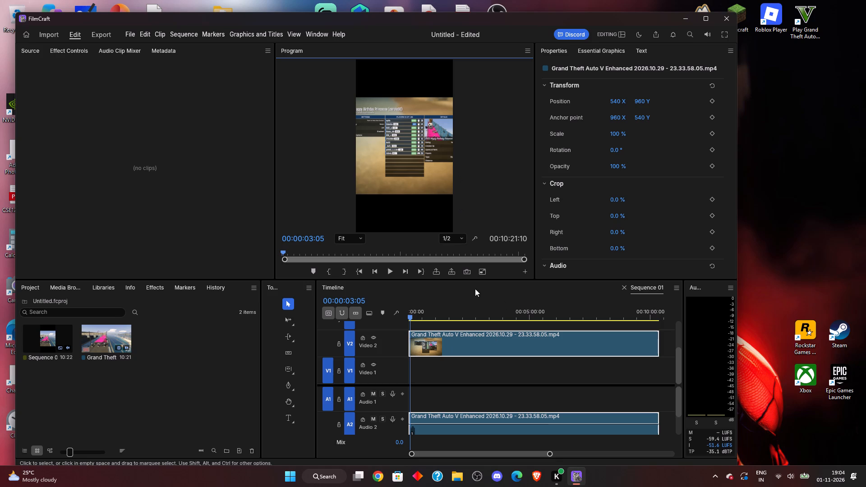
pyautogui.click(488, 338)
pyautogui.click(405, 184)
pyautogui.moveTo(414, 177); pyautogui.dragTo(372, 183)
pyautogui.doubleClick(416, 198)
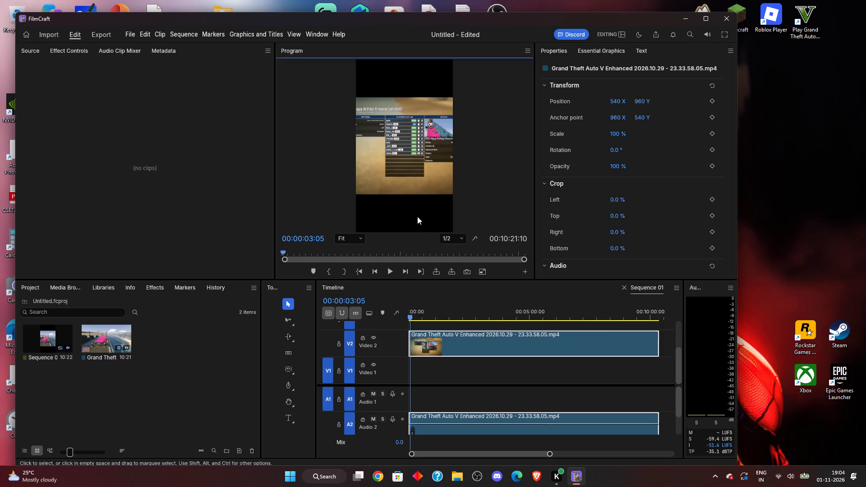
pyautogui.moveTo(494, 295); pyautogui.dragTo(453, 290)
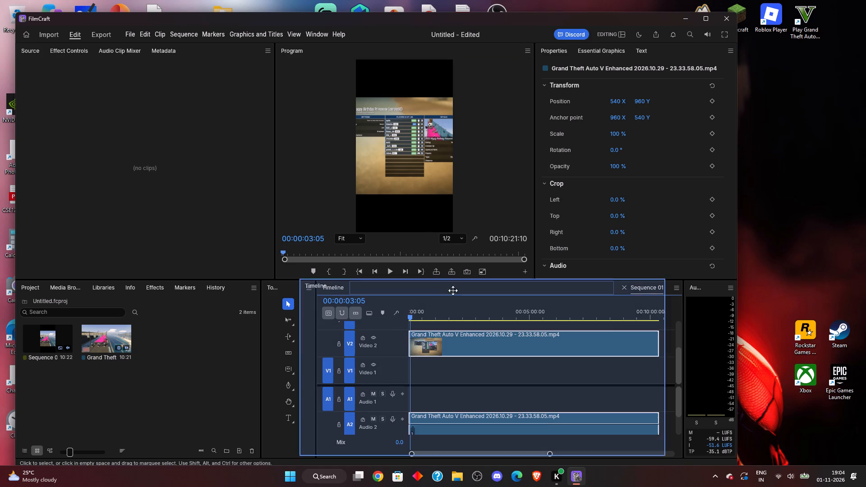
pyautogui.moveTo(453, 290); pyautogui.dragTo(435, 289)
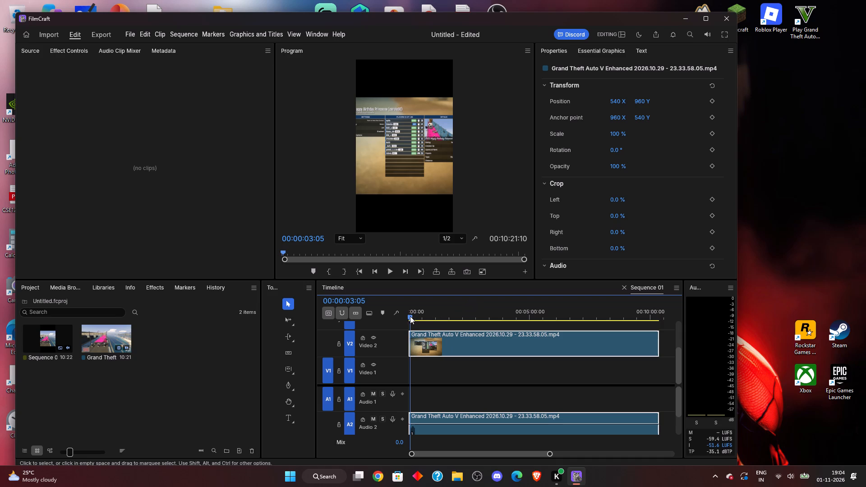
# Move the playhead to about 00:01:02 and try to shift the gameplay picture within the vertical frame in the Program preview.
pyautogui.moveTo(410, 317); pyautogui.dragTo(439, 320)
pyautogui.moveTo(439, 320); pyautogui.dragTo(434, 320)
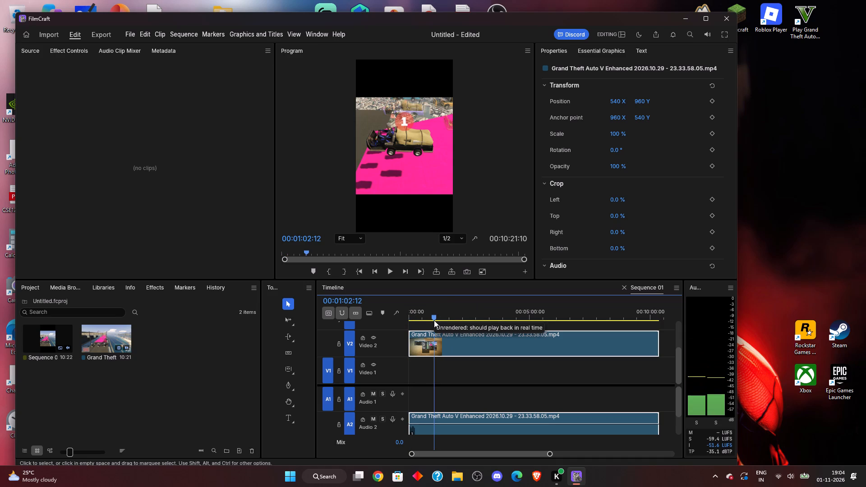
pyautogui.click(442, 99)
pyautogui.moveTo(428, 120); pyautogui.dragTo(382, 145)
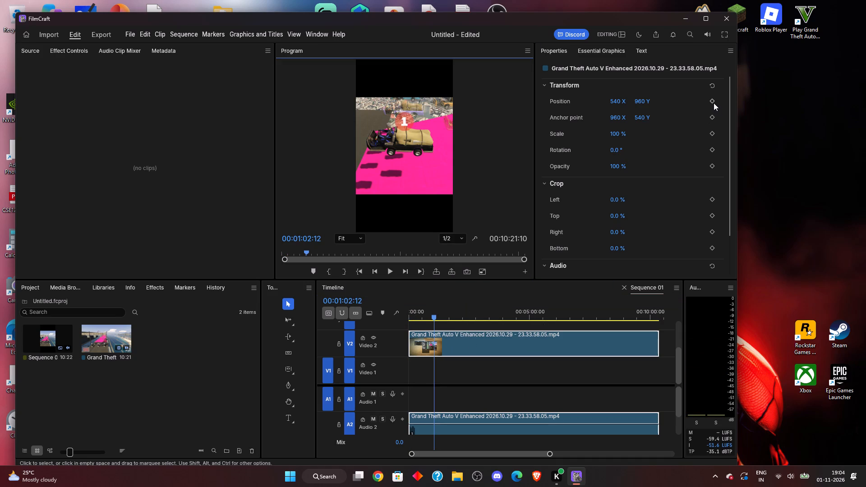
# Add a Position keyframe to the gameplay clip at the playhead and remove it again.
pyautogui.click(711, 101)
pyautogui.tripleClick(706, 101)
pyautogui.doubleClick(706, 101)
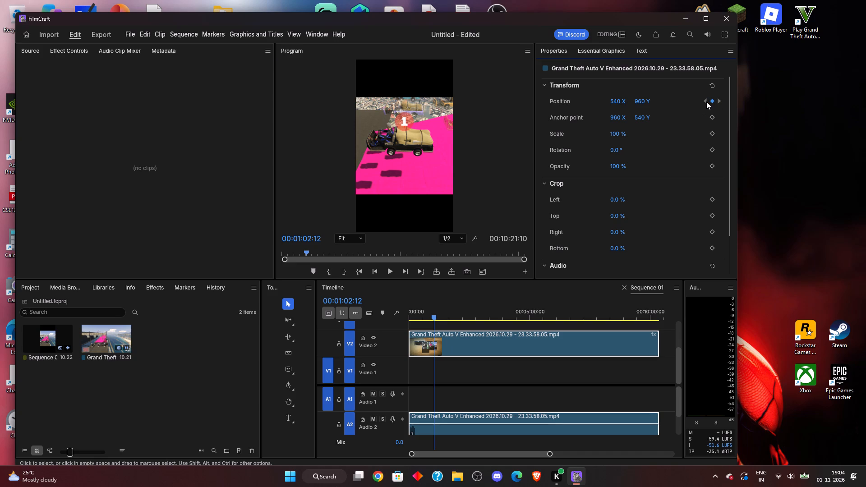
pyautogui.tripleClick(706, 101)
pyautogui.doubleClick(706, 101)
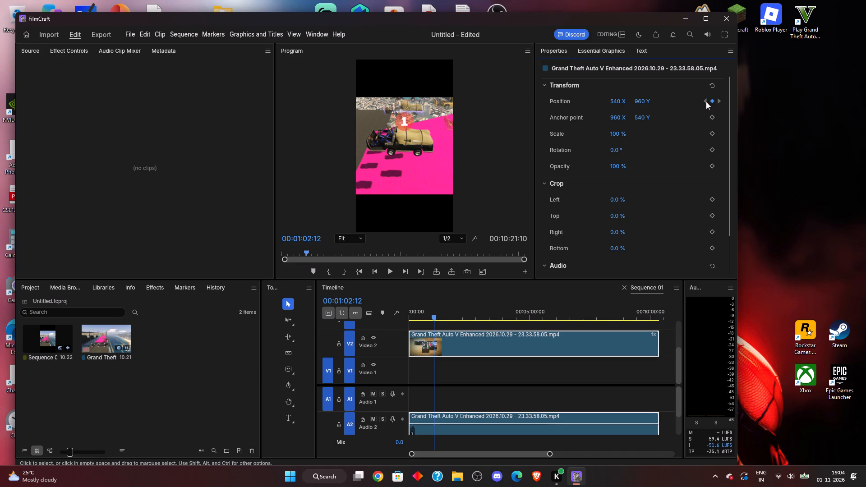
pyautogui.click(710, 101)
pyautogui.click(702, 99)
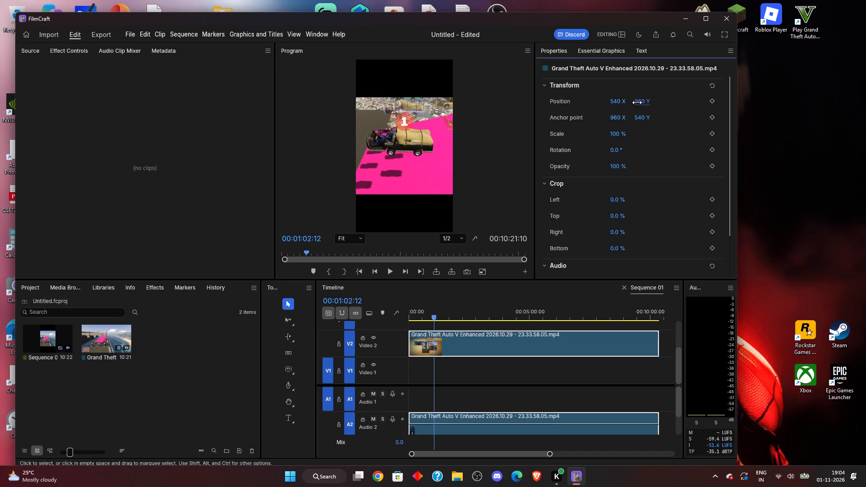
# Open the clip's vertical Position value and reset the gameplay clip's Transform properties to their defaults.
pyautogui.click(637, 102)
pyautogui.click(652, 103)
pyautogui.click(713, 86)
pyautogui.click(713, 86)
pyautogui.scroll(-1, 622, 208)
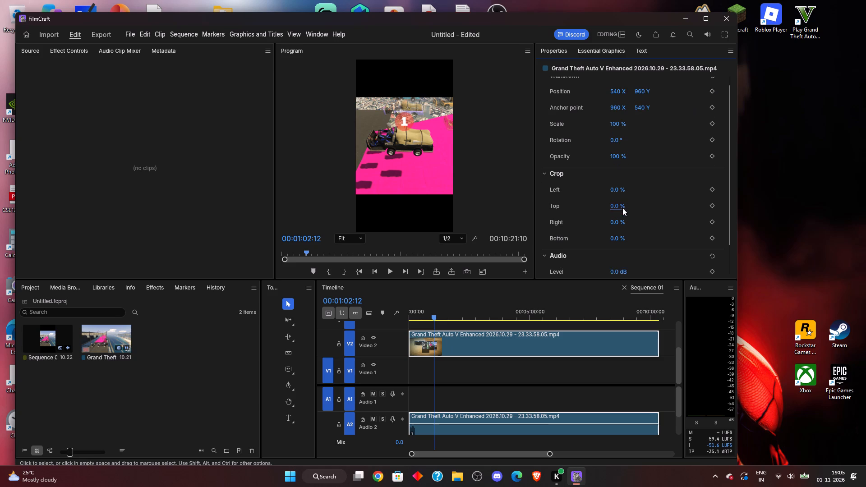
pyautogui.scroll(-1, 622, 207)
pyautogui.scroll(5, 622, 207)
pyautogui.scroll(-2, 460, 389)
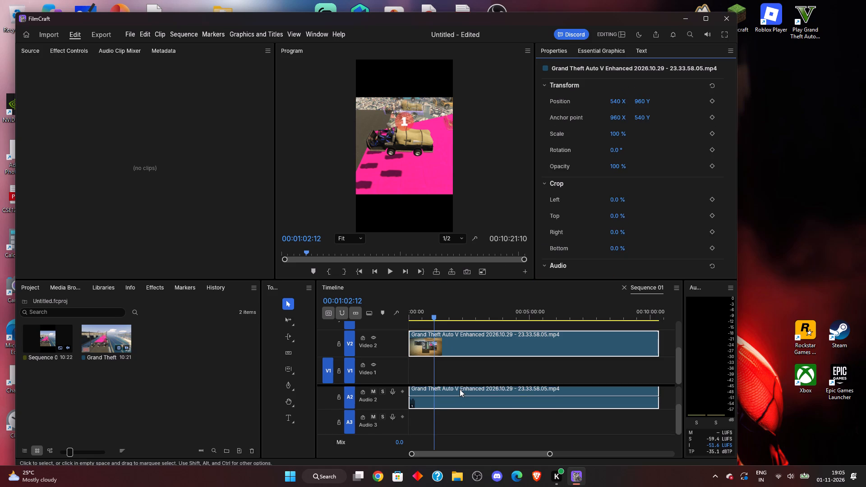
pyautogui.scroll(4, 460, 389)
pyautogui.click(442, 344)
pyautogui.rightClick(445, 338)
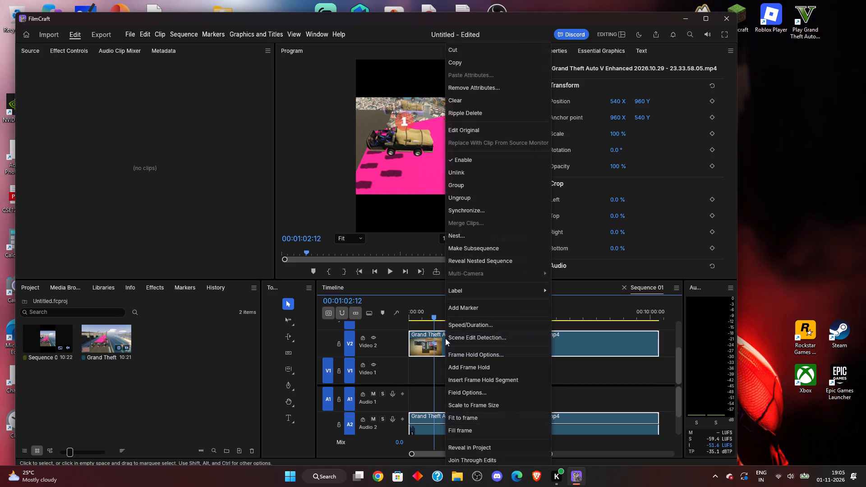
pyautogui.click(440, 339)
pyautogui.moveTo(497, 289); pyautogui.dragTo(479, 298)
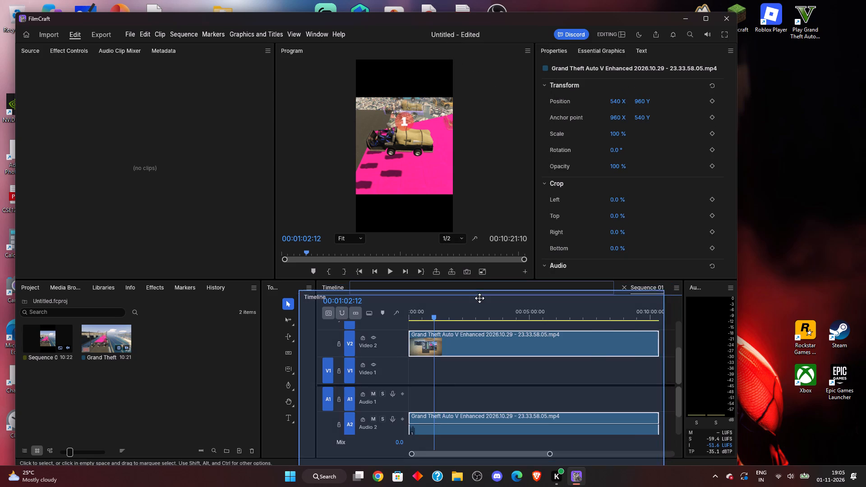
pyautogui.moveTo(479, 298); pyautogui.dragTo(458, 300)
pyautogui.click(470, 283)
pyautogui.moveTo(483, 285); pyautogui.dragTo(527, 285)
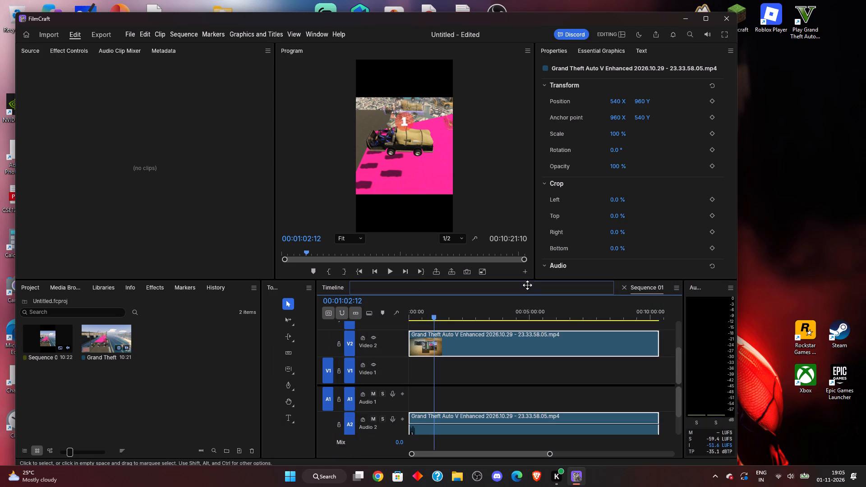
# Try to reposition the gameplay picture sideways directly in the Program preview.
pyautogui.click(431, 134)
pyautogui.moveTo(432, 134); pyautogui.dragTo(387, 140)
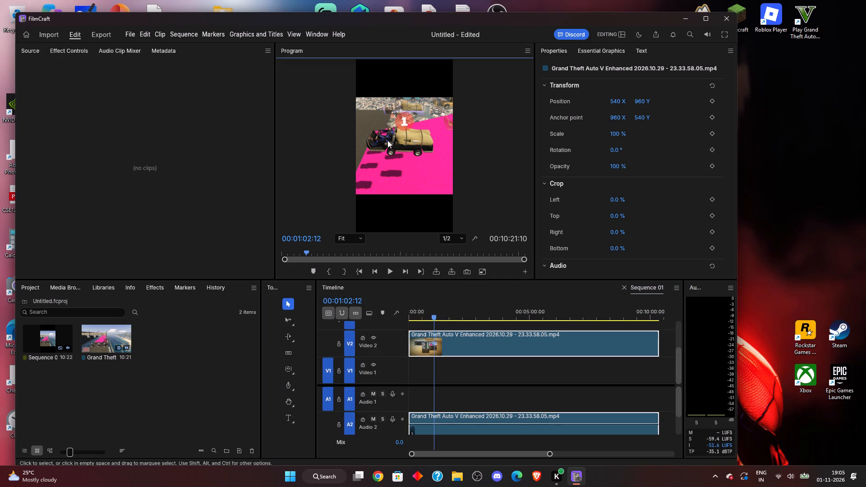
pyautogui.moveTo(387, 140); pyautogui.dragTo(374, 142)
# Play the sequence briefly from its start and scrub through roughly the first three minutes of gameplay footage.
pyautogui.moveTo(433, 317); pyautogui.dragTo(410, 317)
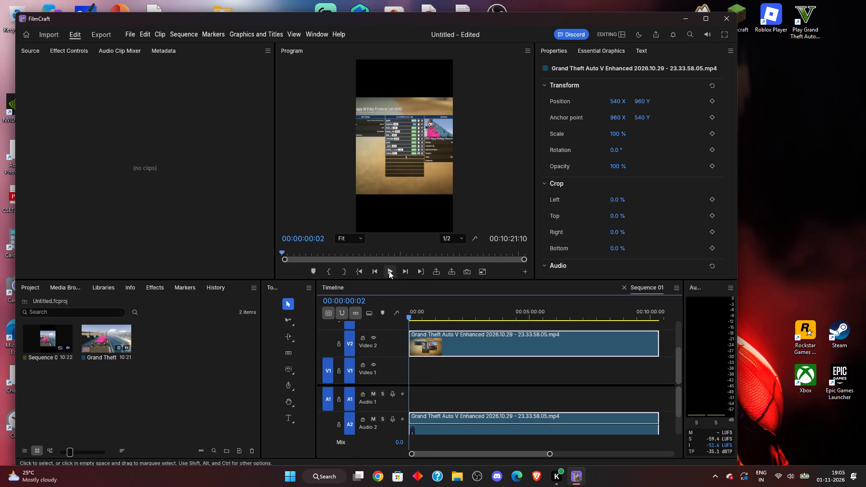
pyautogui.click(387, 270)
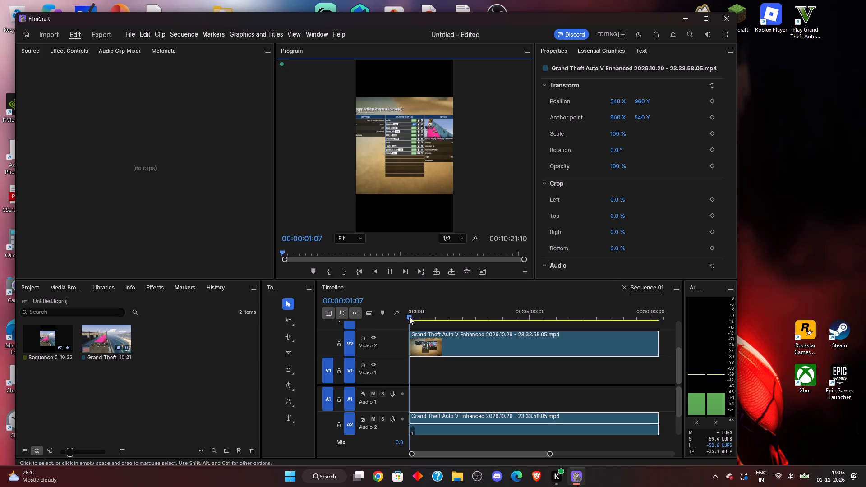
pyautogui.moveTo(409, 317); pyautogui.dragTo(474, 320)
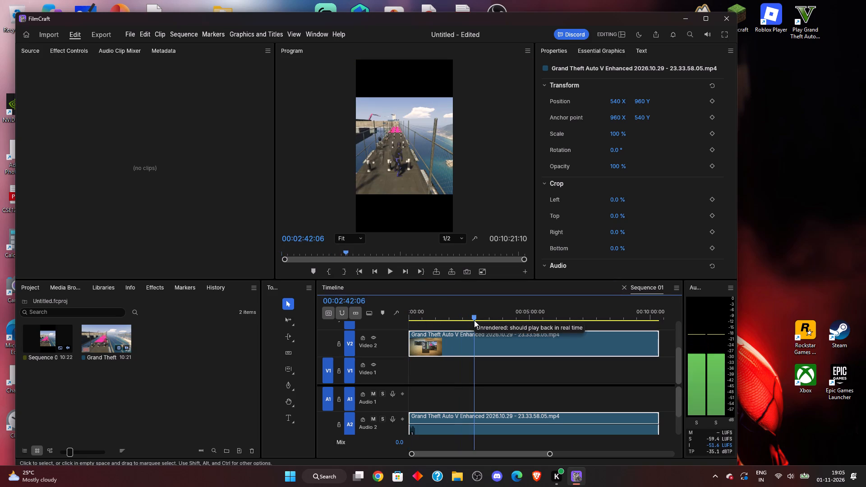
pyautogui.moveTo(474, 320); pyautogui.dragTo(461, 319)
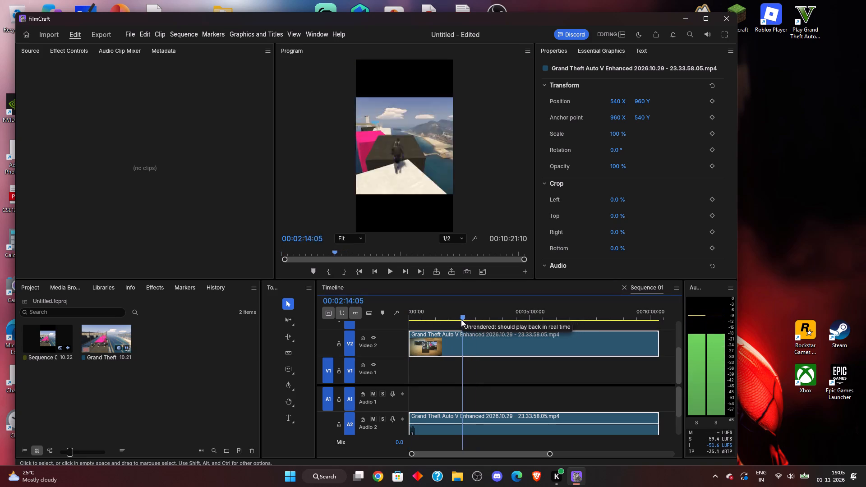
pyautogui.moveTo(461, 319); pyautogui.dragTo(432, 317)
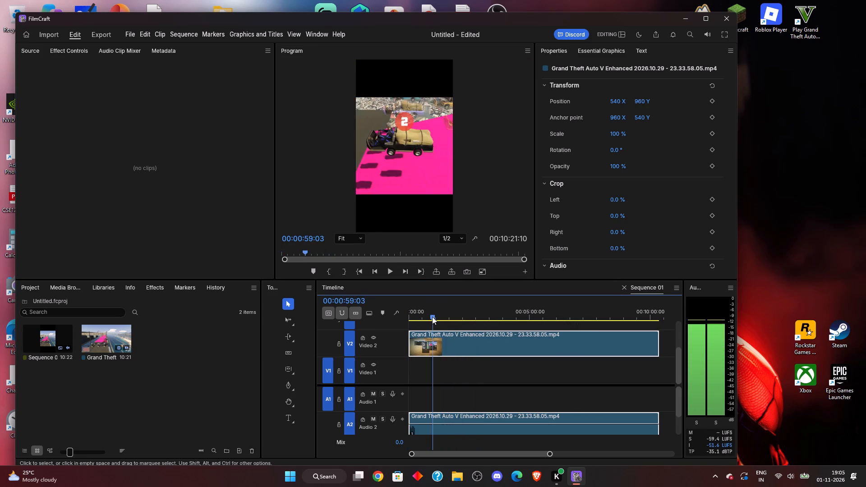
pyautogui.moveTo(432, 317); pyautogui.dragTo(443, 316)
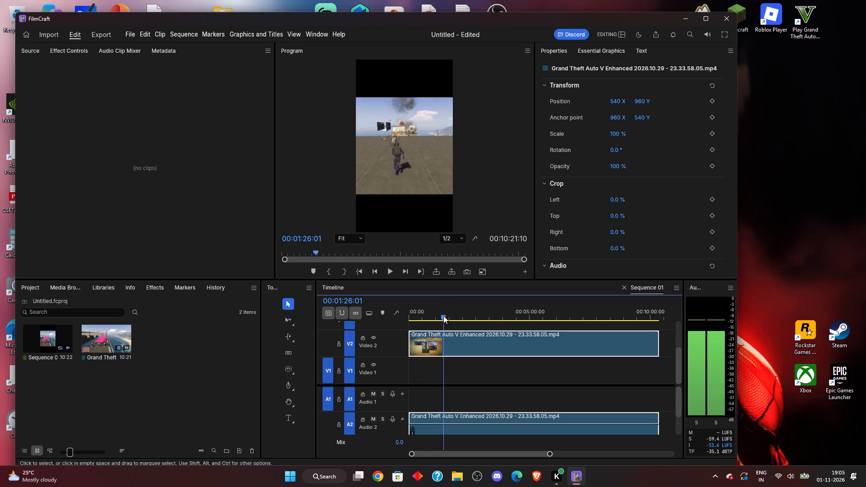
pyautogui.moveTo(443, 316); pyautogui.dragTo(460, 308)
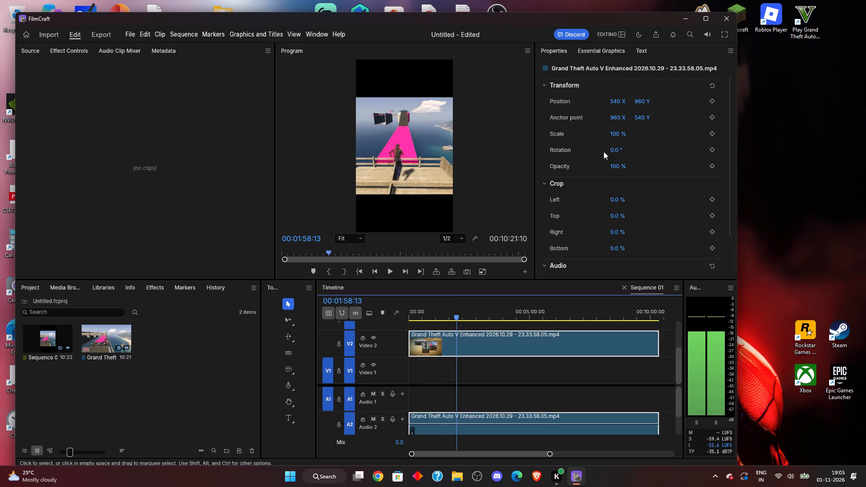
# Maximize the editor window and scrub through the rest of the gameplay footage to the end of the clip.
pyautogui.click(703, 14)
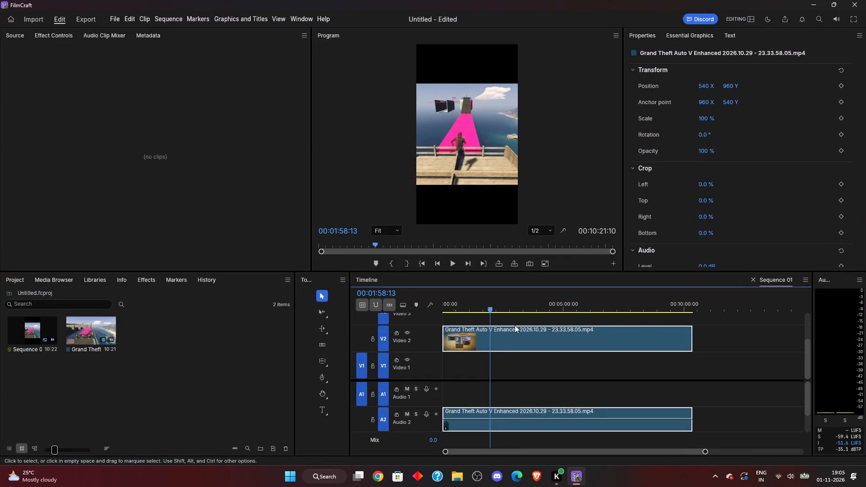
pyautogui.moveTo(490, 308); pyautogui.dragTo(503, 312)
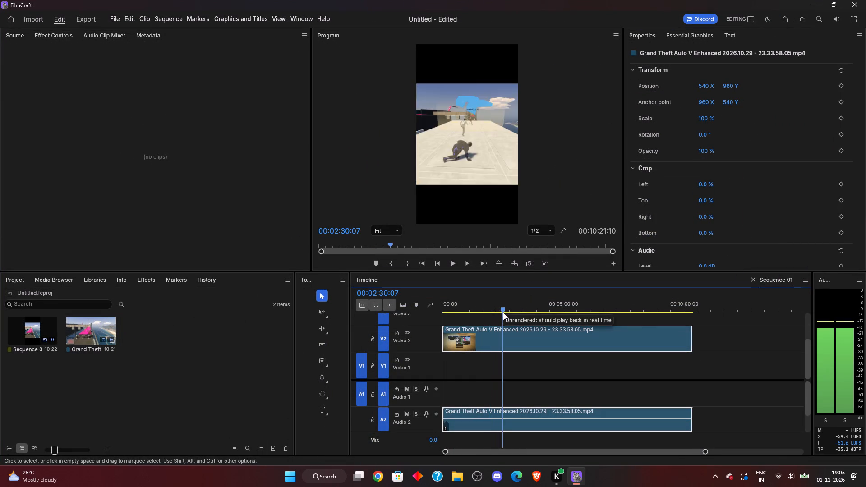
pyautogui.moveTo(503, 312); pyautogui.dragTo(544, 320)
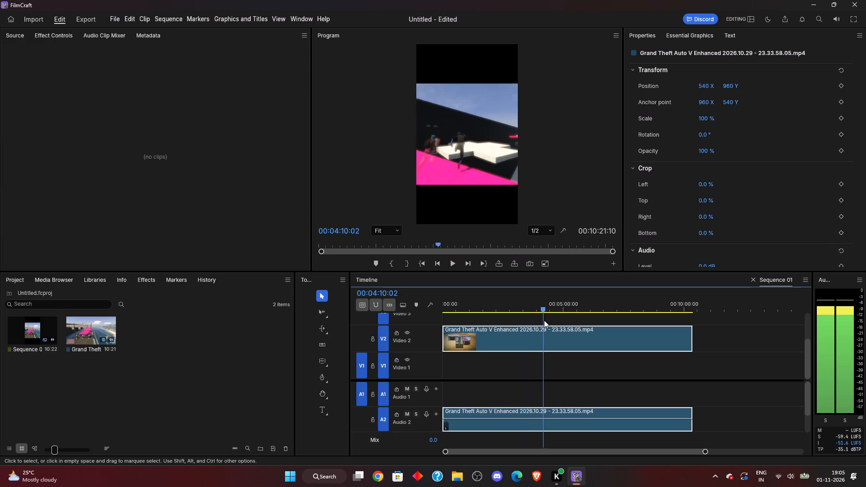
pyautogui.moveTo(544, 320); pyautogui.dragTo(571, 326)
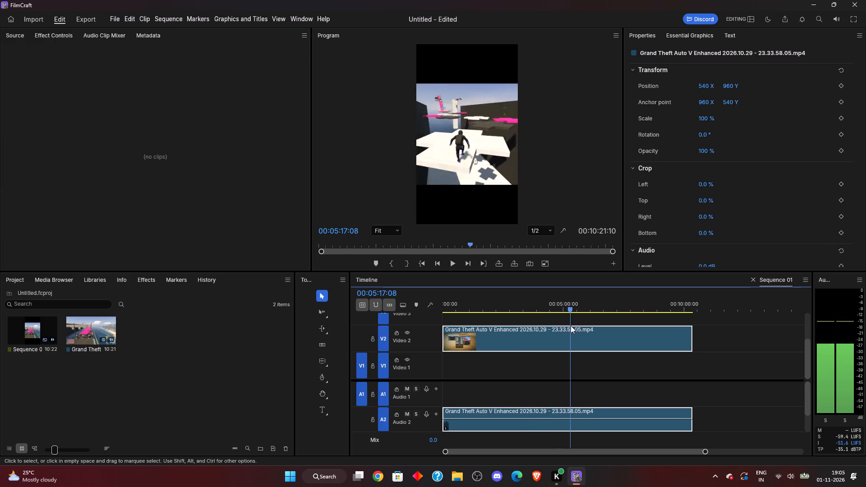
pyautogui.moveTo(571, 326); pyautogui.dragTo(583, 331)
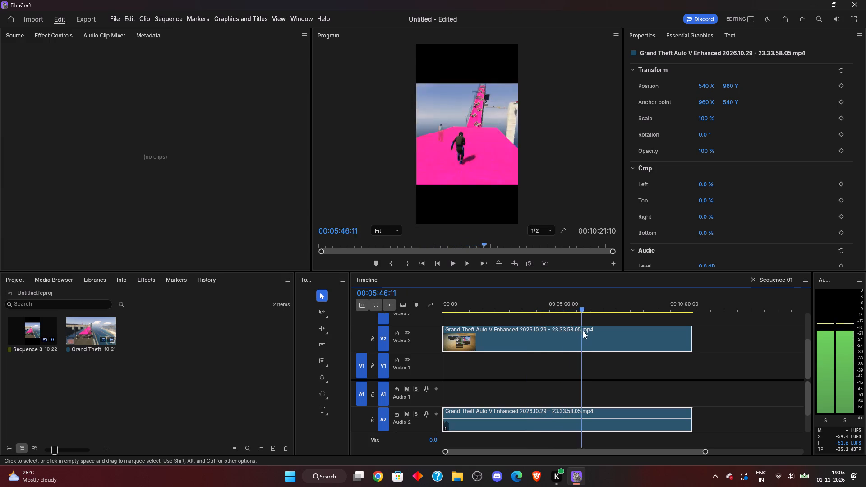
pyautogui.moveTo(583, 331); pyautogui.dragTo(591, 333)
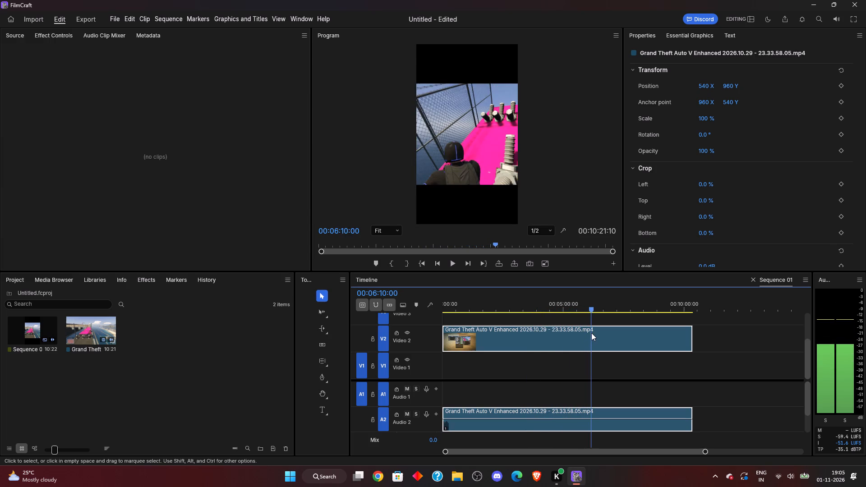
pyautogui.moveTo(591, 333); pyautogui.dragTo(600, 333)
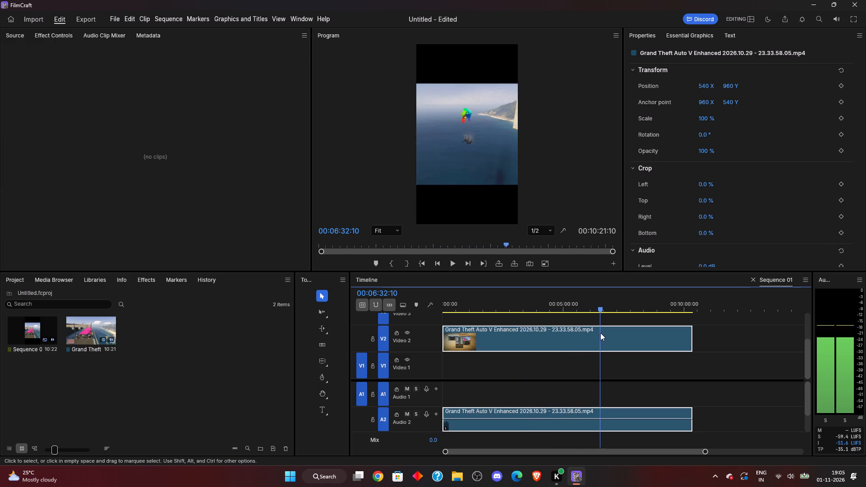
pyautogui.moveTo(600, 333); pyautogui.dragTo(610, 336)
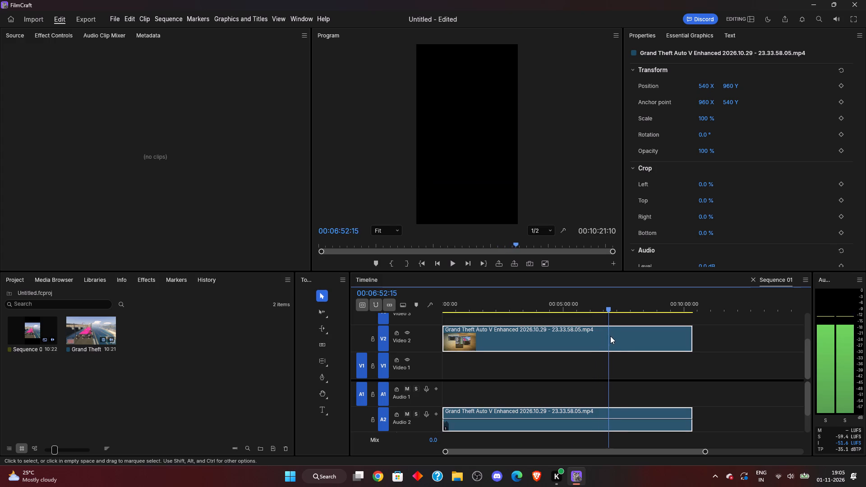
pyautogui.moveTo(610, 336); pyautogui.dragTo(678, 331)
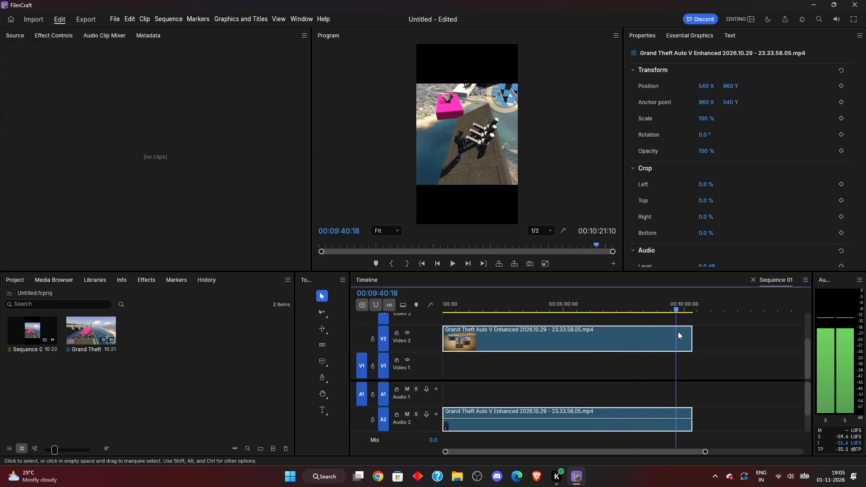
pyautogui.moveTo(678, 331); pyautogui.dragTo(701, 333)
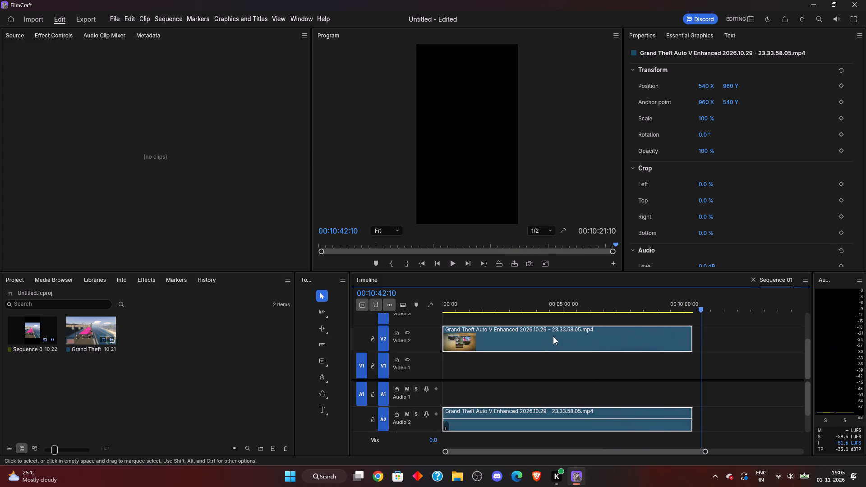
# Delete the Grand Theft Auto V Enhanced 2026.10.29 - 23.33.58.05 clip from the Sequence 01 timeline.
pyautogui.press('Delete')
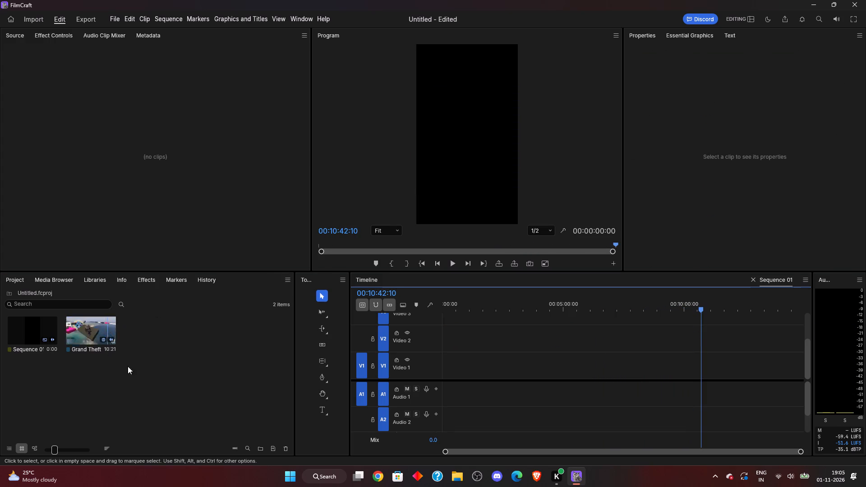
# Import the video Grand Theft Auto V Enhanced 2026.10.29 - 23.08.41.04 into the project.
pyautogui.click(186, 372)
pyautogui.doubleClick(180, 335)
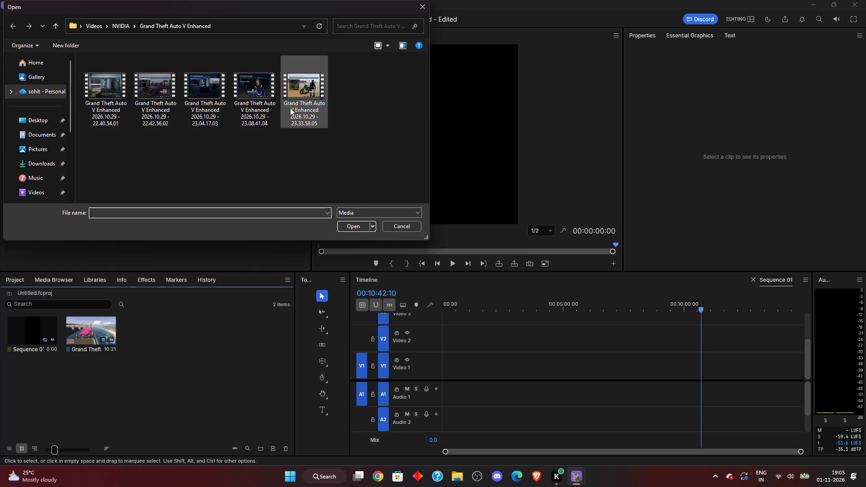
pyautogui.click(260, 90)
pyautogui.click(356, 227)
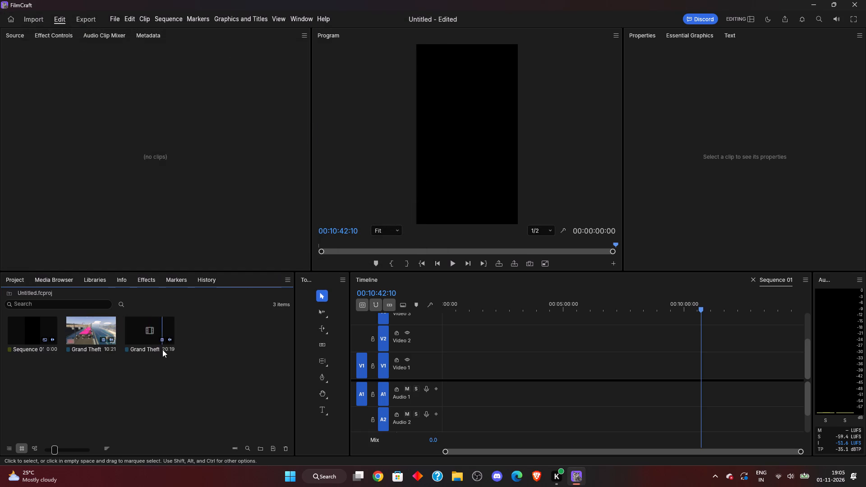
# Place the newly imported 23.08.41.04 gameplay clip on the Video 1 track near the start of Sequence 01.
pyautogui.click(152, 331)
pyautogui.moveTo(152, 331); pyautogui.dragTo(428, 331)
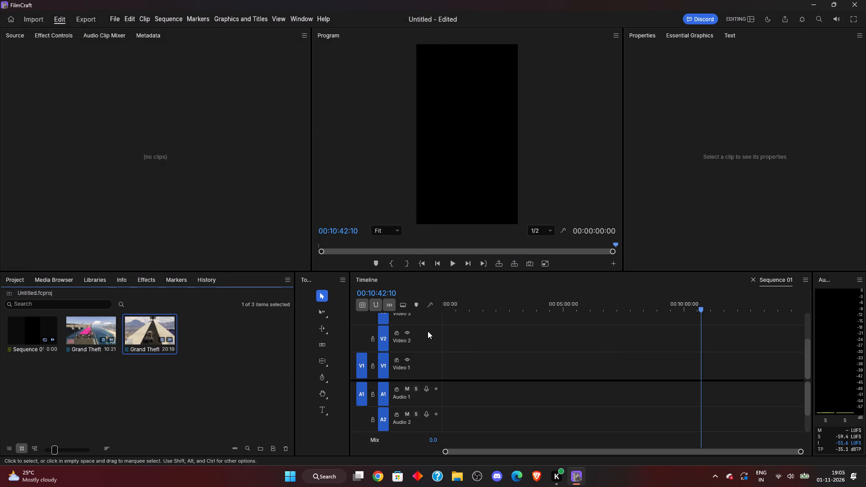
pyautogui.moveTo(159, 324); pyautogui.dragTo(473, 342)
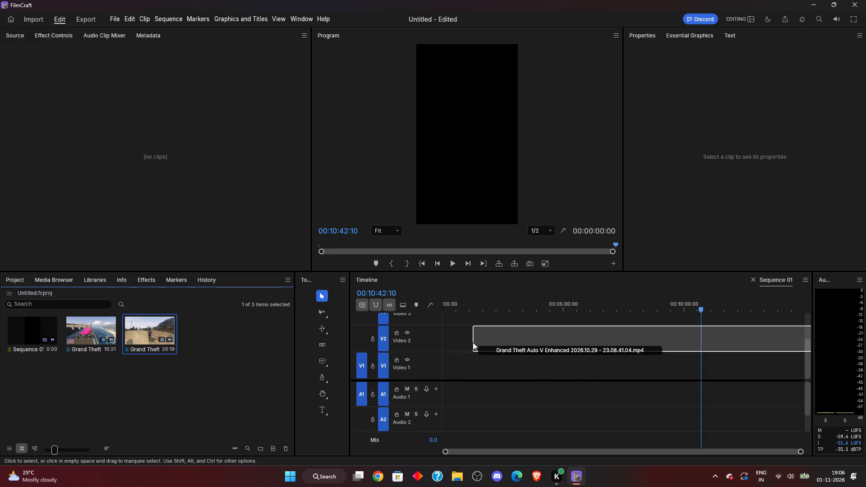
pyautogui.moveTo(473, 342); pyautogui.dragTo(445, 360)
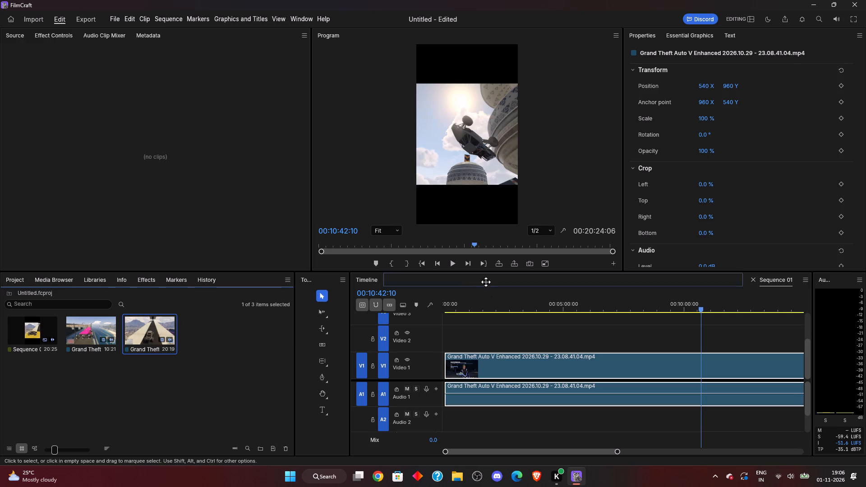
# Preview the 23.08.41.04 clip in Sequence 01, returning the playhead to the opening seconds and playing briefly from there.
pyautogui.click(447, 260)
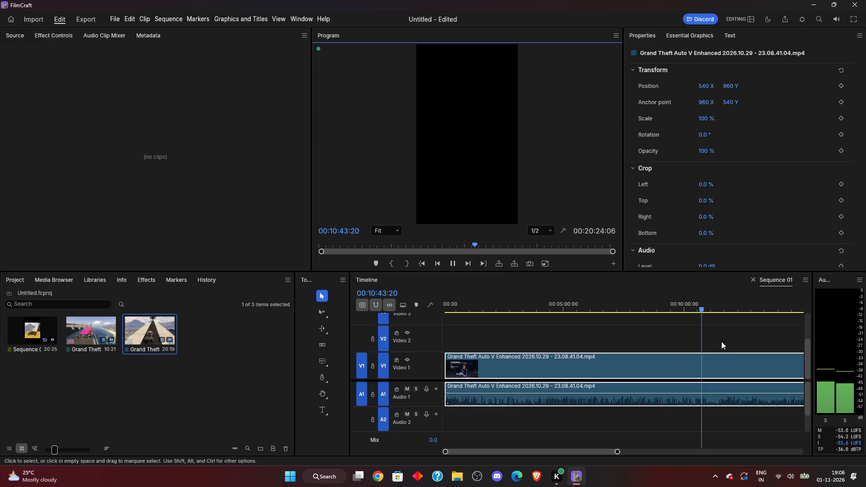
pyautogui.moveTo(701, 313); pyautogui.dragTo(463, 328)
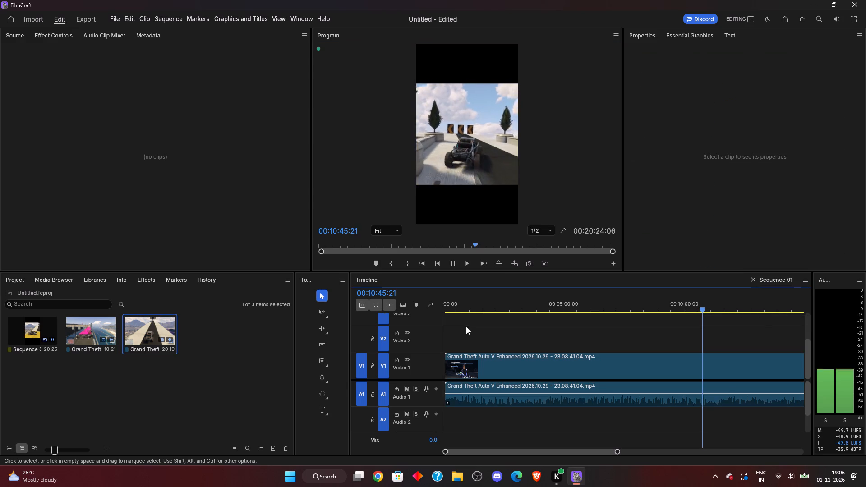
pyautogui.moveTo(702, 308); pyautogui.dragTo(521, 321)
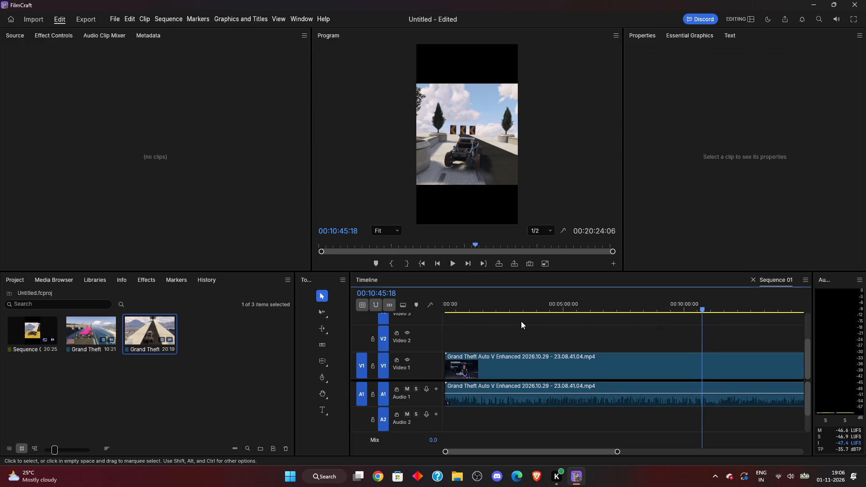
pyautogui.moveTo(521, 321); pyautogui.dragTo(435, 320)
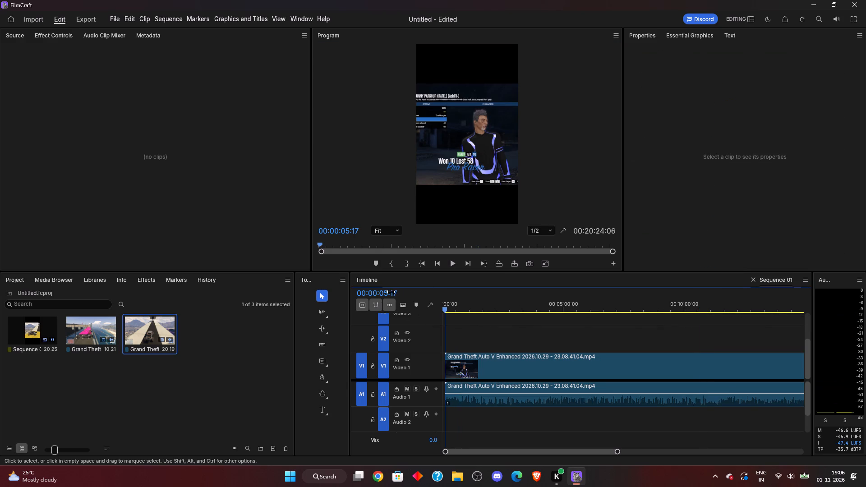
pyautogui.click(451, 272)
pyautogui.click(454, 265)
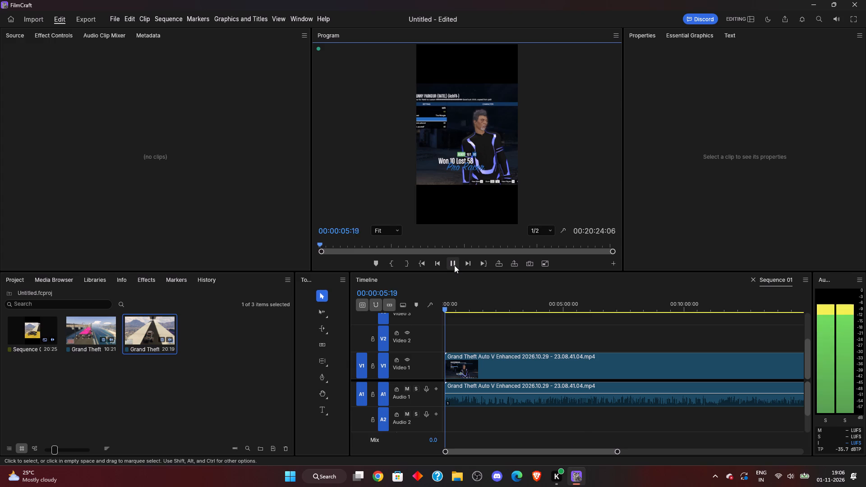
pyautogui.click(454, 265)
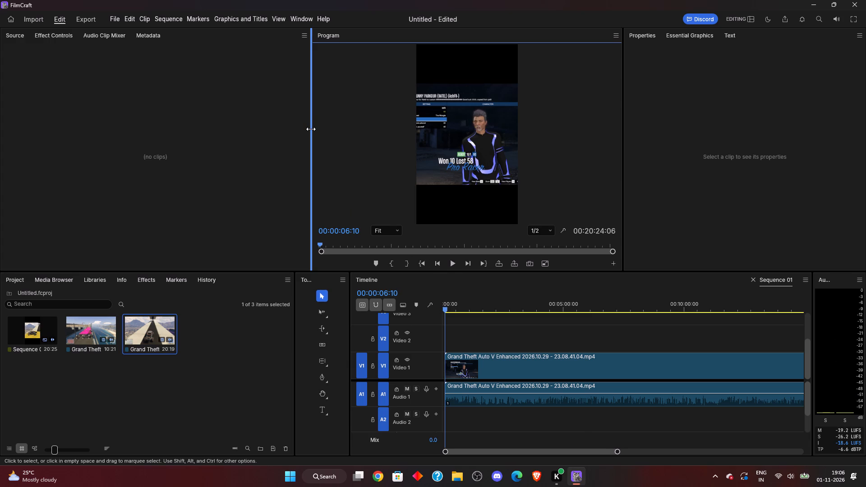
# Enlarge the Program monitor by narrowing the Source panel area and reducing the height of the Timeline area.
pyautogui.moveTo(311, 129); pyautogui.dragTo(5, 148)
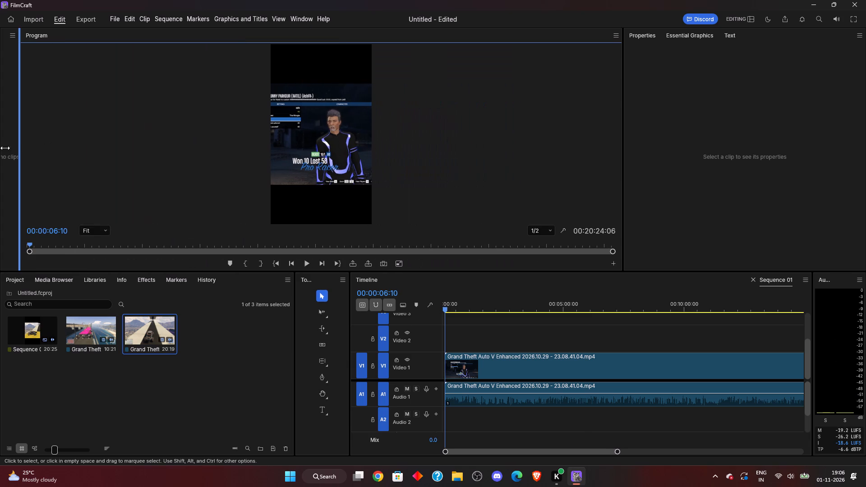
pyautogui.moveTo(5, 148); pyautogui.dragTo(229, 188)
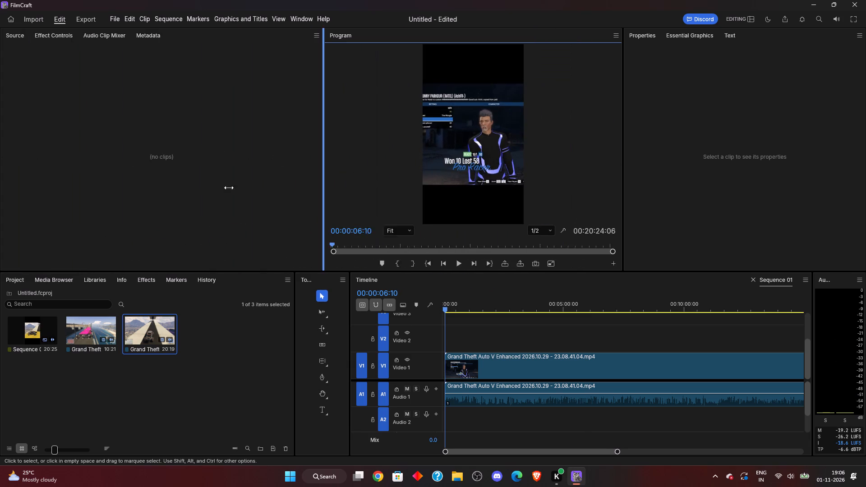
pyautogui.moveTo(229, 188); pyautogui.dragTo(169, 197)
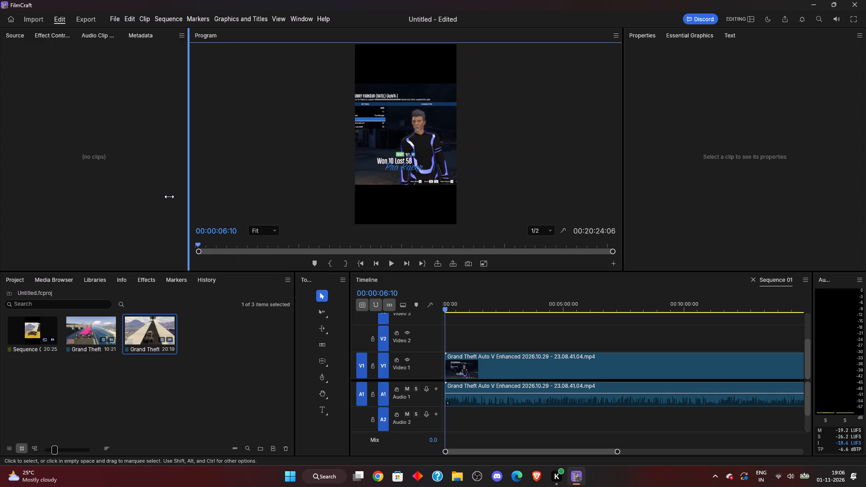
pyautogui.moveTo(169, 197); pyautogui.dragTo(224, 207)
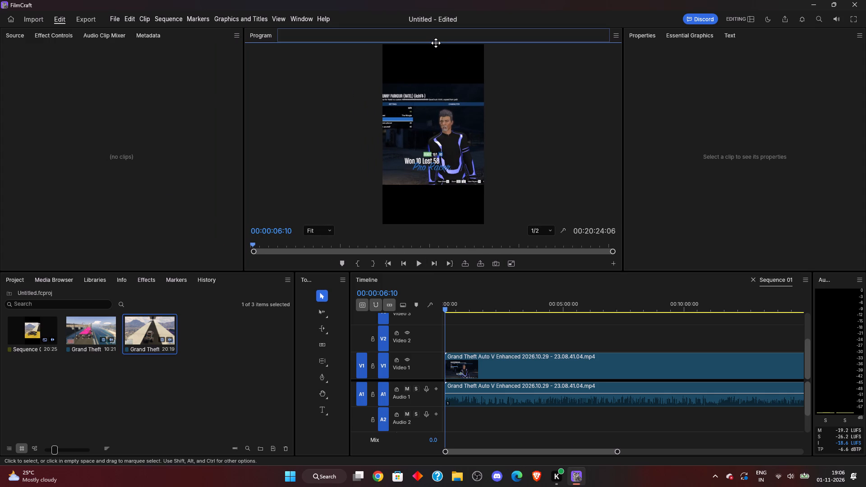
pyautogui.moveTo(423, 270); pyautogui.dragTo(426, 324)
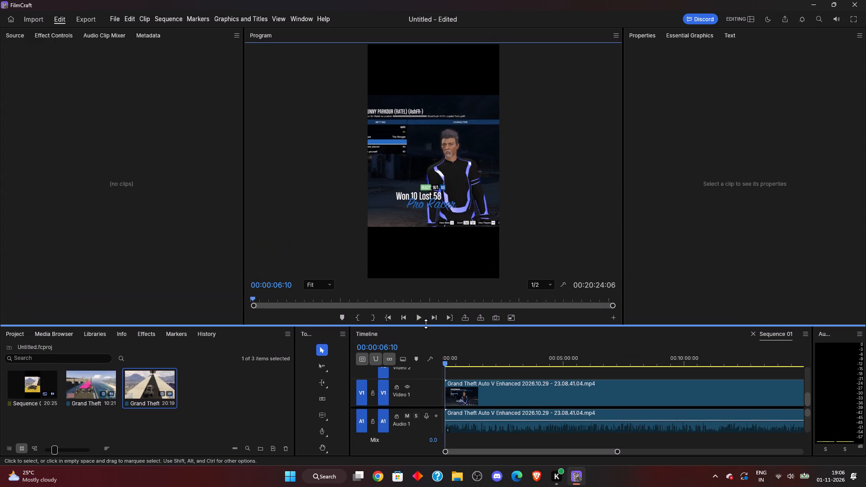
pyautogui.moveTo(426, 324); pyautogui.dragTo(426, 330)
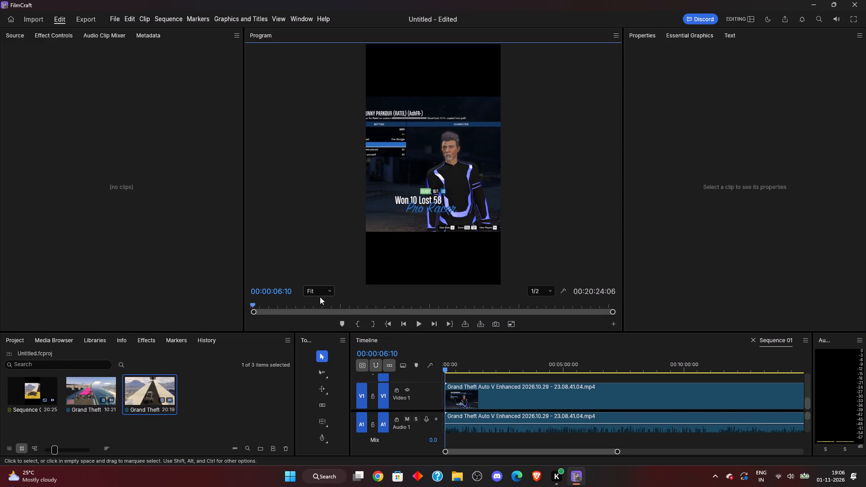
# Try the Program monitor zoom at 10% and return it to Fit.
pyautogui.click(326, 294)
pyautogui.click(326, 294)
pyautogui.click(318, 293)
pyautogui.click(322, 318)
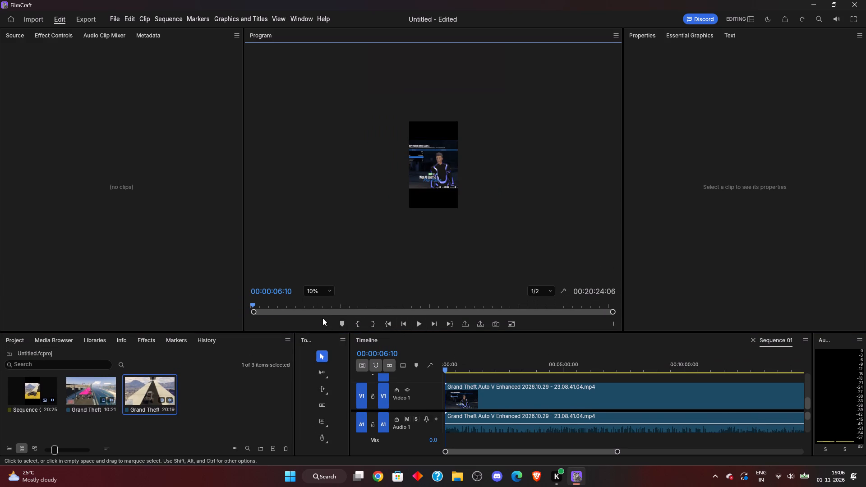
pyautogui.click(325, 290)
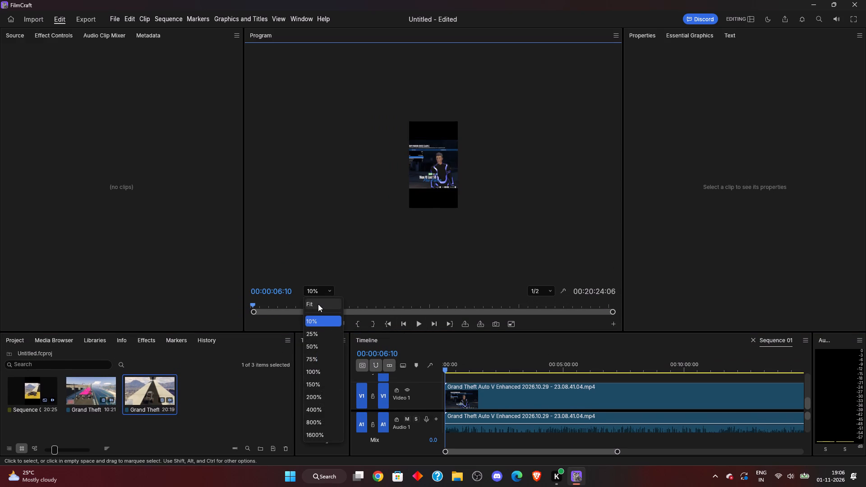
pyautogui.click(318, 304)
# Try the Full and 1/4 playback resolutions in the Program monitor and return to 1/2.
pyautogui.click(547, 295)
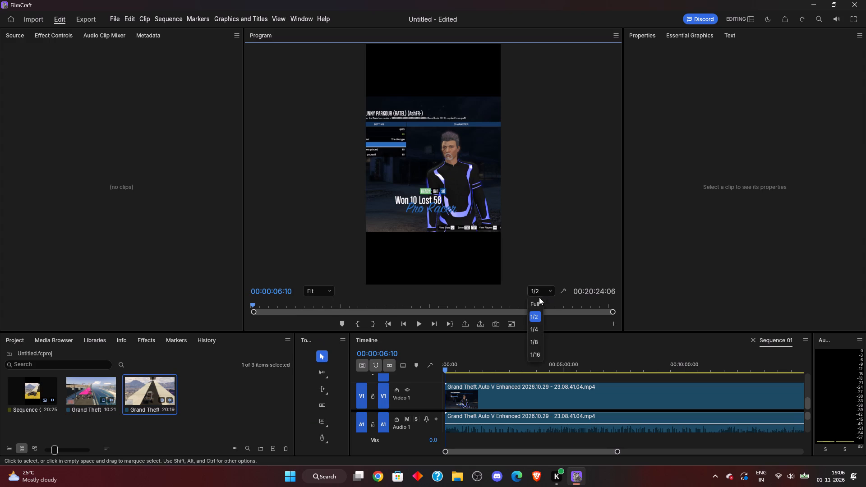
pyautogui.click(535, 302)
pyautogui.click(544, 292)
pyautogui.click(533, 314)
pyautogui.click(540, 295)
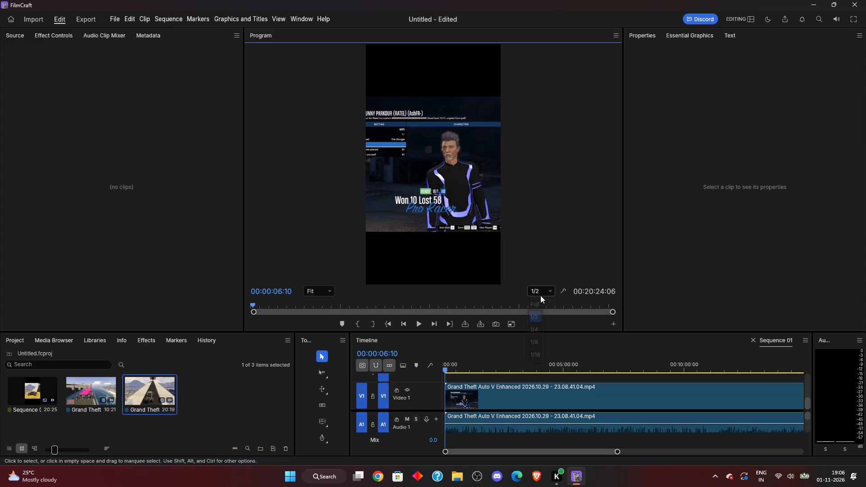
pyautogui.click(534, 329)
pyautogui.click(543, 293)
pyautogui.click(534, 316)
# Play and scrub through the 23.08.41.04 gameplay from its opening to about 00:07:18 to examine the footage.
pyautogui.click(411, 326)
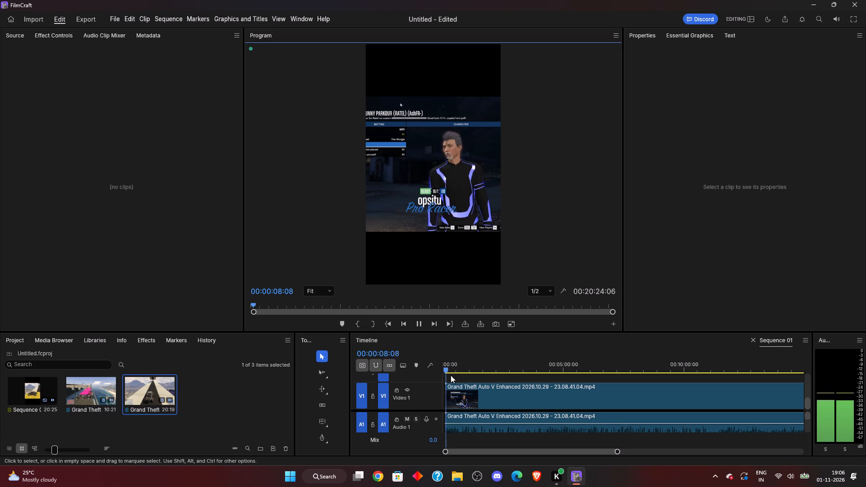
pyautogui.moveTo(445, 371); pyautogui.dragTo(458, 374)
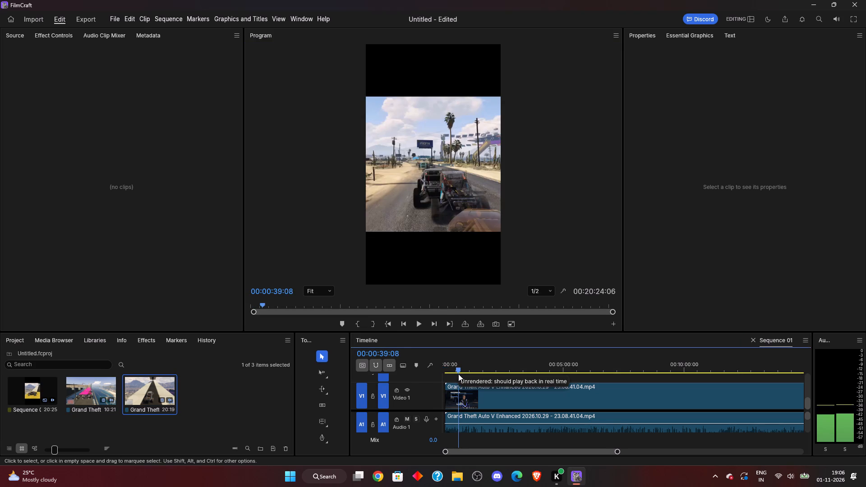
pyautogui.moveTo(458, 374); pyautogui.dragTo(466, 374)
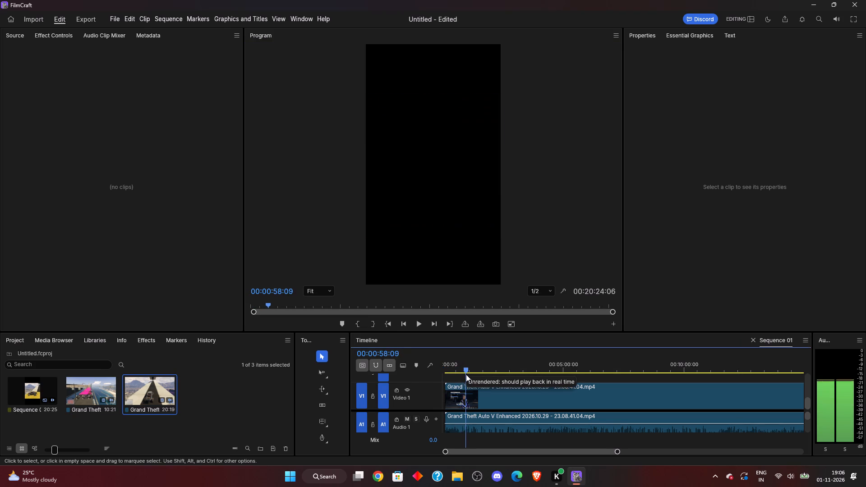
pyautogui.moveTo(466, 374); pyautogui.dragTo(481, 377)
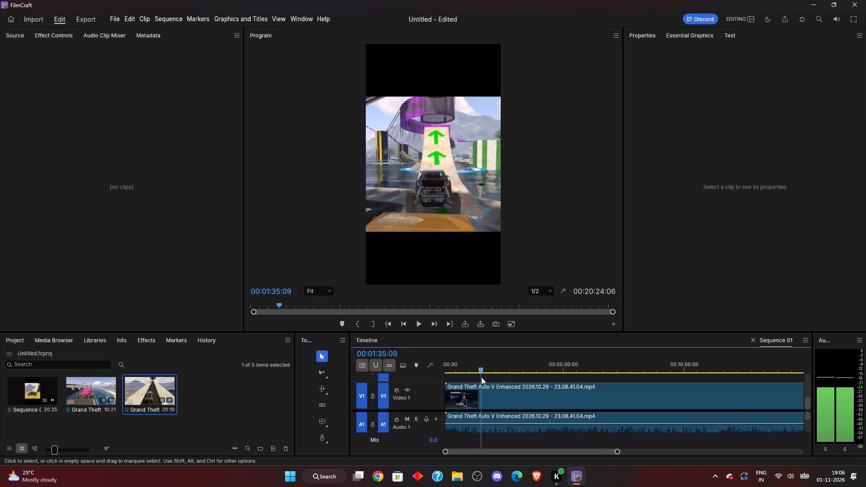
pyautogui.moveTo(481, 377); pyautogui.dragTo(534, 384)
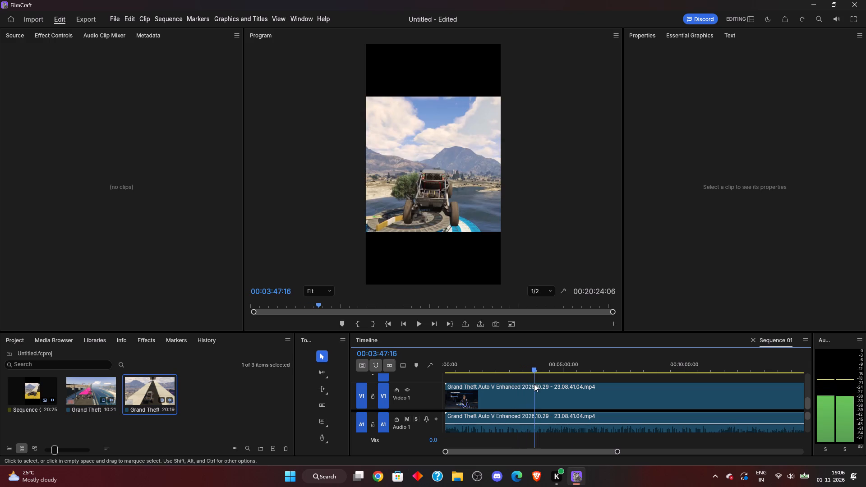
pyautogui.moveTo(534, 384); pyautogui.dragTo(585, 391)
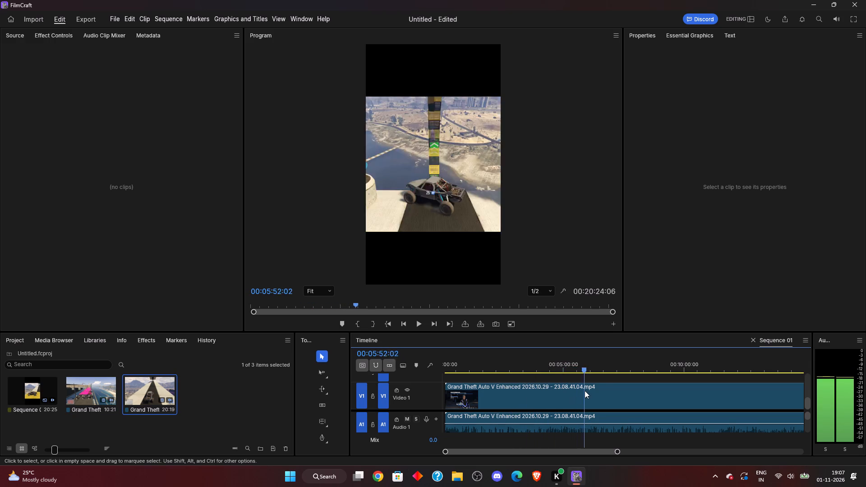
pyautogui.moveTo(585, 391); pyautogui.dragTo(619, 394)
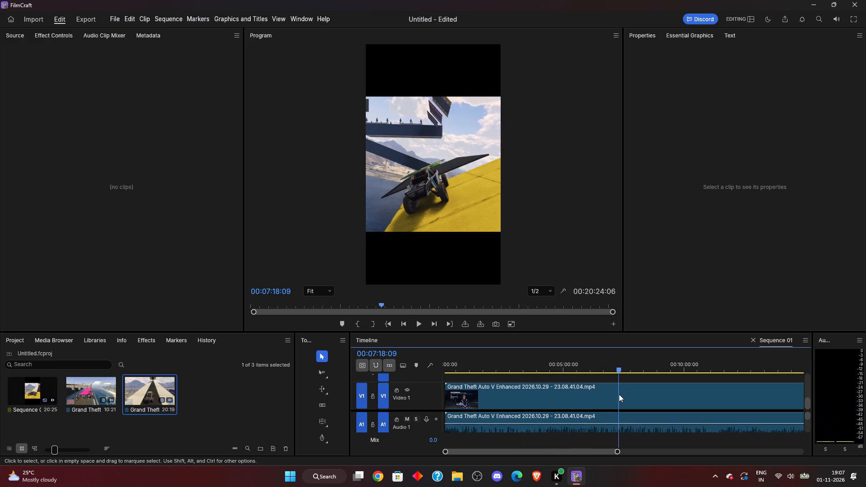
pyautogui.click(423, 326)
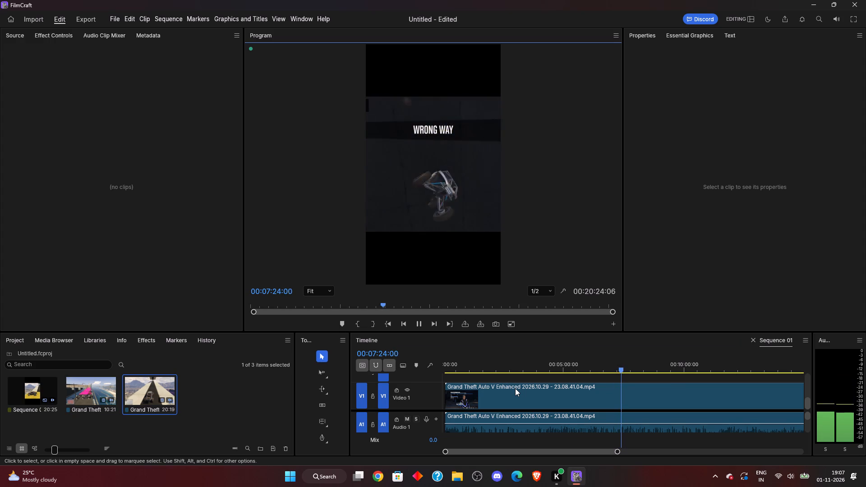
# Delete the Grand Theft Auto V Enhanced 2026.10.29 - 23.08.41.04 clip from the Sequence 01 timeline.
pyautogui.press('Delete')
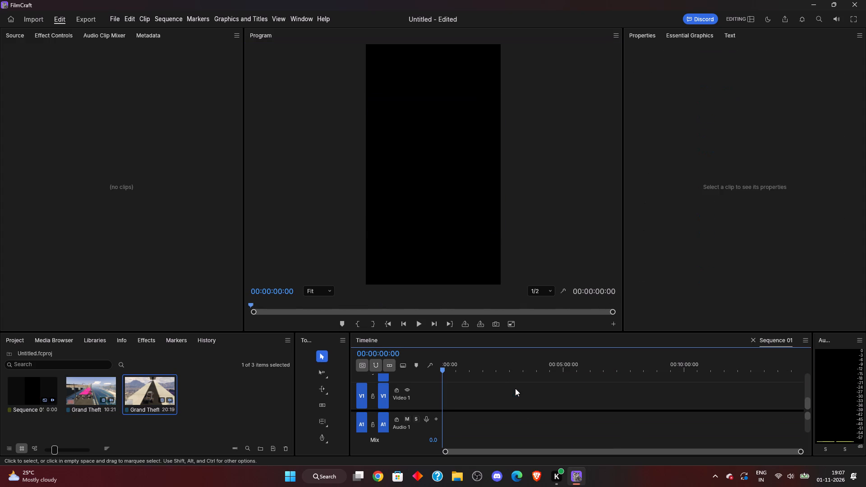
# Import the video Grand Theft Auto V Enhanced 2026.10.29 - 23.04.17.03 into the project.
pyautogui.doubleClick(240, 387)
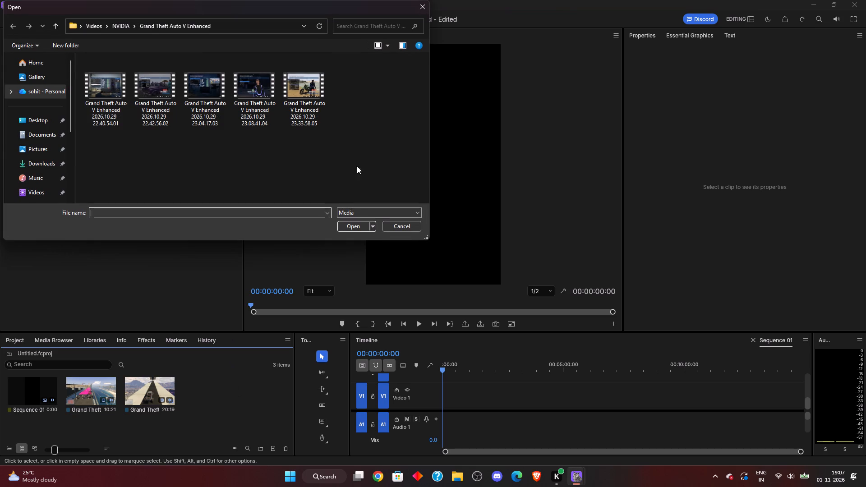
pyautogui.click(203, 102)
pyautogui.click(355, 227)
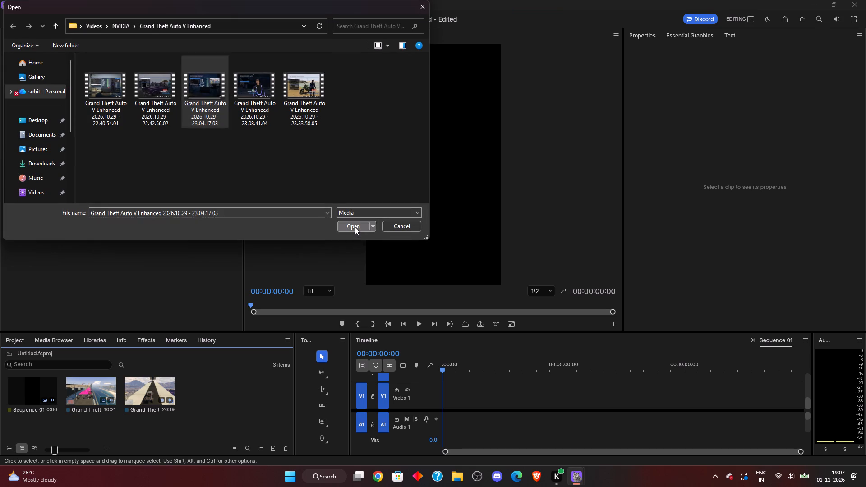
# Place the newly imported 23.04.17.03 gameplay clip on the Video 1 track at the start of Sequence 01.
pyautogui.click(218, 392)
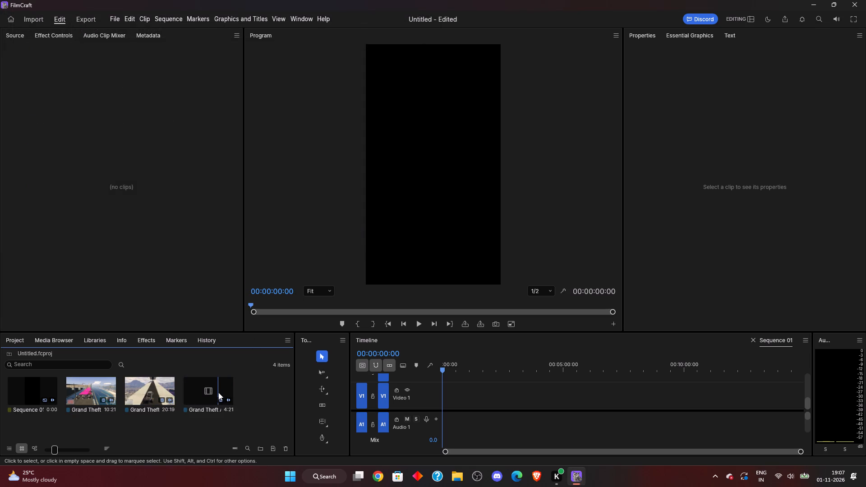
pyautogui.moveTo(218, 392); pyautogui.dragTo(446, 388)
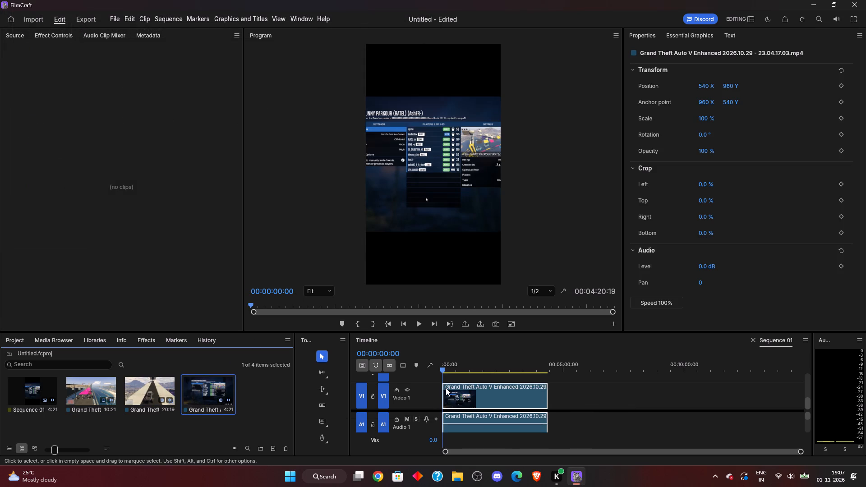
# Play and scrub through the 23.04.17.03 gameplay from its opening to about 00:03:53 to examine the footage.
pyautogui.click(416, 323)
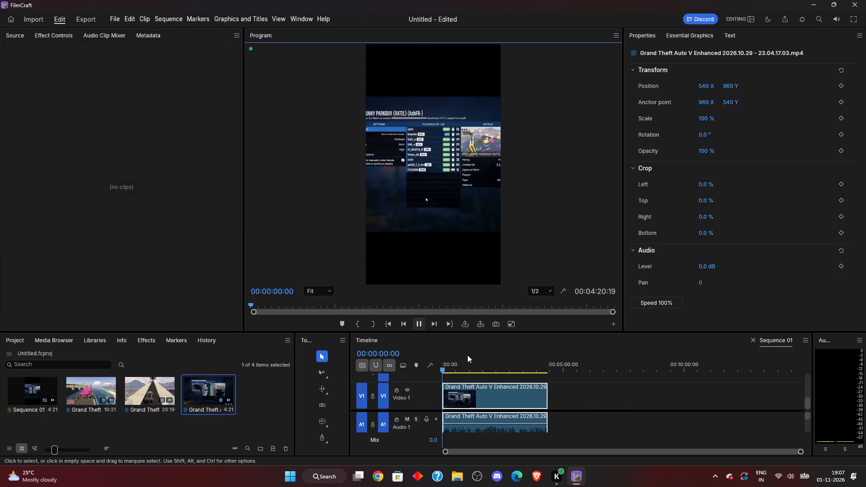
pyautogui.moveTo(441, 369); pyautogui.dragTo(455, 373)
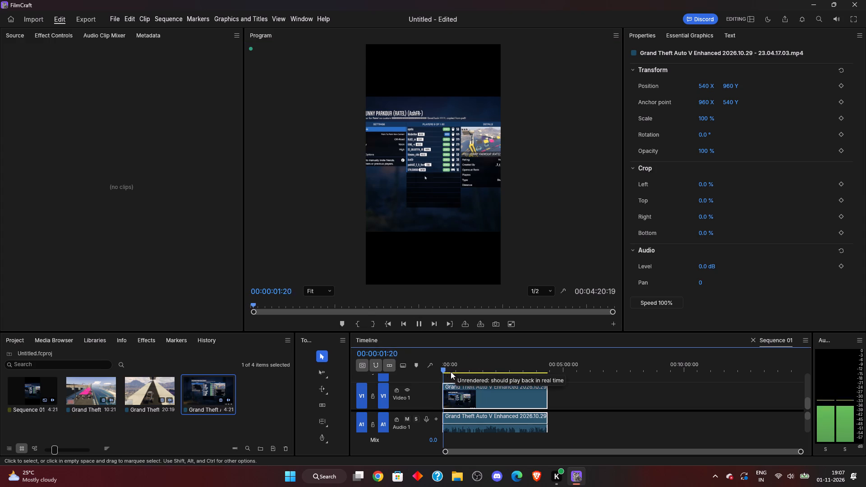
pyautogui.moveTo(443, 370); pyautogui.dragTo(456, 371)
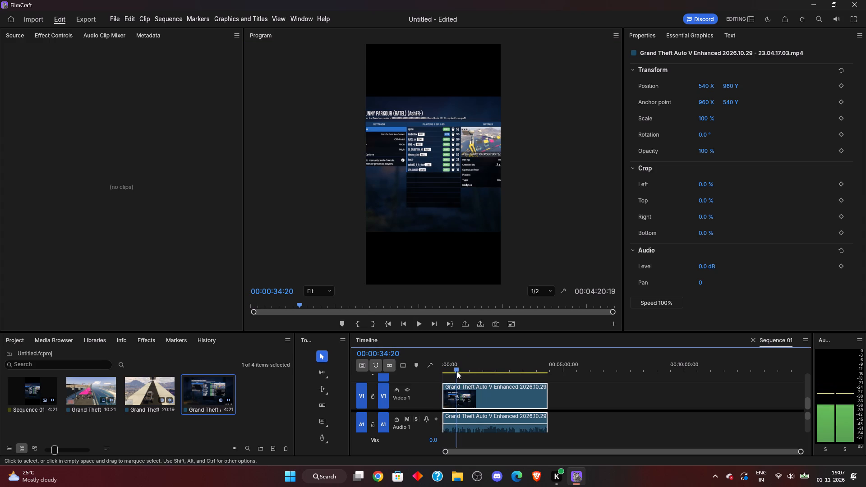
pyautogui.moveTo(456, 371); pyautogui.dragTo(530, 377)
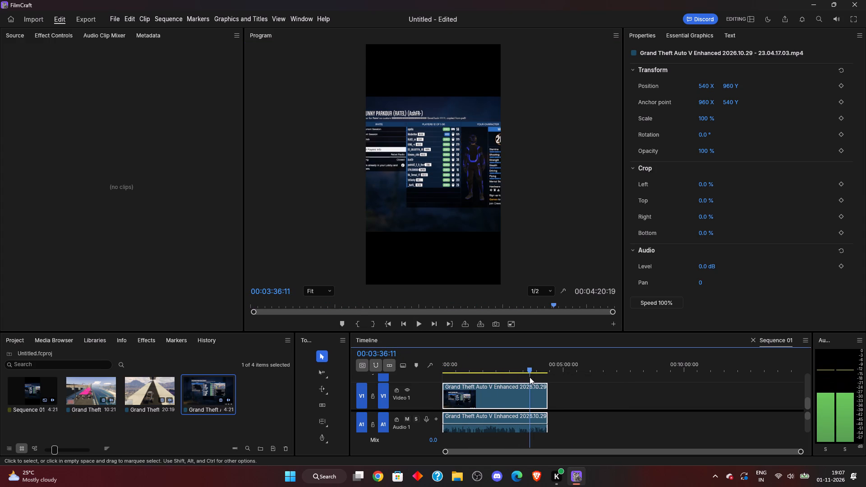
pyautogui.moveTo(530, 377); pyautogui.dragTo(536, 380)
# Delete the Grand Theft Auto V Enhanced 2026.10.29 - 23.04.17.03 clip from the Sequence 01 timeline.
pyautogui.press('Delete')
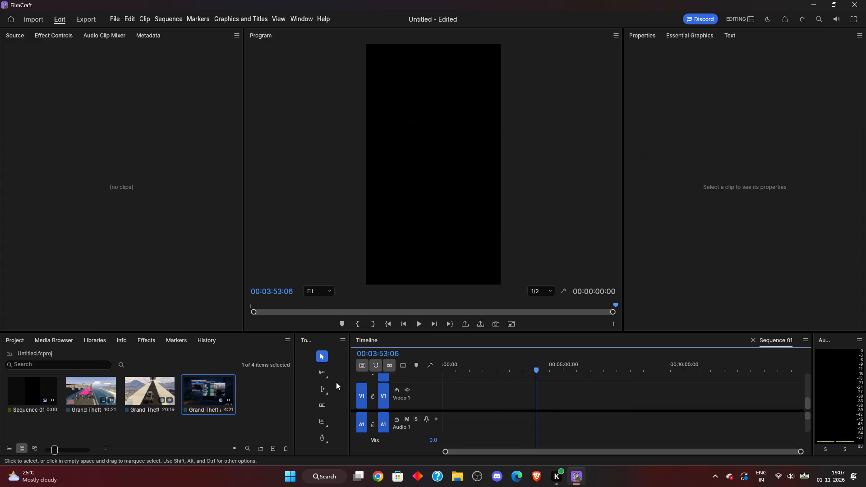
# Import the video Grand Theft Auto V Enhanced 2026.10.29 - 22.42.56.02 into the project.
pyautogui.doubleClick(253, 394)
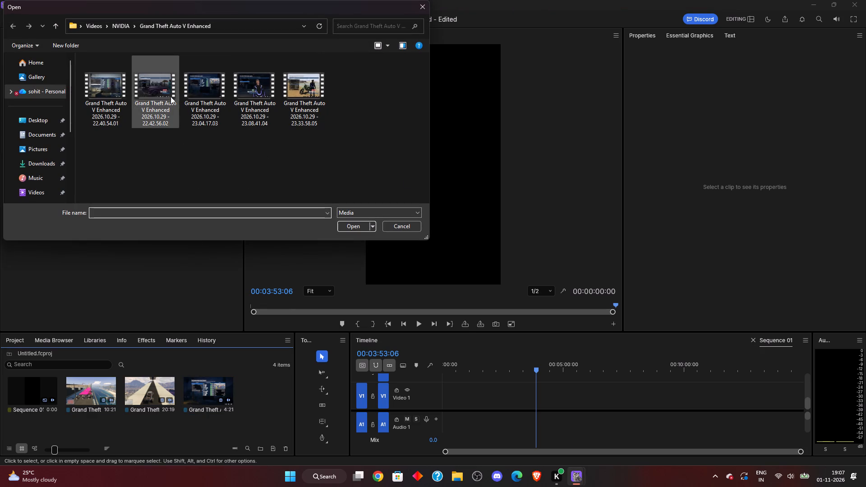
pyautogui.click(147, 95)
pyautogui.click(361, 221)
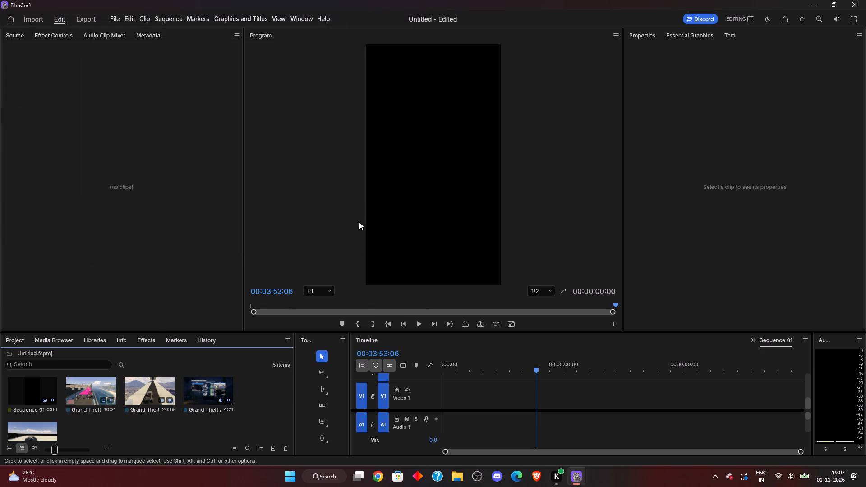
# Place the newly imported 22.42.56.02 gameplay clip on the Video 1 track at the start of Sequence 01.
pyautogui.click(46, 432)
pyautogui.moveTo(43, 432); pyautogui.dragTo(357, 435)
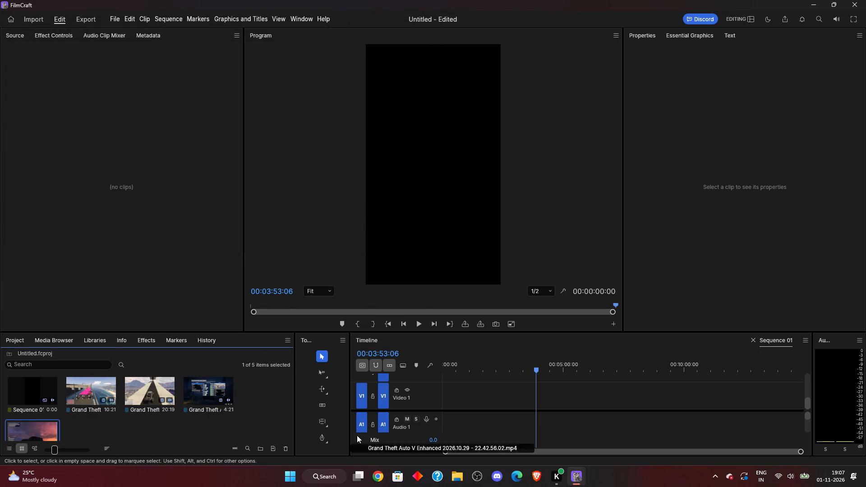
pyautogui.moveTo(357, 435); pyautogui.dragTo(443, 391)
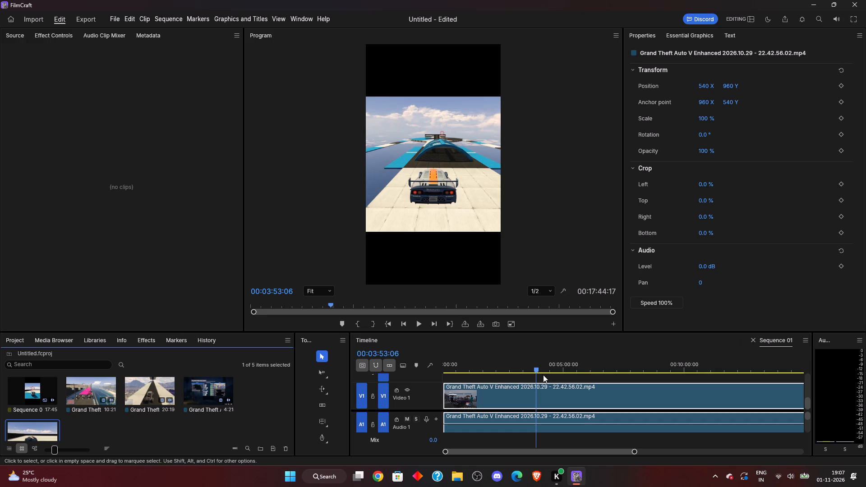
# Play and scrub through the 22.42.56.02 gameplay from its opening to about 00:01:35 to examine the footage.
pyautogui.moveTo(535, 370); pyautogui.dragTo(420, 365)
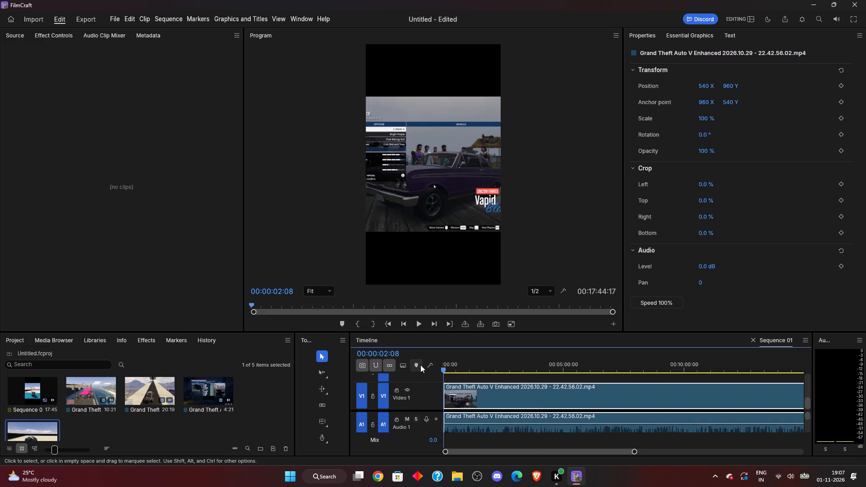
pyautogui.click(413, 321)
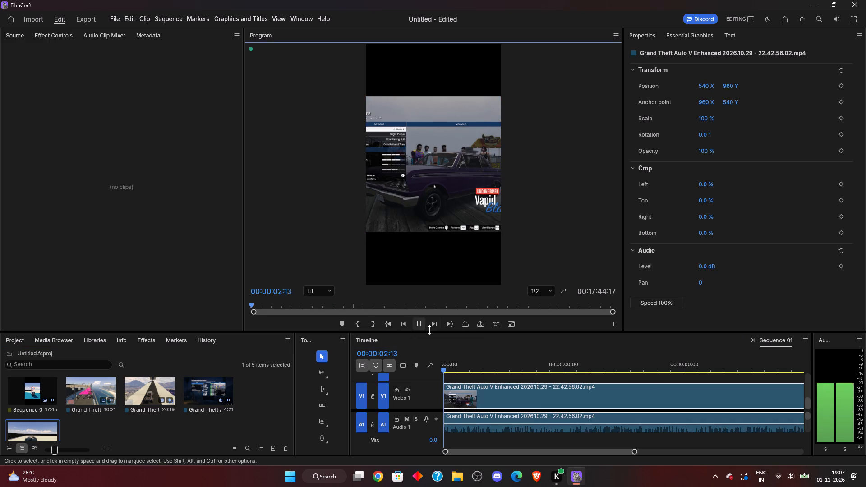
pyautogui.moveTo(444, 372); pyautogui.dragTo(453, 374)
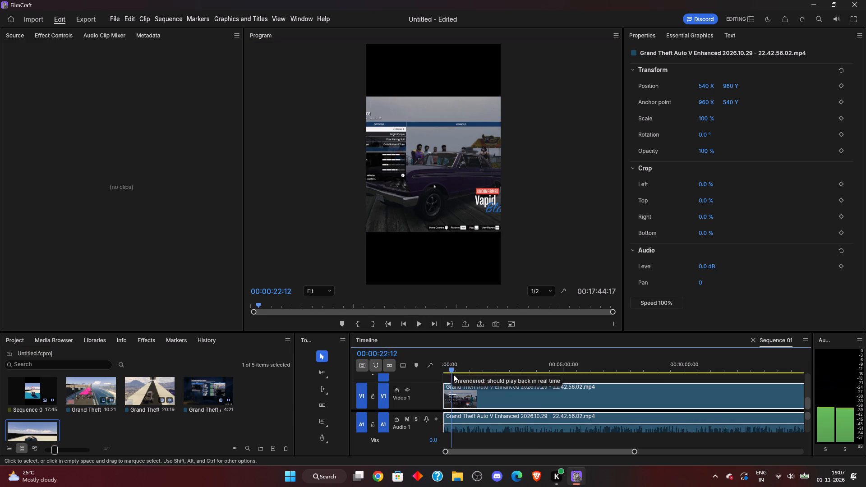
pyautogui.moveTo(453, 374); pyautogui.dragTo(475, 377)
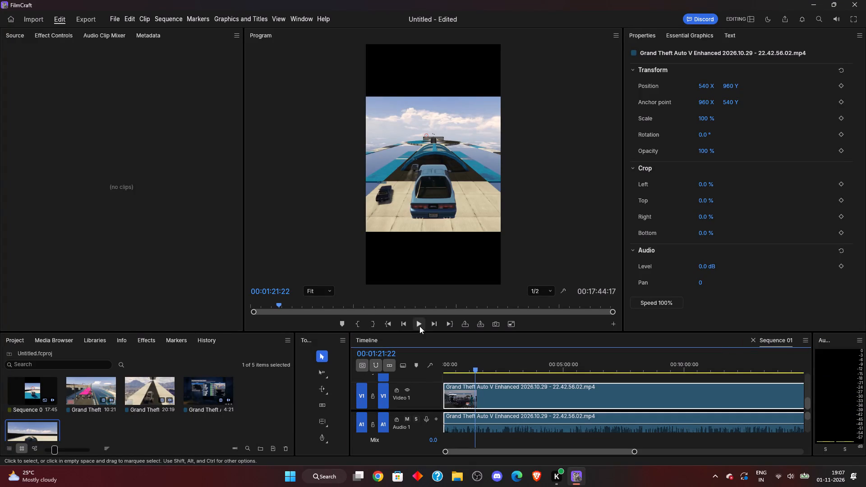
pyautogui.click(419, 326)
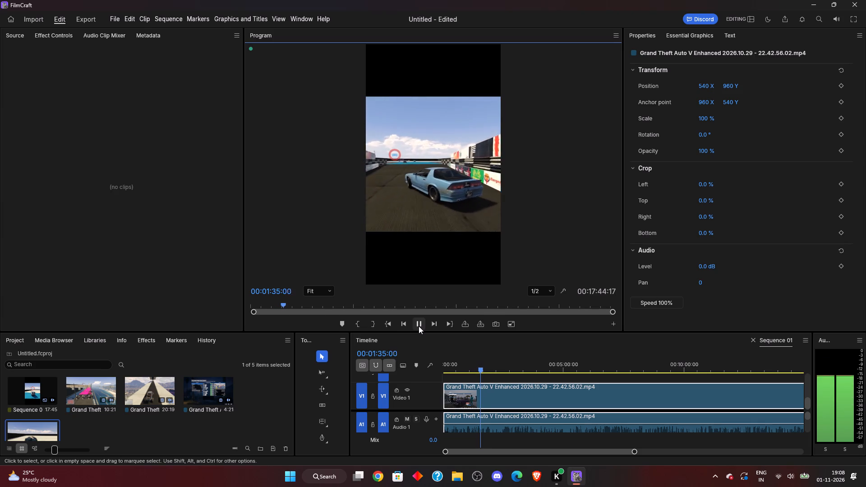
pyautogui.click(419, 326)
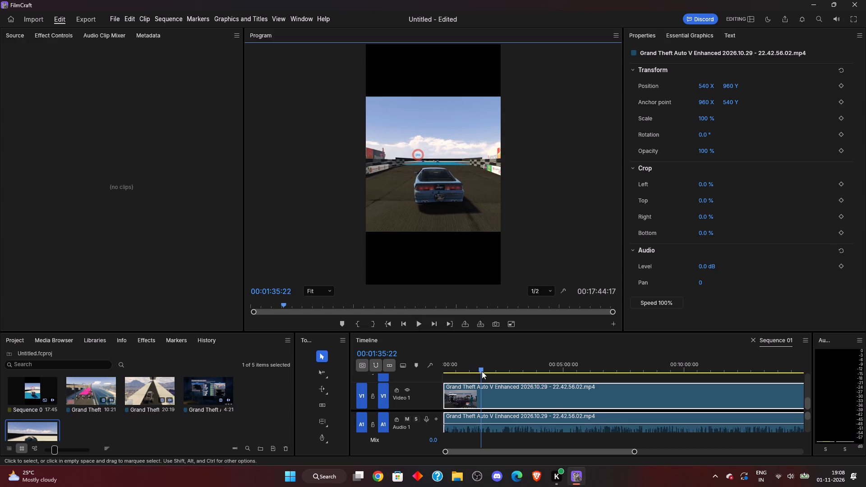
# Step back through the race footage to about 00:01:24 and replay the jump section to examine it.
pyautogui.press('Left')
pyautogui.press('Left')
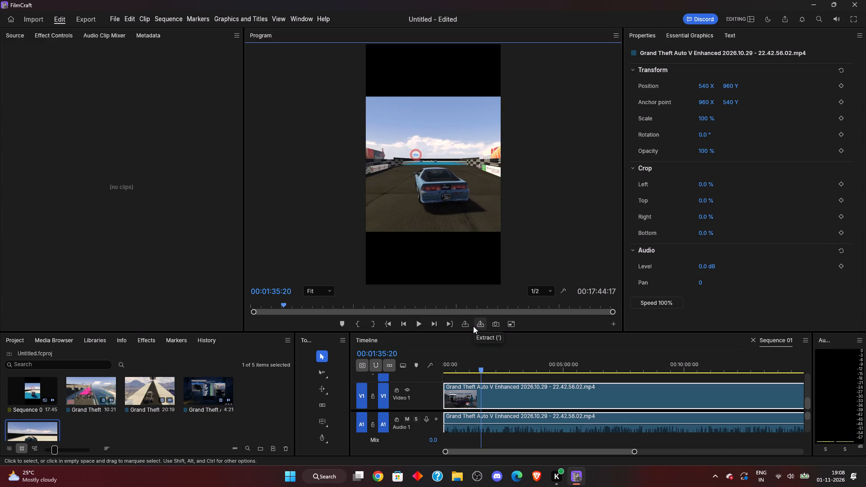
pyautogui.press('Left')
pyautogui.press('Left')
pyautogui.press('Left')
pyautogui.press('Left')
pyautogui.press('Left')
pyautogui.press('Left')
pyautogui.press('Left')
pyautogui.press('Left')
pyautogui.press('Left')
pyautogui.press('Left')
pyautogui.press('Left')
pyautogui.press('Left')
pyautogui.press('Left')
pyautogui.press('Left')
pyautogui.press('Left')
pyautogui.press('Left')
pyautogui.press('Left')
pyautogui.press('Left')
pyautogui.press('Left')
pyautogui.press('Left')
pyautogui.press('Left')
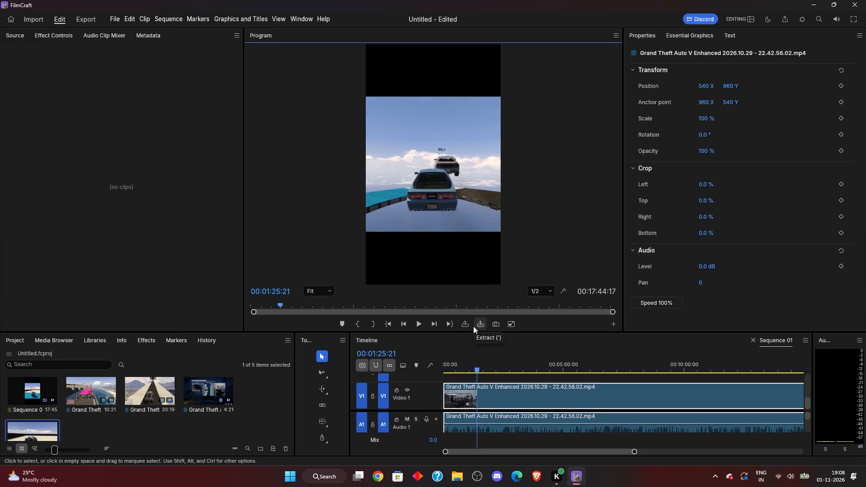
pyautogui.press('space')
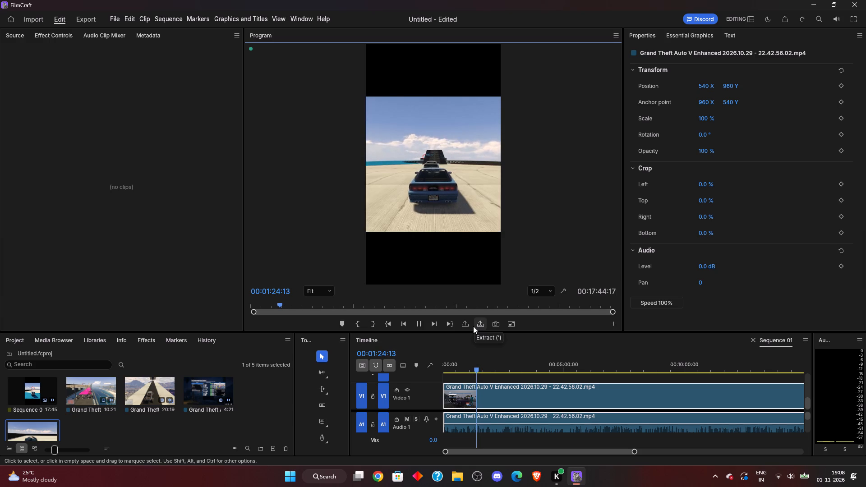
pyautogui.press('space')
pyautogui.press('space')
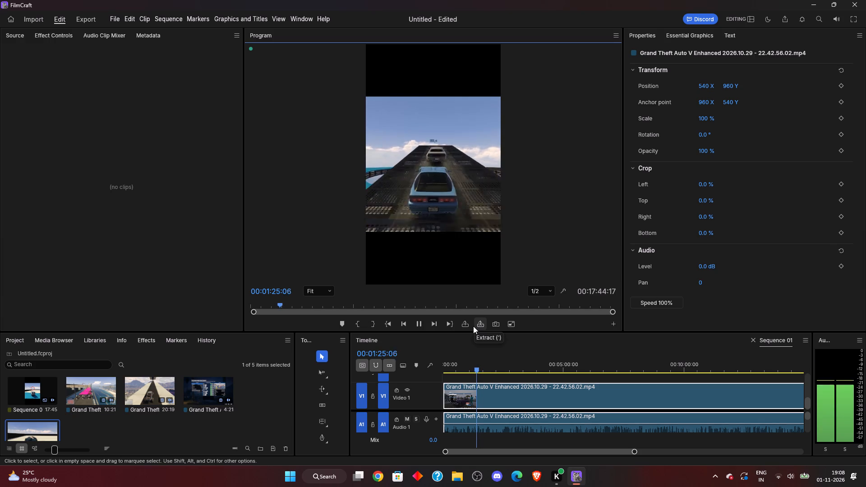
pyautogui.press('space')
pyautogui.press('space')
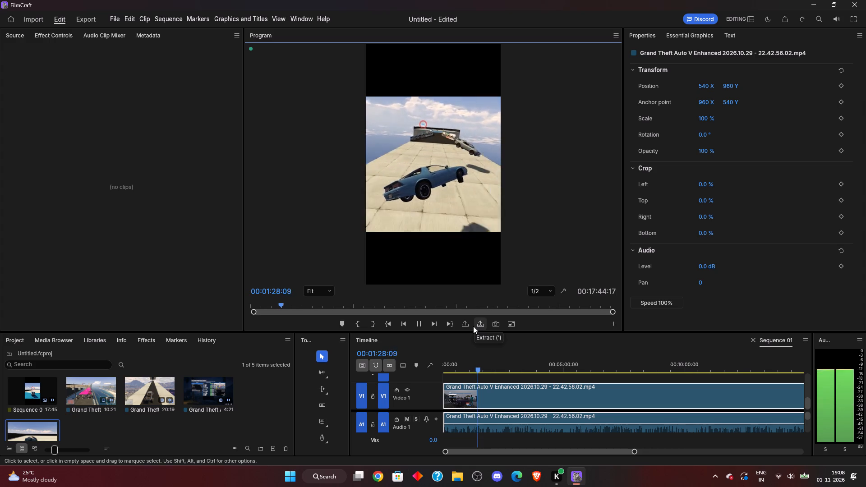
# Advance through the race footage from about 00:01:28 to about 00:01:36 to examine the stretch after the jump.
pyautogui.press('Right')
pyautogui.press('Right')
pyautogui.press('Right')
pyautogui.press('Right')
pyautogui.press('Right')
pyautogui.press('Right')
pyautogui.press('Right')
pyautogui.press('Right')
pyautogui.press('Right')
pyautogui.press('Right')
pyautogui.press('Right')
pyautogui.press('Right')
pyautogui.press('Right')
pyautogui.press('Right')
pyautogui.press('Right')
pyautogui.press('Right')
pyautogui.press('Right')
pyautogui.press('Right')
pyautogui.press('Right')
pyautogui.press('Right')
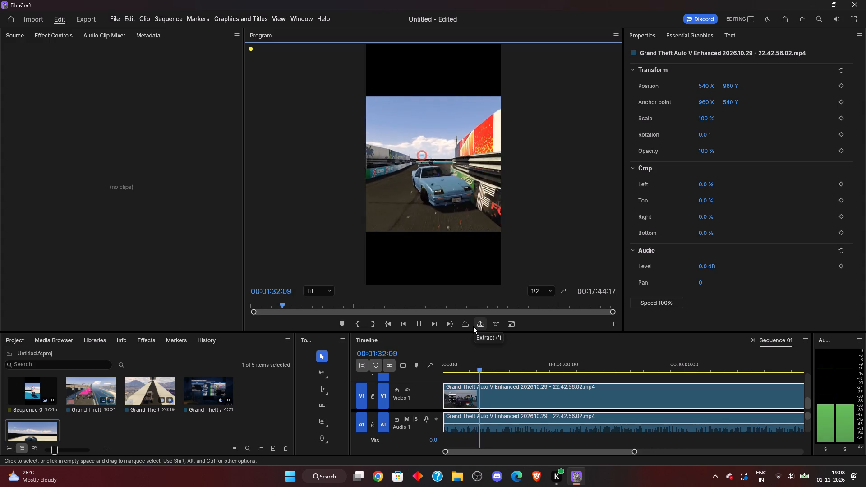
pyautogui.press('Right')
pyautogui.press('Right')
pyautogui.press('Right')
pyautogui.press('Right')
pyautogui.press('Right')
pyautogui.press('Right')
pyautogui.press('Right')
pyautogui.press('Right')
pyautogui.press('Right')
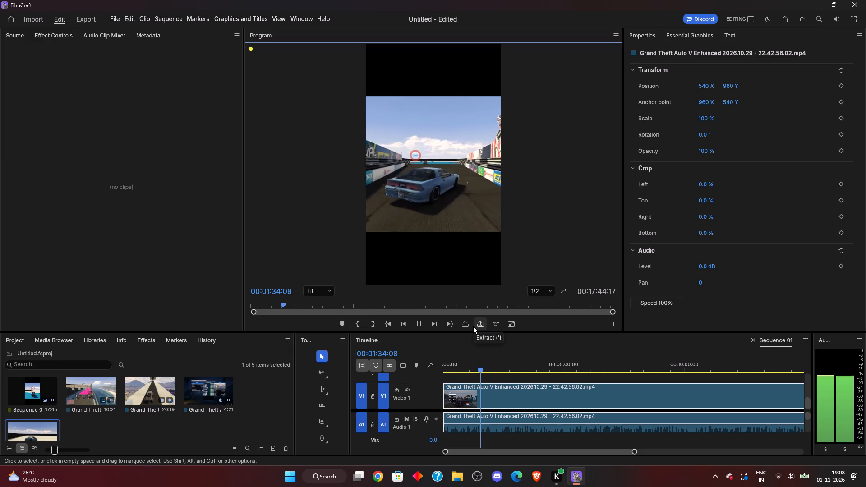
pyautogui.press('Right')
pyautogui.press('Right')
pyautogui.press('Right')
pyautogui.press('Right')
pyautogui.press('Right')
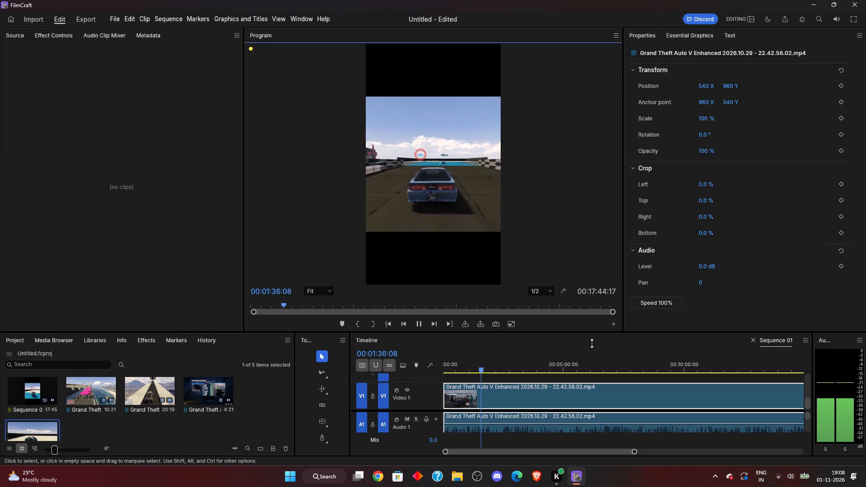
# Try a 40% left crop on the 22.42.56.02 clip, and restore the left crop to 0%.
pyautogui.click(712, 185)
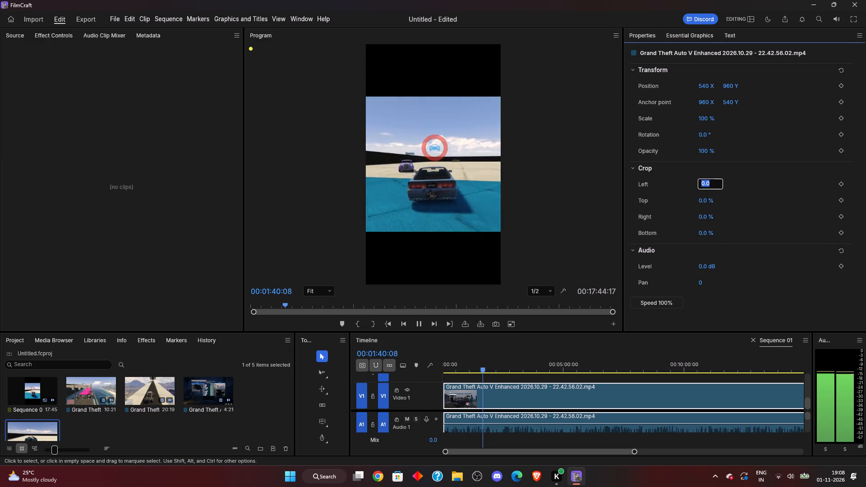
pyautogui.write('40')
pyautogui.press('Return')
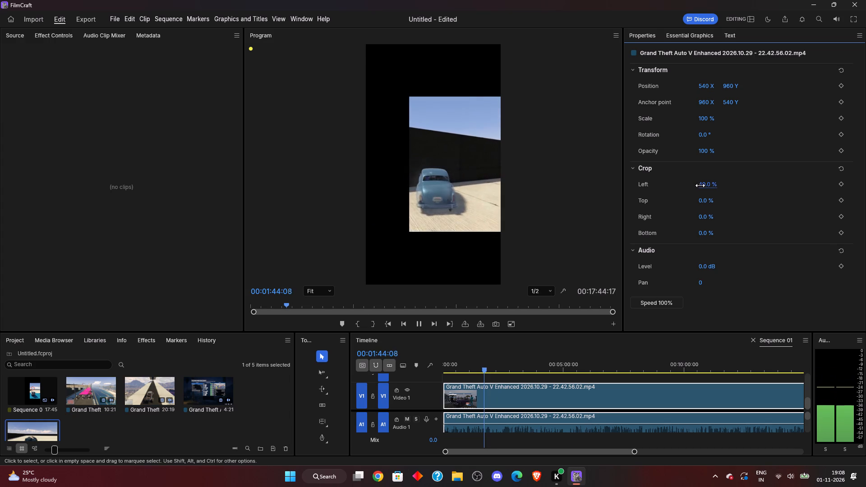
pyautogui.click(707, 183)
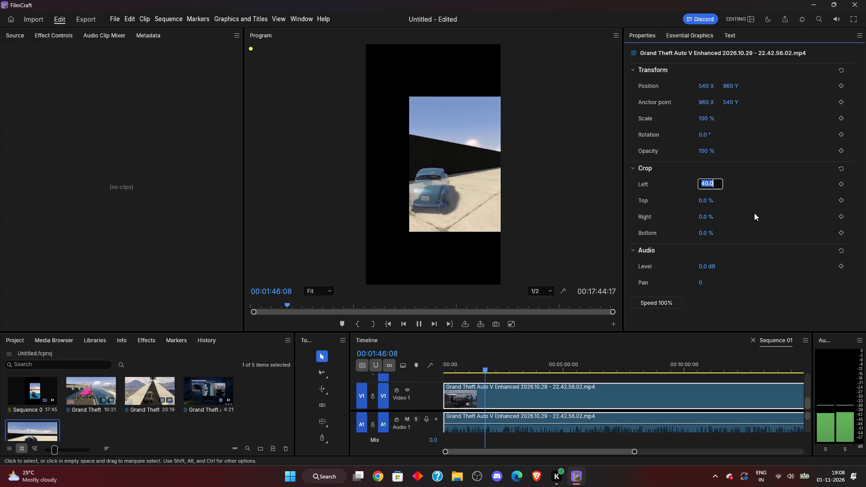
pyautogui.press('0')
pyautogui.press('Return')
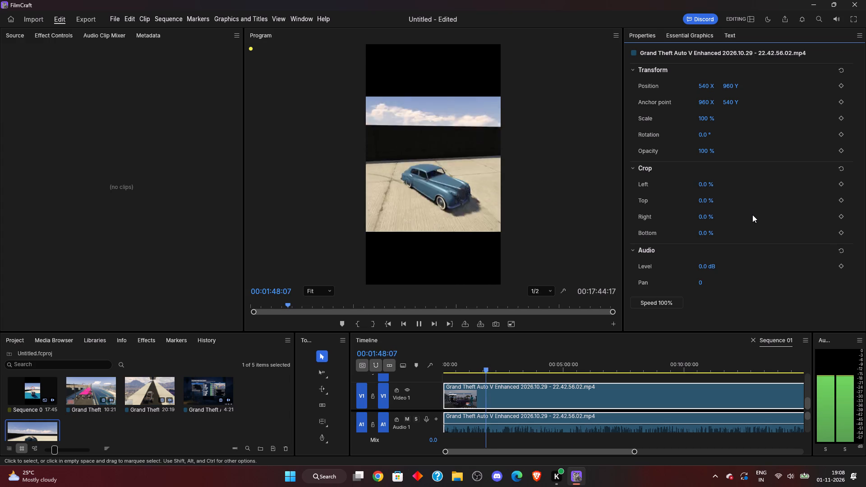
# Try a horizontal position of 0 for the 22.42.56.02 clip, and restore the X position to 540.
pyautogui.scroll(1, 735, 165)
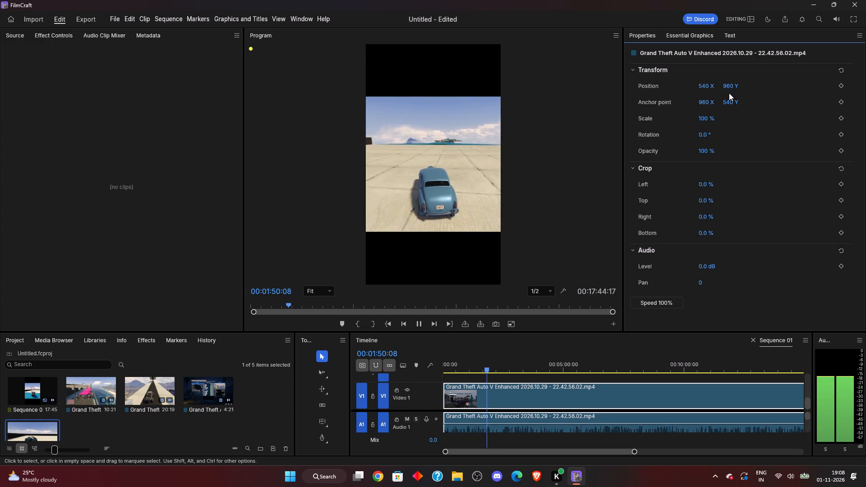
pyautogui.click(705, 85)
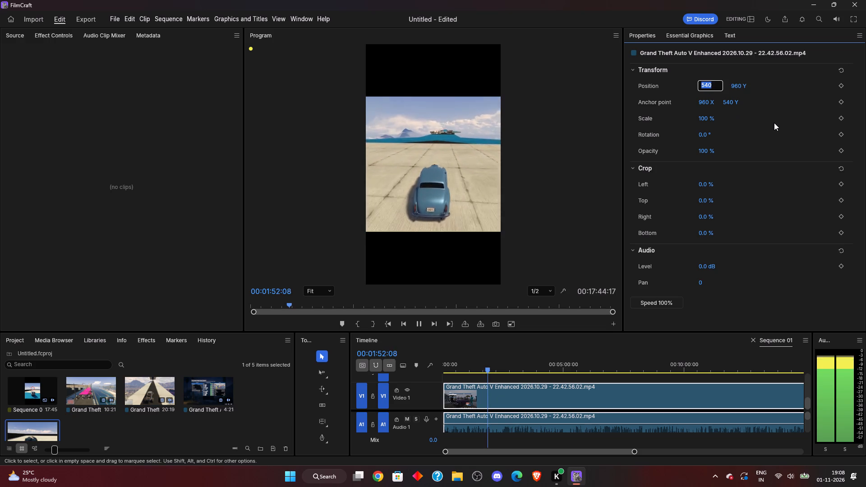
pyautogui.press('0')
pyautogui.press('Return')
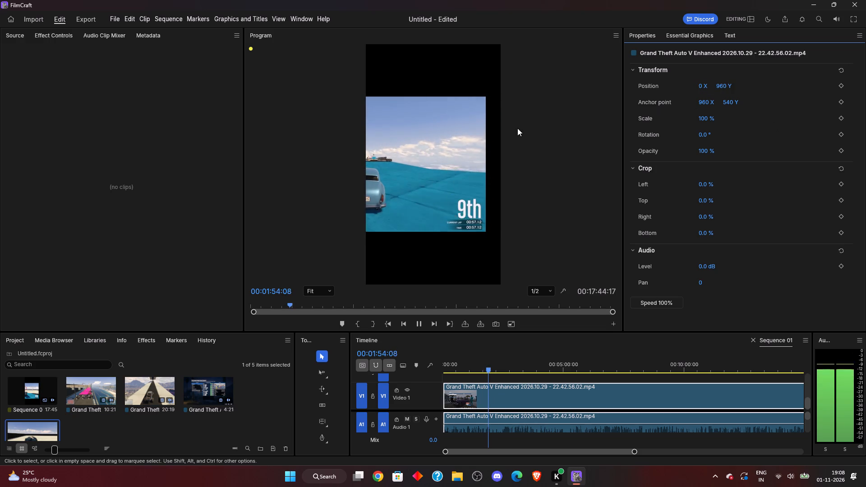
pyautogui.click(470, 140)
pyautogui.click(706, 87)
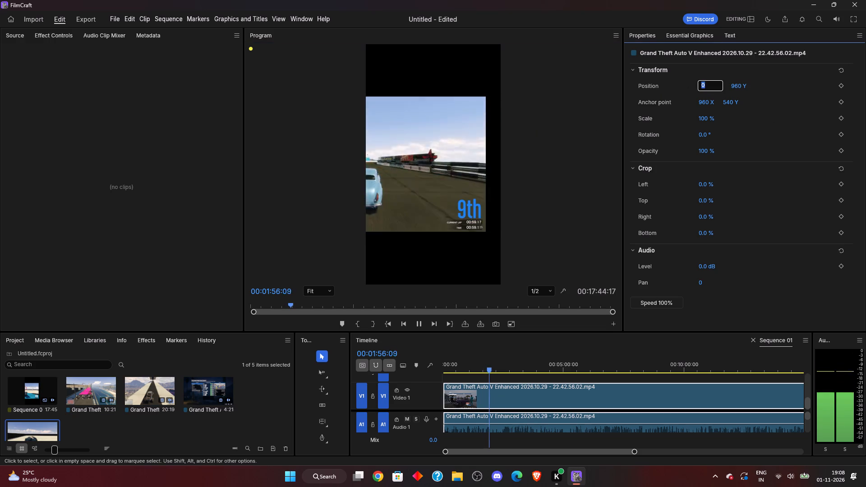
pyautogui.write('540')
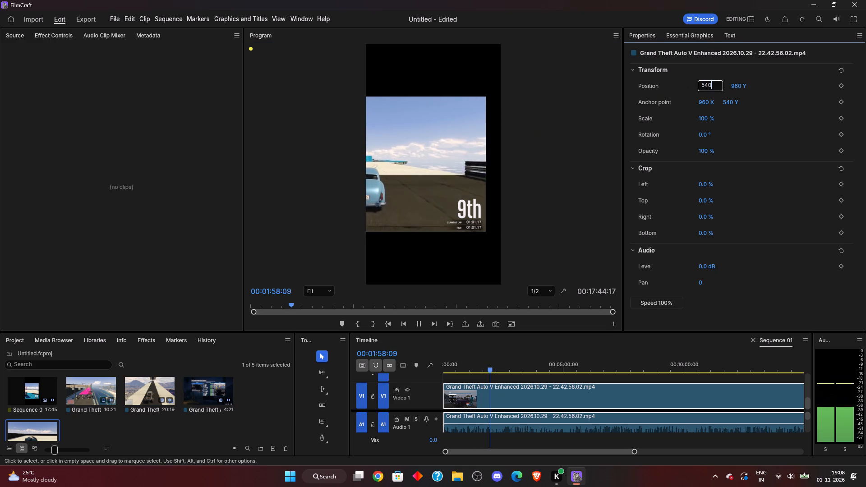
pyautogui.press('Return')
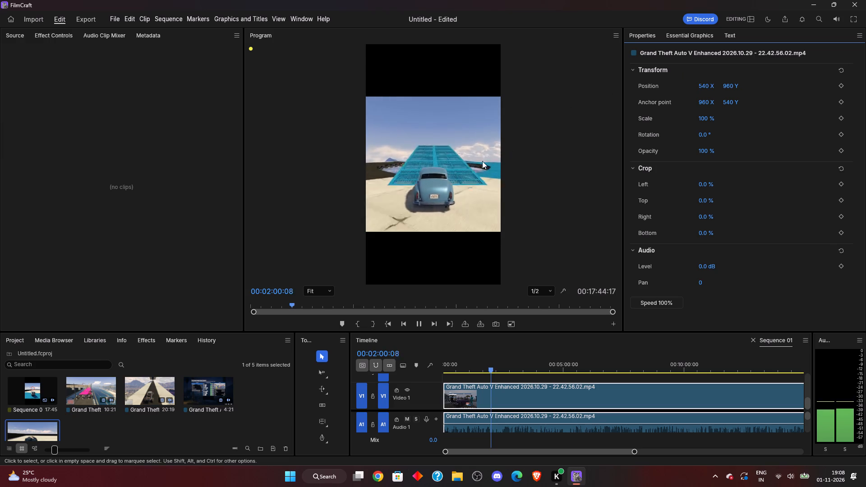
# Enlarge the 22.42.56.02 clip in the vertical frame to a scale of about 123%.
pyautogui.click(634, 55)
pyautogui.click(634, 52)
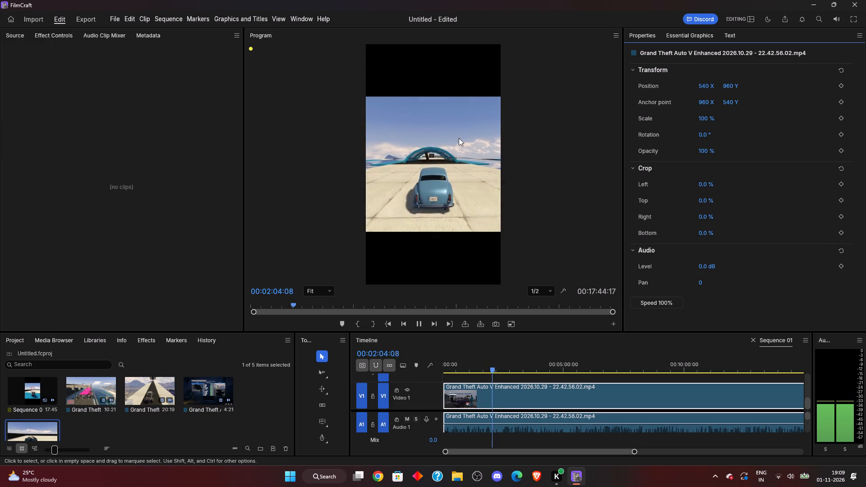
pyautogui.tripleClick(403, 159)
pyautogui.click(403, 159)
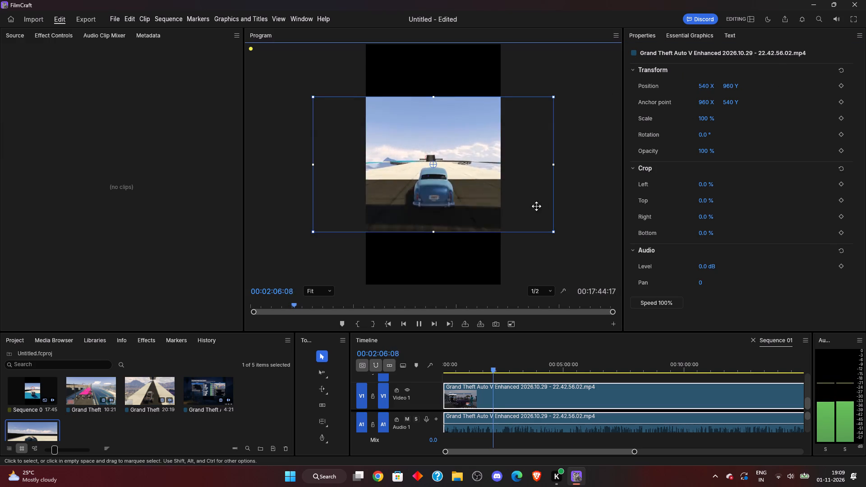
pyautogui.moveTo(434, 232); pyautogui.dragTo(432, 259)
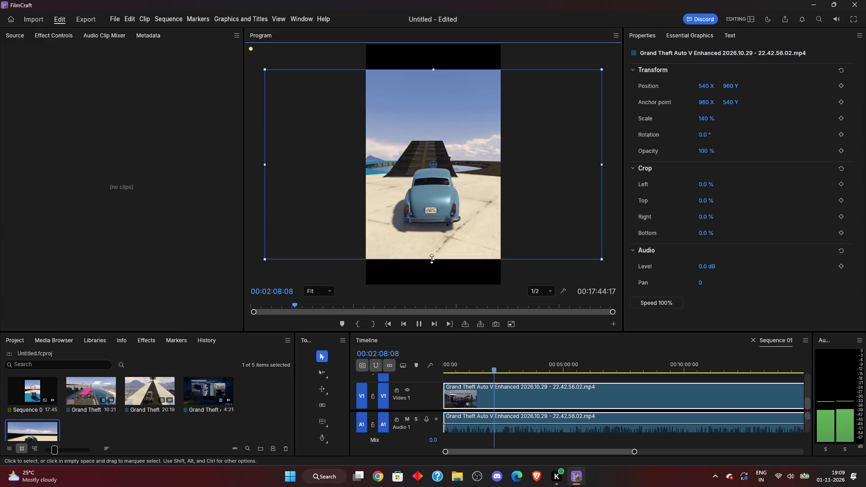
pyautogui.moveTo(432, 259); pyautogui.dragTo(439, 262)
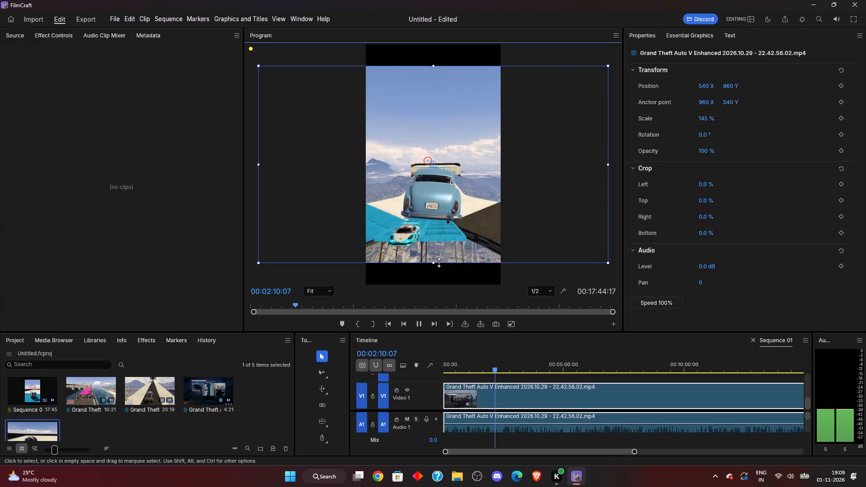
pyautogui.moveTo(439, 262); pyautogui.dragTo(435, 248)
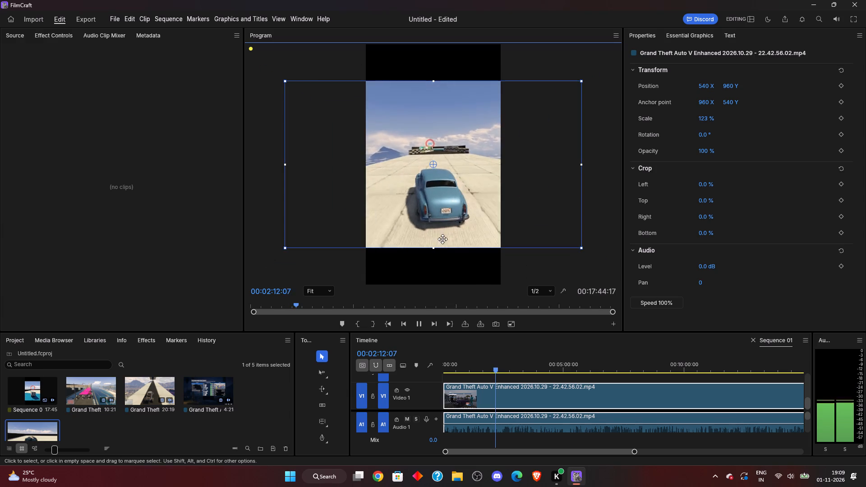
pyautogui.click(603, 180)
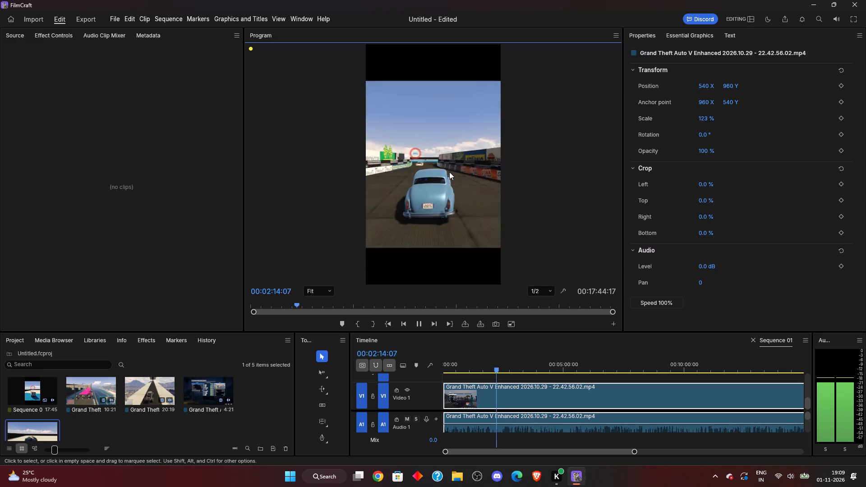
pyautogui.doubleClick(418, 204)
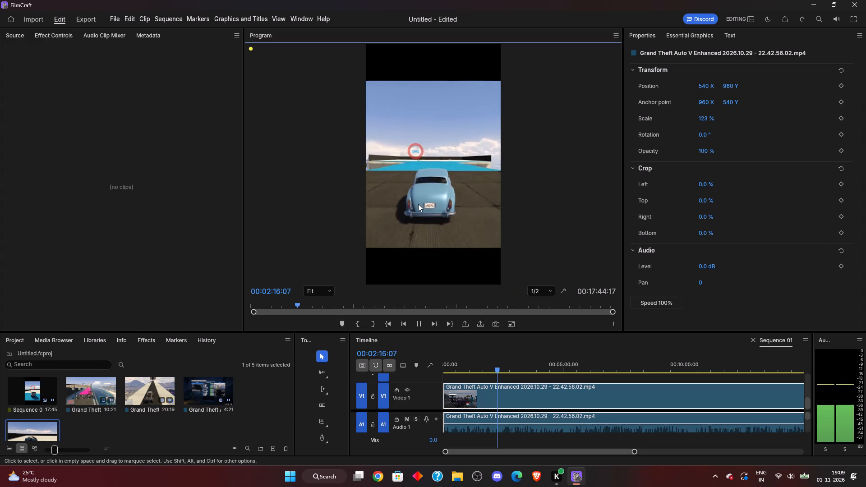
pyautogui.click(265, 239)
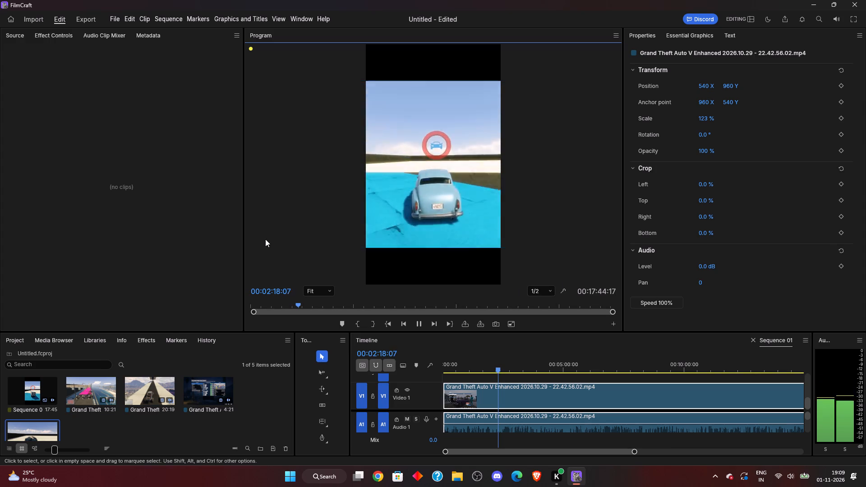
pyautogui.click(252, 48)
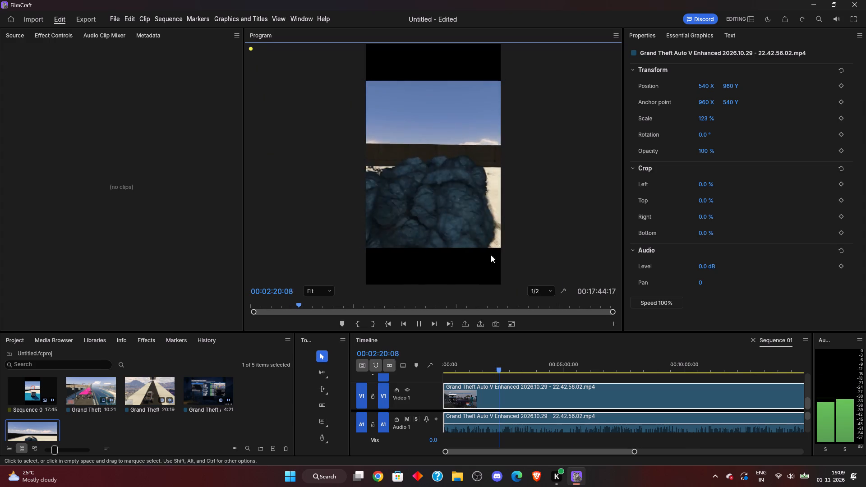
# Scan the race footage from about 00:02:22 to 00:03:36 and replay the flying-car section from about 00:03:19 to examine it.
pyautogui.moveTo(498, 370); pyautogui.dragTo(502, 372)
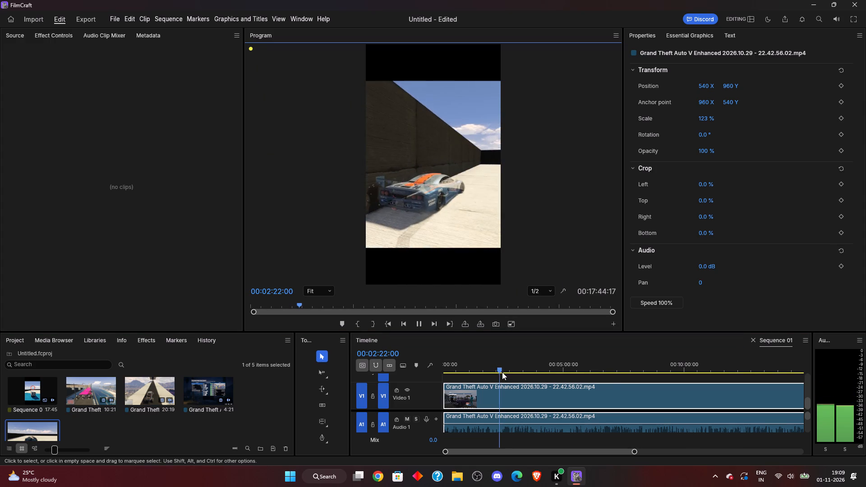
pyautogui.moveTo(502, 372); pyautogui.dragTo(505, 374)
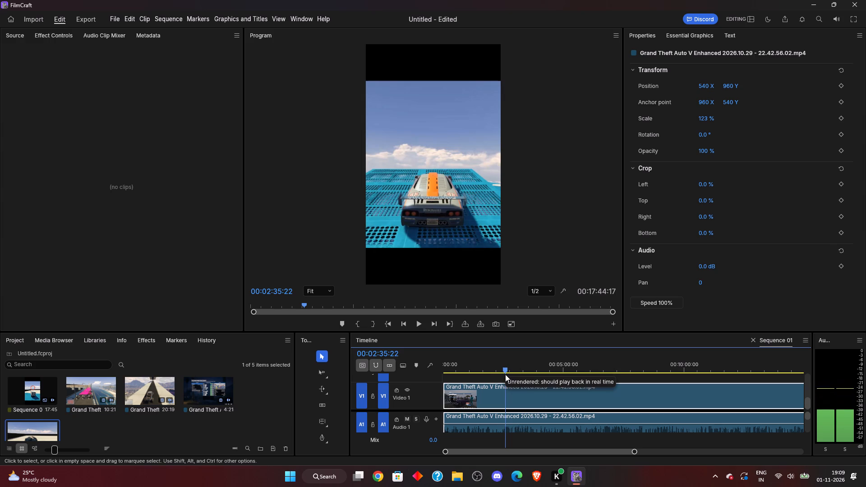
pyautogui.moveTo(505, 374); pyautogui.dragTo(515, 379)
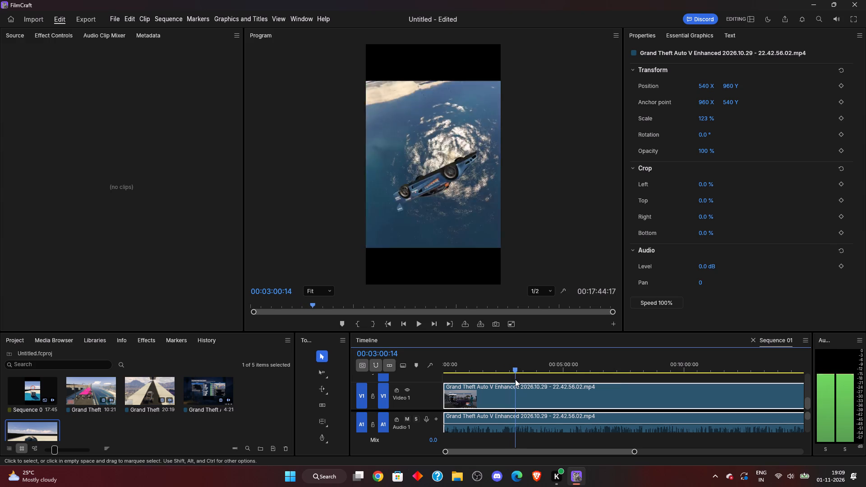
pyautogui.moveTo(515, 379); pyautogui.dragTo(520, 382)
pyautogui.click(413, 322)
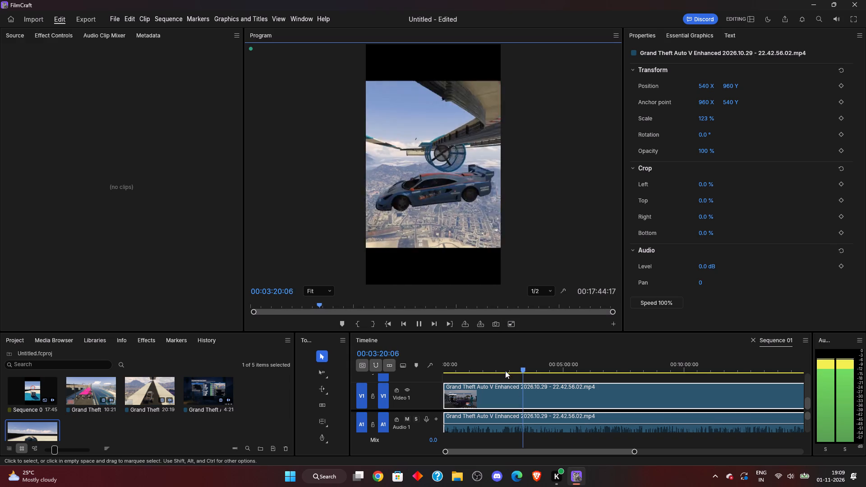
pyautogui.moveTo(523, 369); pyautogui.dragTo(529, 372)
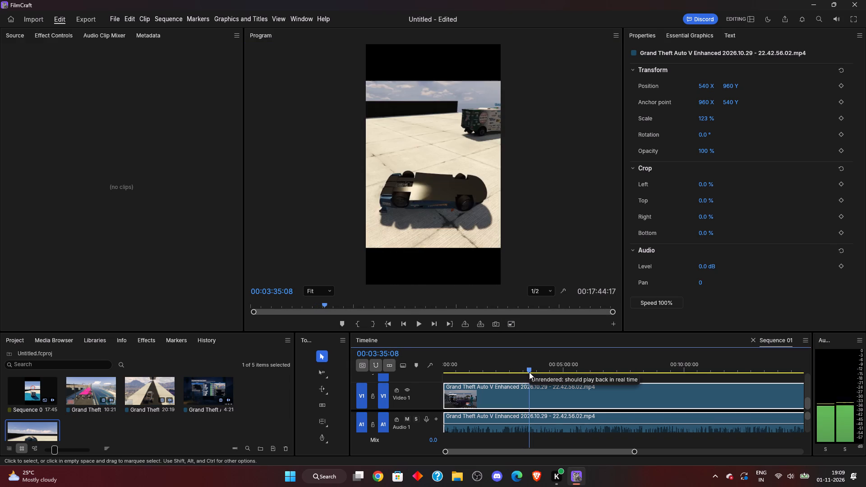
pyautogui.moveTo(529, 372); pyautogui.dragTo(526, 372)
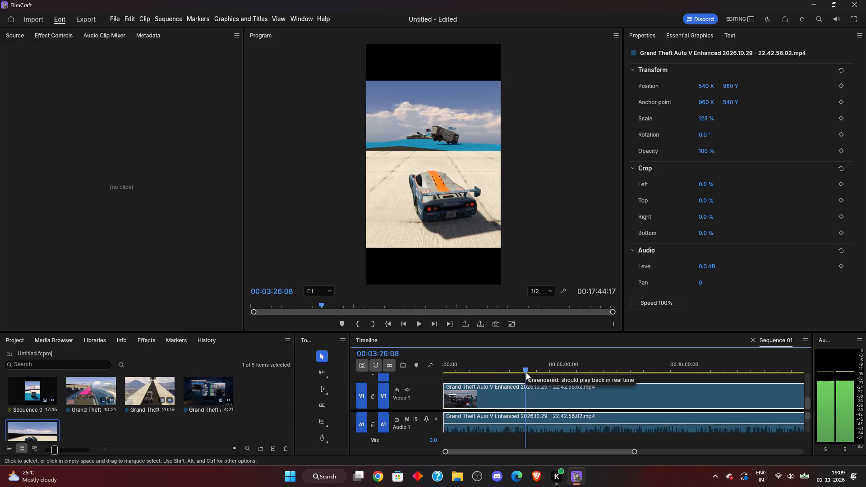
pyautogui.moveTo(526, 372); pyautogui.dragTo(530, 374)
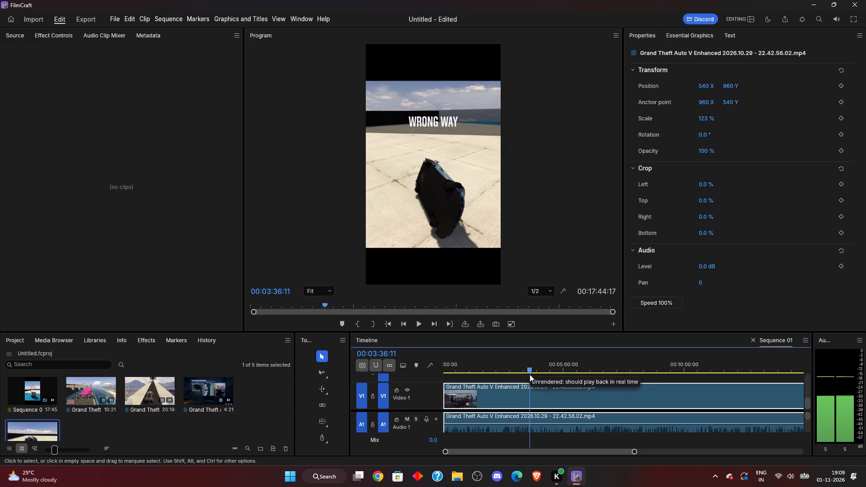
pyautogui.moveTo(530, 374); pyautogui.dragTo(526, 374)
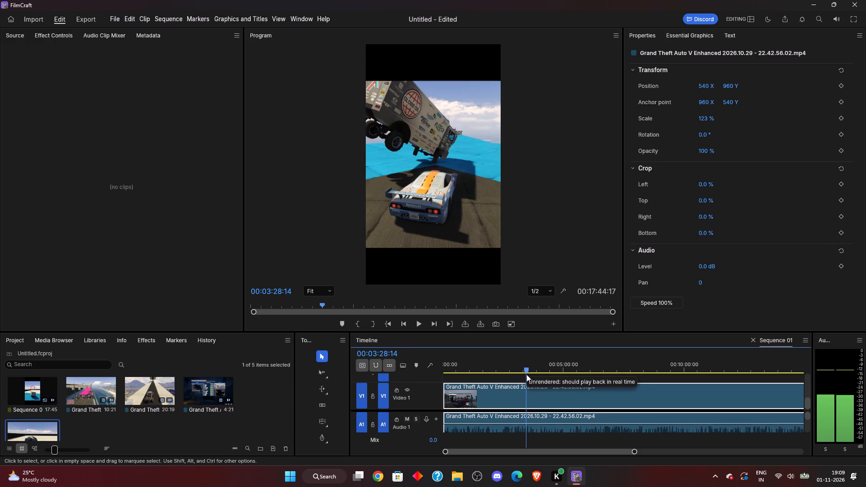
pyautogui.moveTo(526, 374); pyautogui.dragTo(523, 374)
pyautogui.click(418, 330)
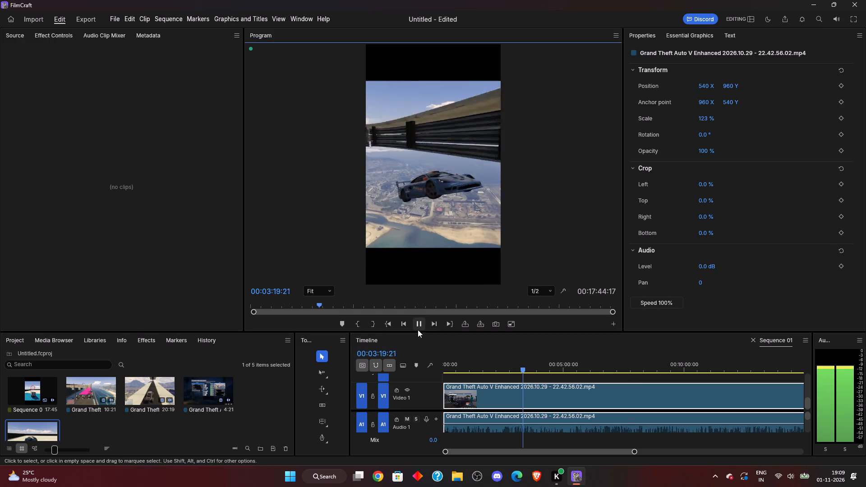
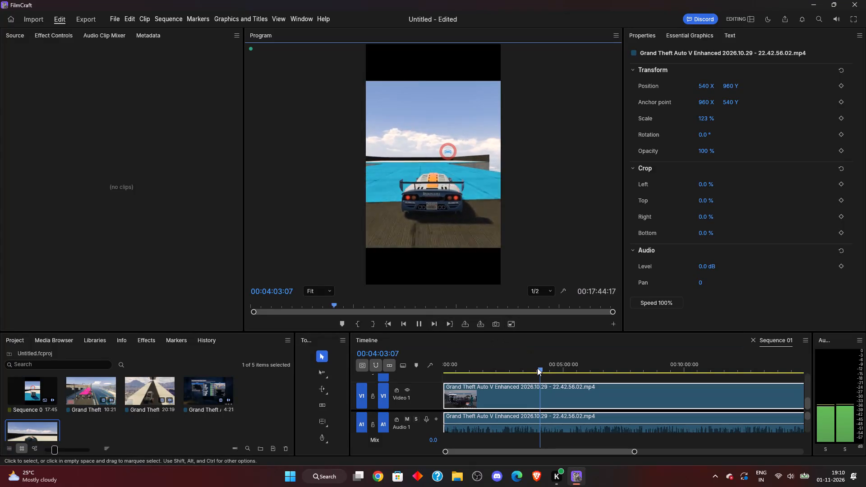
# Play the 22.42.56.02 recording from about 00:04:11 to examine the gameplay that follows the blue ramp section.
pyautogui.click(540, 372)
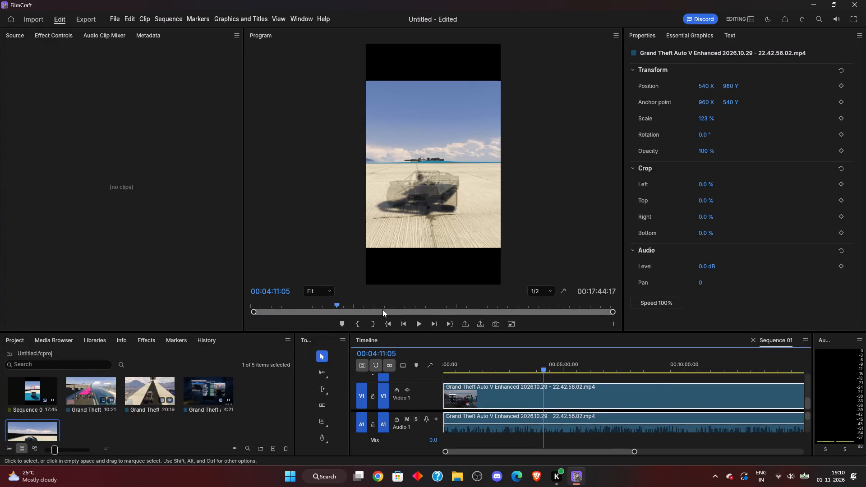
pyautogui.click(417, 326)
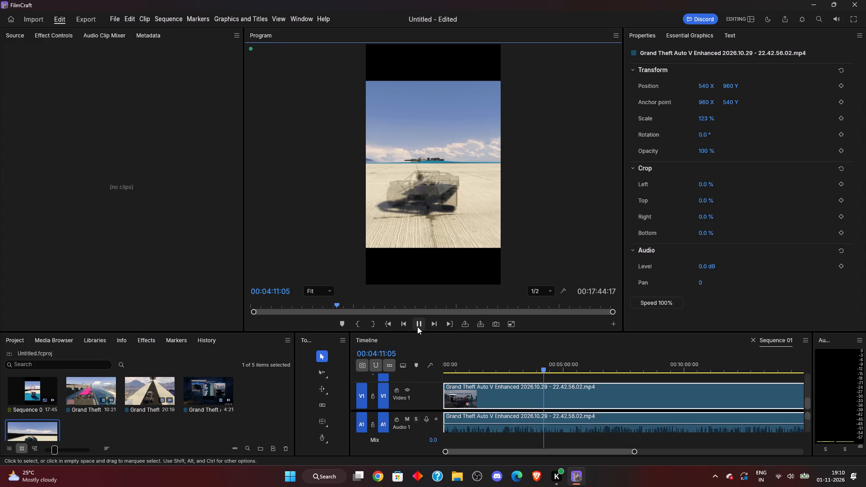
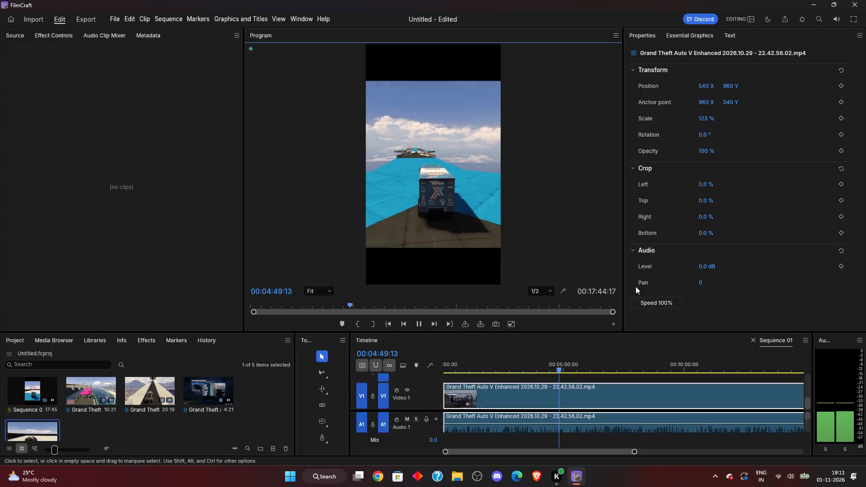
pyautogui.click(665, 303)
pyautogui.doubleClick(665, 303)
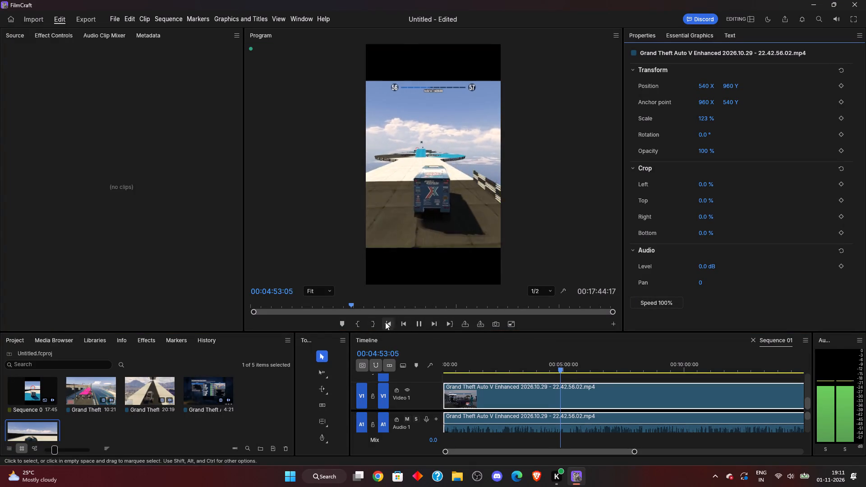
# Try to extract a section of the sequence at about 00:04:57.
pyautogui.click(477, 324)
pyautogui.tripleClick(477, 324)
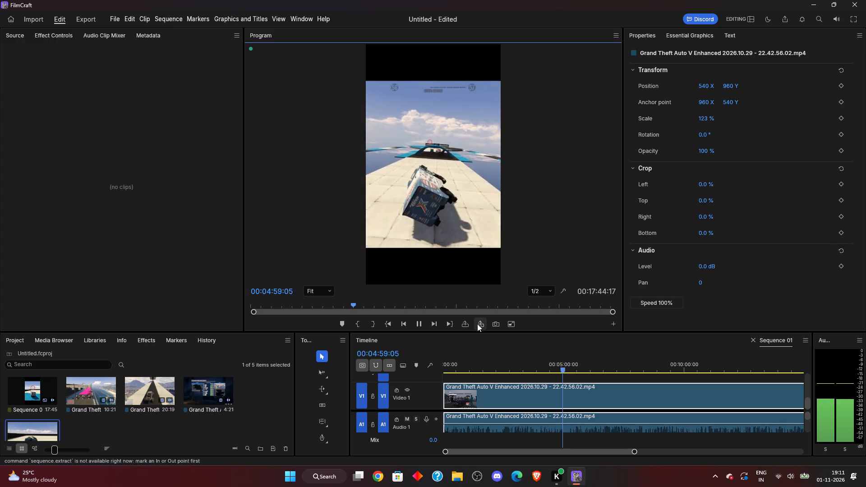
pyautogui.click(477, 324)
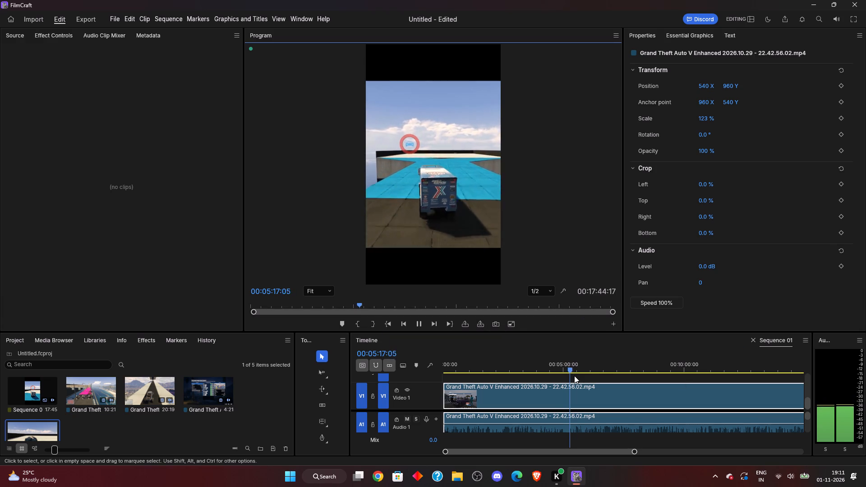
# Scrub through the recording between about 00:05:18 and 00:05:49 to examine the ambulance section, finishing at 00:05:26:07.
pyautogui.click(573, 388)
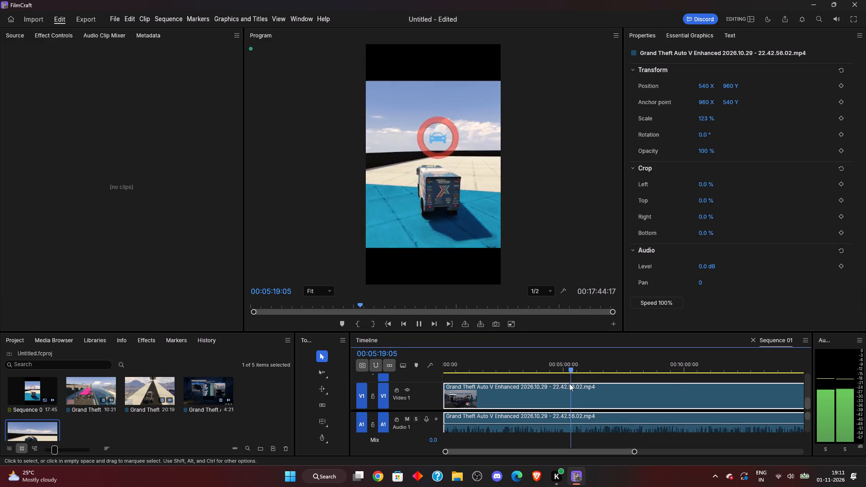
pyautogui.moveTo(571, 371); pyautogui.dragTo(573, 372)
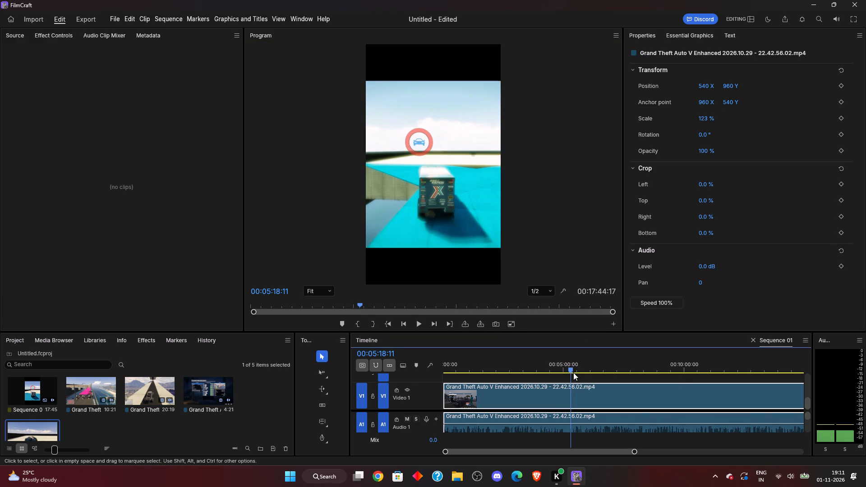
pyautogui.moveTo(573, 372); pyautogui.dragTo(578, 376)
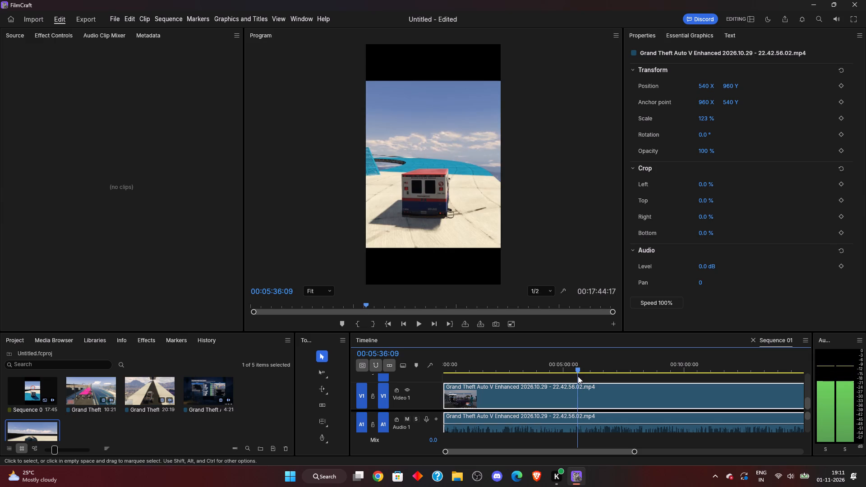
pyautogui.moveTo(578, 376); pyautogui.dragTo(582, 378)
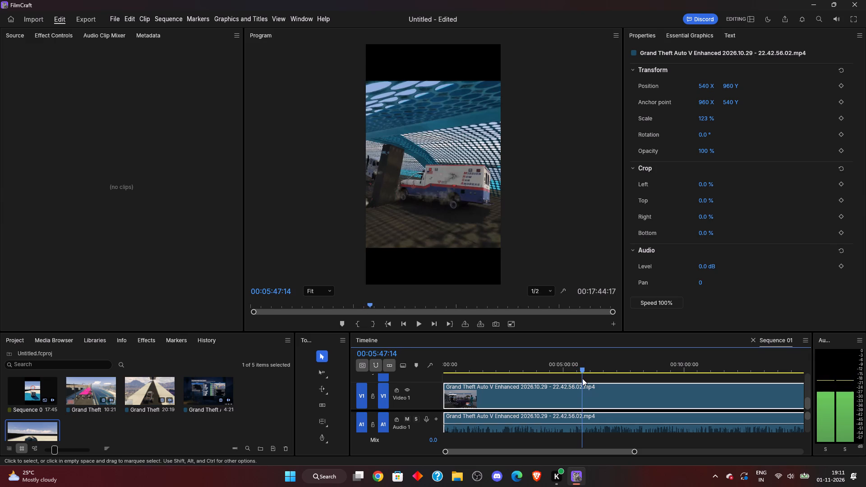
pyautogui.moveTo(582, 378); pyautogui.dragTo(583, 379)
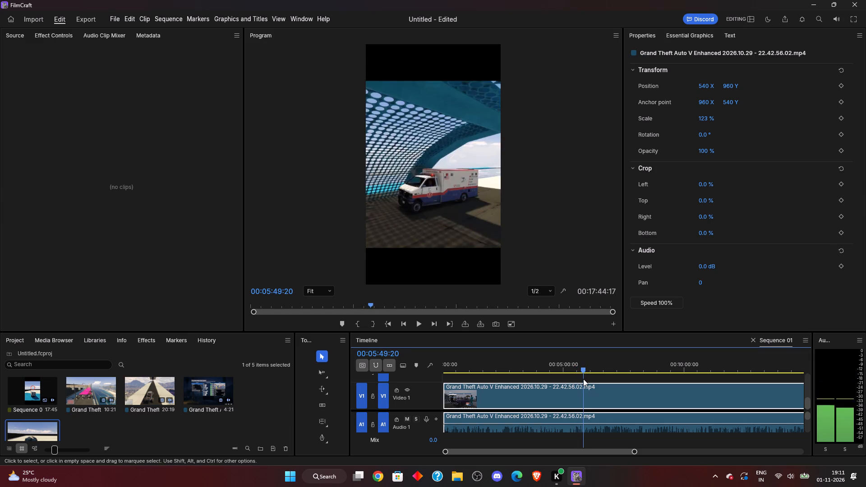
pyautogui.moveTo(583, 379); pyautogui.dragTo(581, 379)
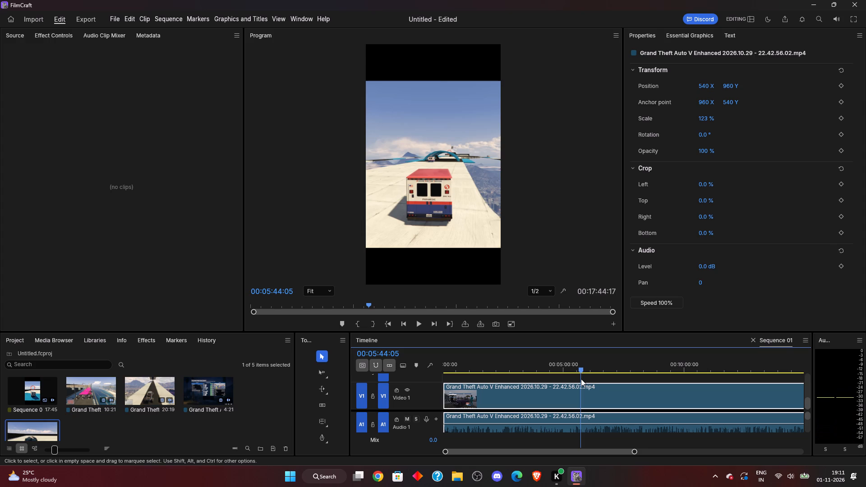
pyautogui.moveTo(581, 379); pyautogui.dragTo(579, 379)
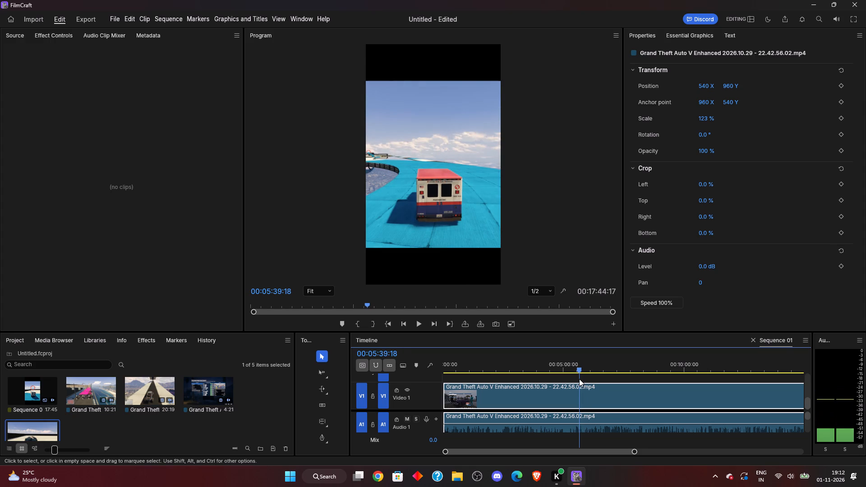
pyautogui.moveTo(579, 379); pyautogui.dragTo(578, 379)
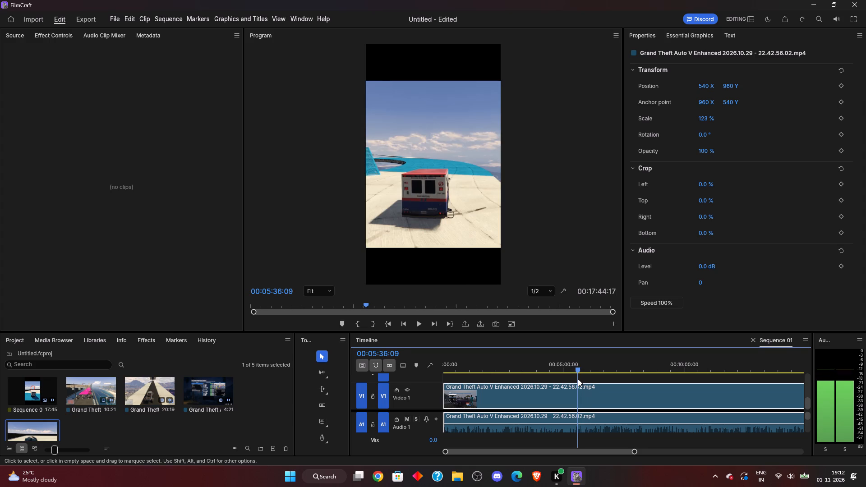
pyautogui.moveTo(578, 379); pyautogui.dragTo(574, 378)
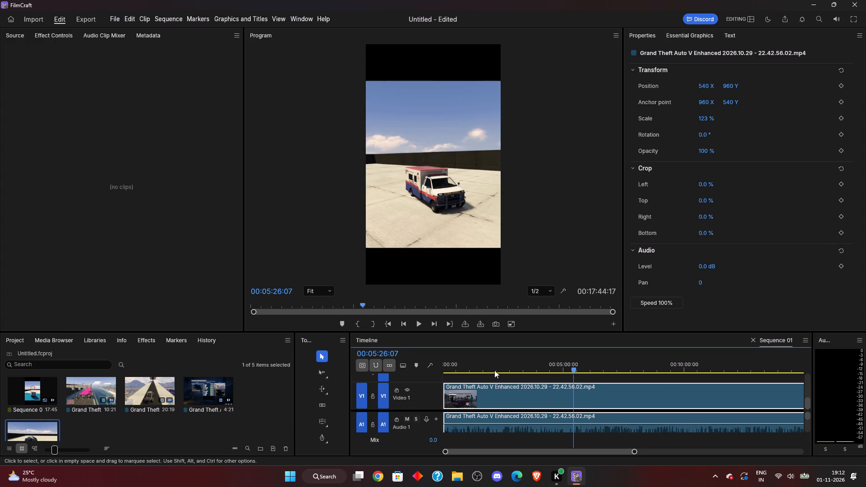
# Play the recording from 00:05:26:07 to examine the start of the ambulance run.
pyautogui.click(420, 319)
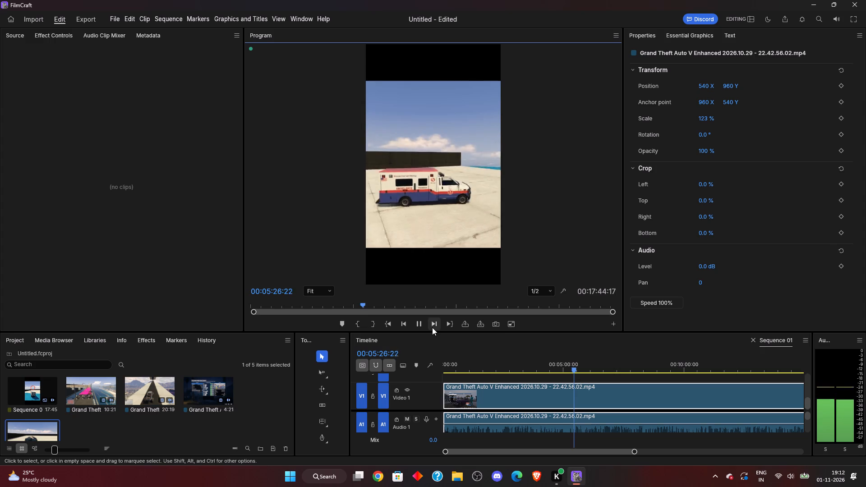
pyautogui.click(432, 327)
pyautogui.click(405, 324)
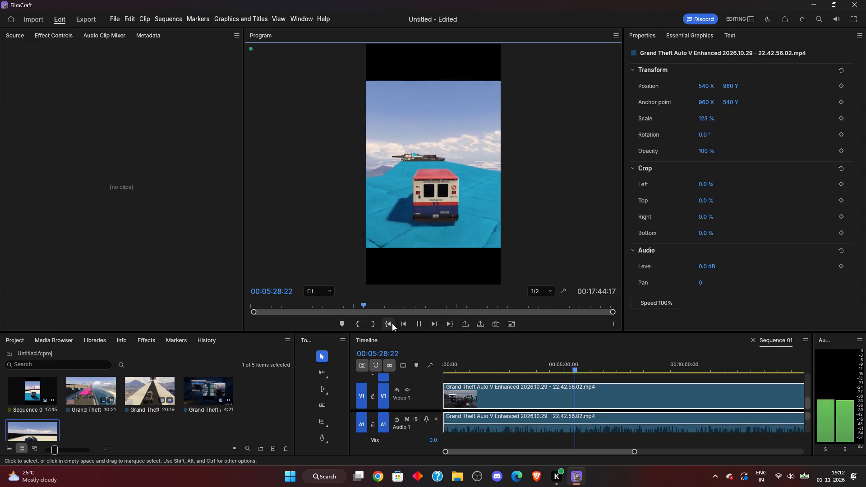
pyautogui.click(449, 324)
pyautogui.click(449, 324)
pyautogui.click(449, 324)
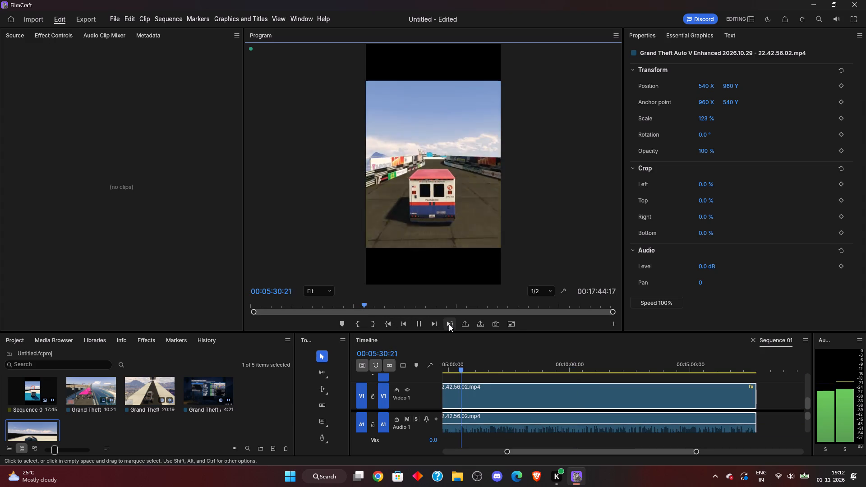
pyautogui.click(385, 327)
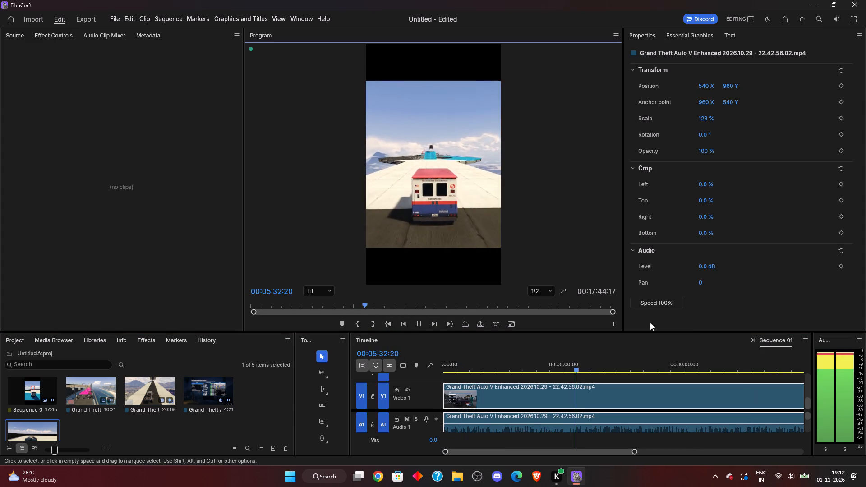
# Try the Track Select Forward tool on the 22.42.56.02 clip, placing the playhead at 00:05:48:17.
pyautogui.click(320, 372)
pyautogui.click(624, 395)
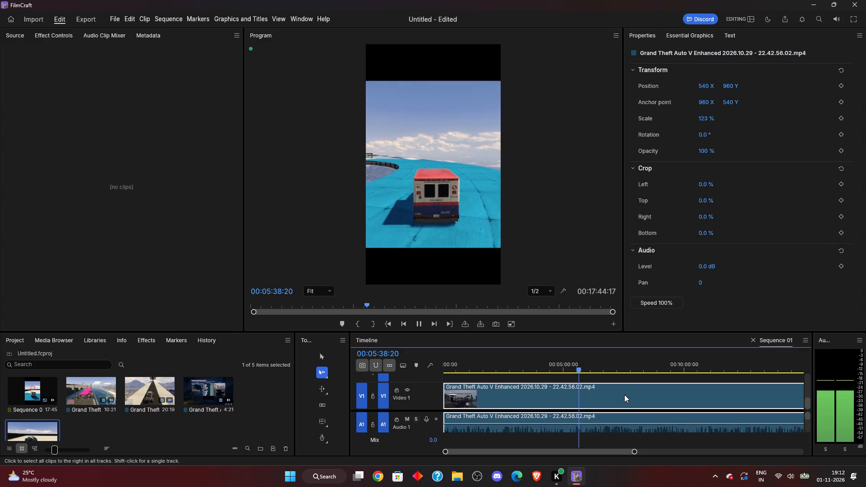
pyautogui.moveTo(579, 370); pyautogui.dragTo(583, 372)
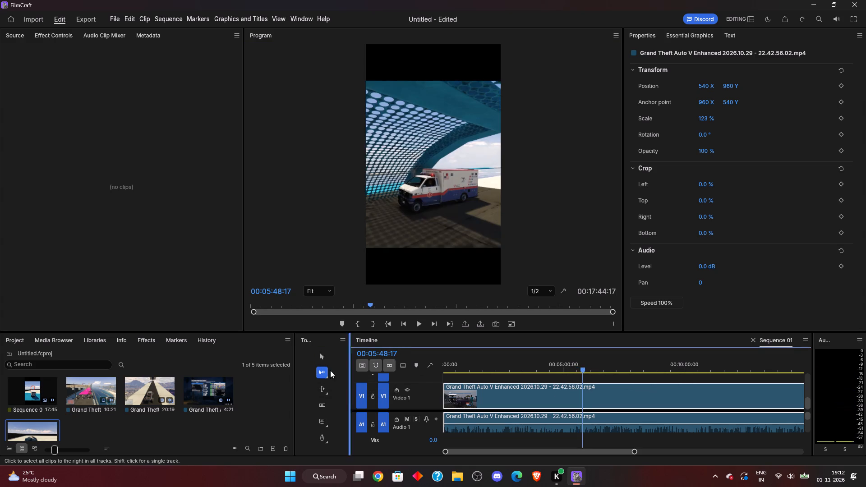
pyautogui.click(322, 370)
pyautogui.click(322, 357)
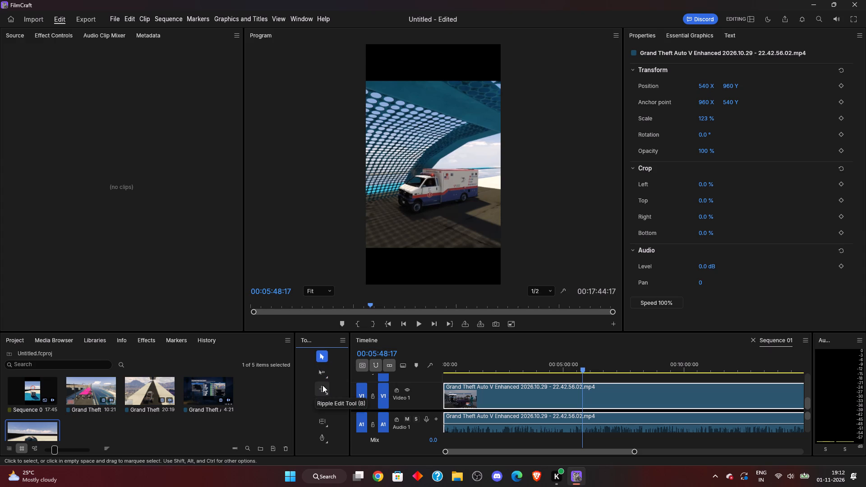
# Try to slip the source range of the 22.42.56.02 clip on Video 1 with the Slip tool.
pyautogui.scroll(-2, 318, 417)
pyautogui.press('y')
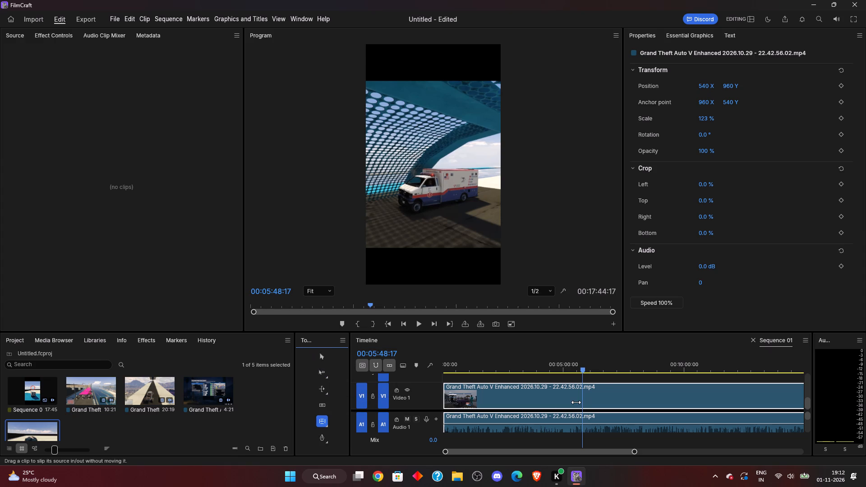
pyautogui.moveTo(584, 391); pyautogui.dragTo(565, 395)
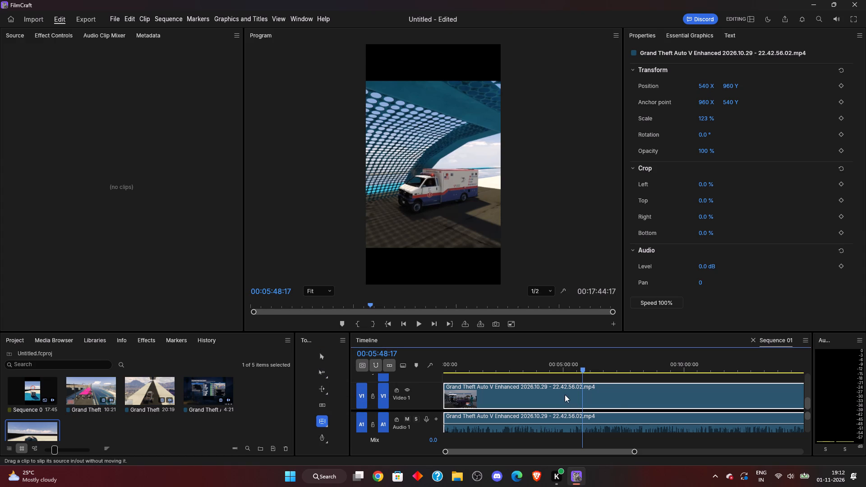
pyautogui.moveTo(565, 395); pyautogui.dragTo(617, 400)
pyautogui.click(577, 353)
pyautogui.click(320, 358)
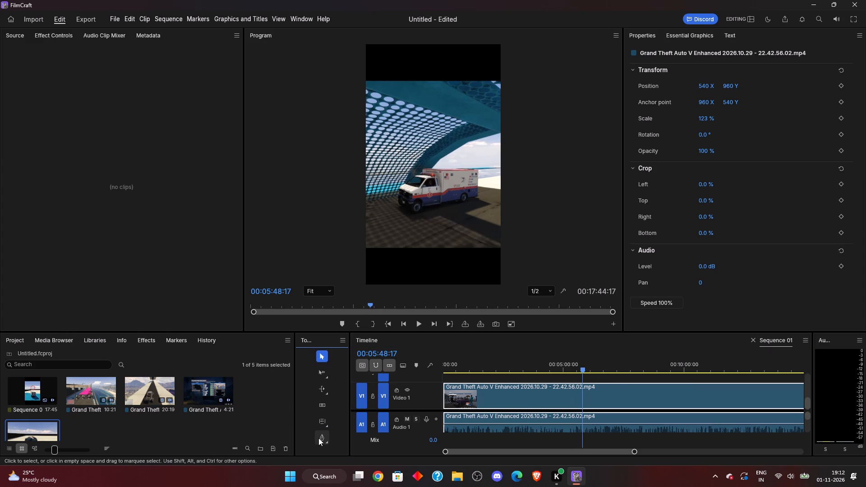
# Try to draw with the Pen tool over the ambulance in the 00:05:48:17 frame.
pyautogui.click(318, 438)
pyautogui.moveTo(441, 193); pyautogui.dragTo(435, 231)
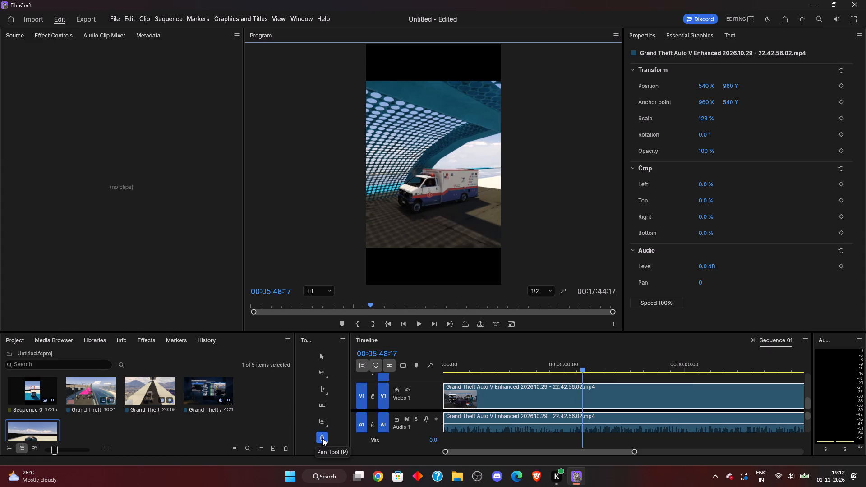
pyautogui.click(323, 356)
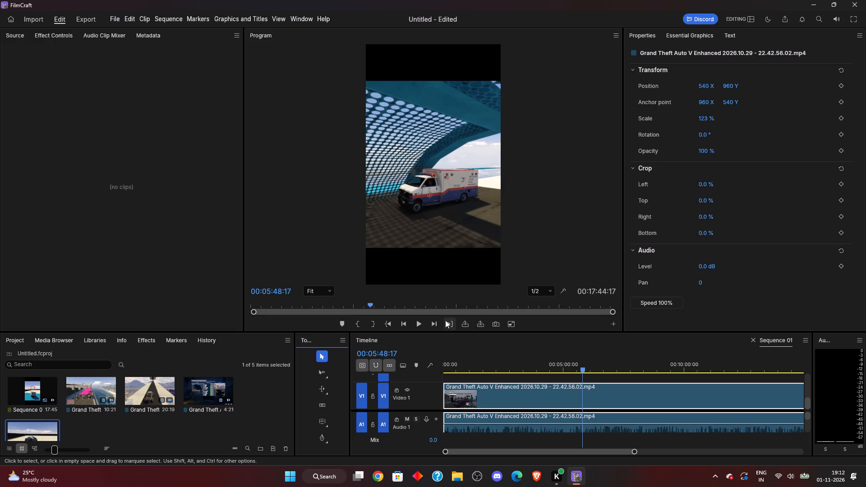
# Play the recording from 00:05:48:17 to examine the ambulance leaving the blue tunnel.
pyautogui.click(419, 321)
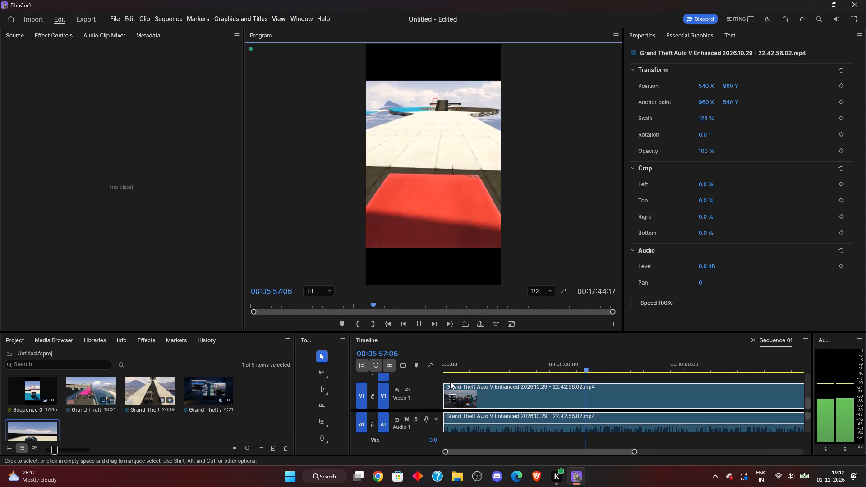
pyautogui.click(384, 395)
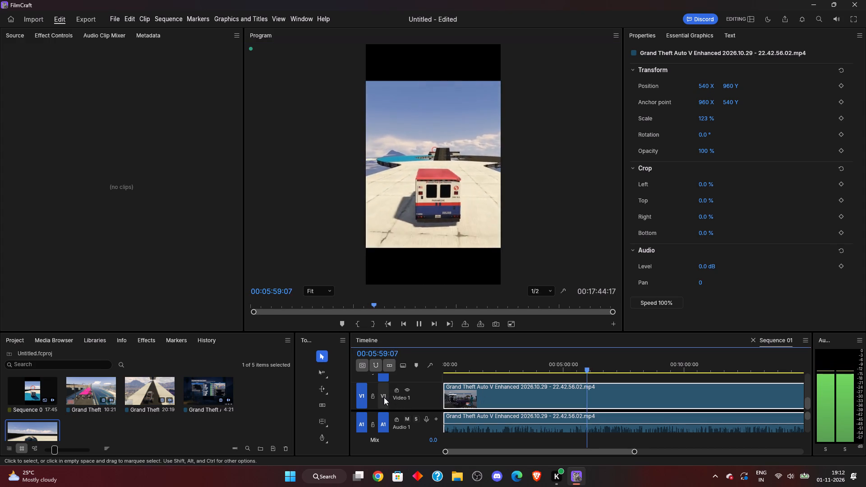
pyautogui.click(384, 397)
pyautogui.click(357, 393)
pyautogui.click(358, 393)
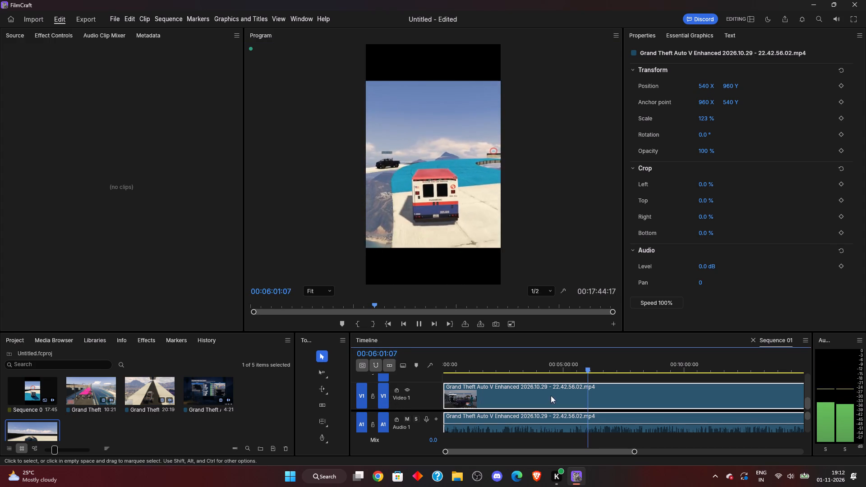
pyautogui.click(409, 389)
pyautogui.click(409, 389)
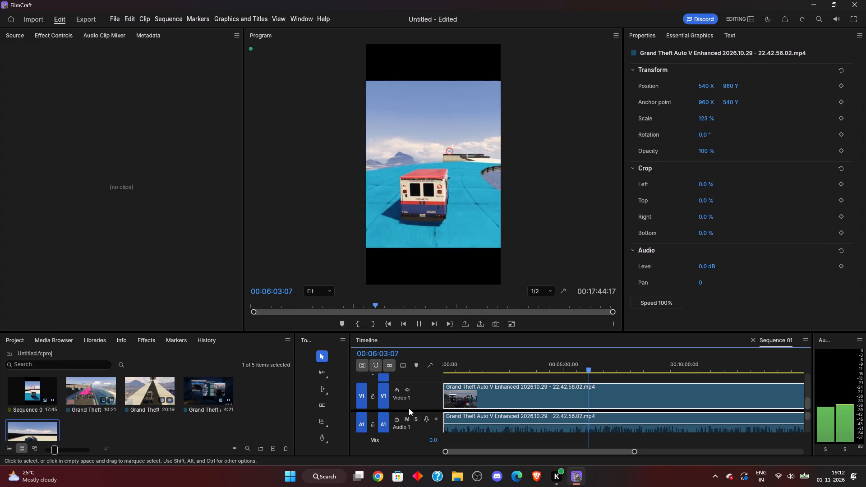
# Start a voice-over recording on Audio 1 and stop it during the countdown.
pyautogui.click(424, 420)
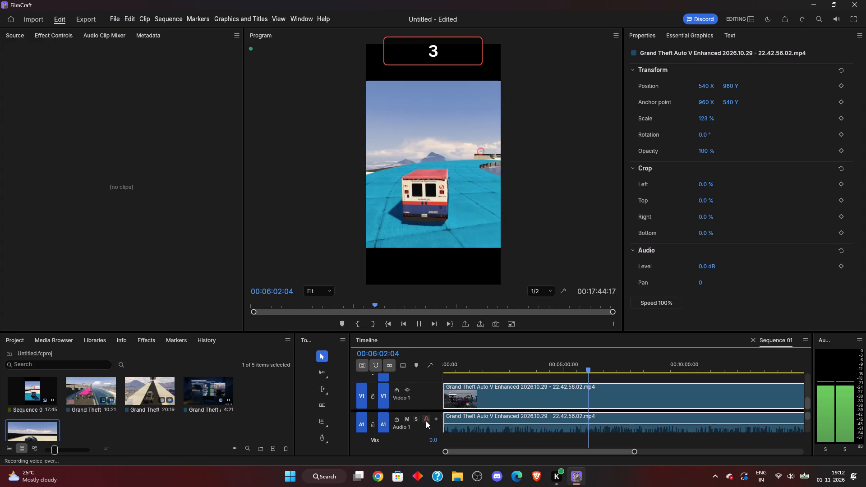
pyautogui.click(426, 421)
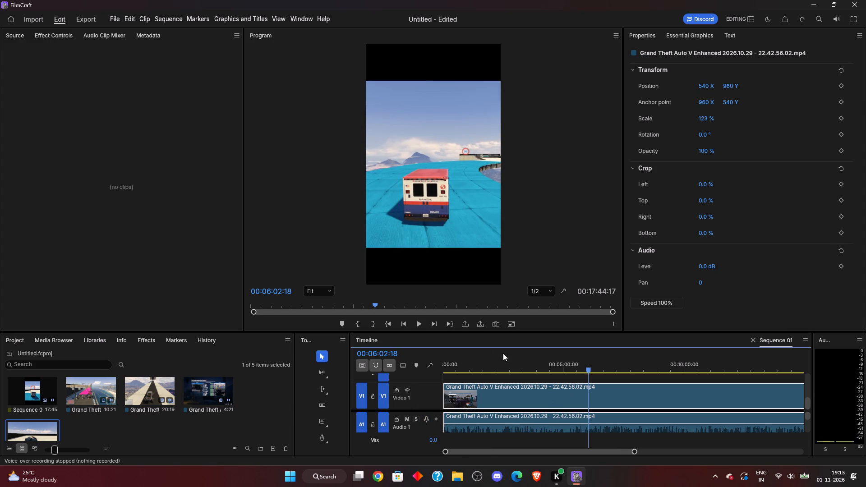
# Play the recording from 00:06:02:18 to examine the ambulance gameplay that follows.
pyautogui.click(412, 325)
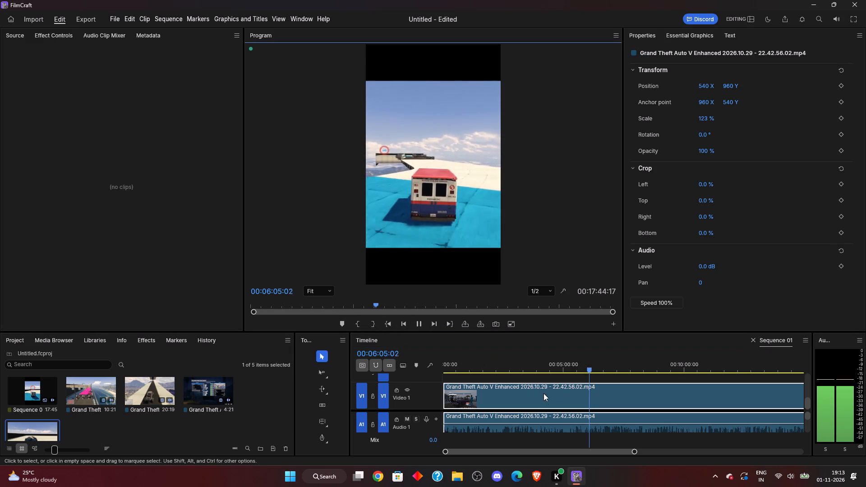
pyautogui.scroll(-1, 546, 398)
pyautogui.click(549, 425)
pyautogui.click(598, 431)
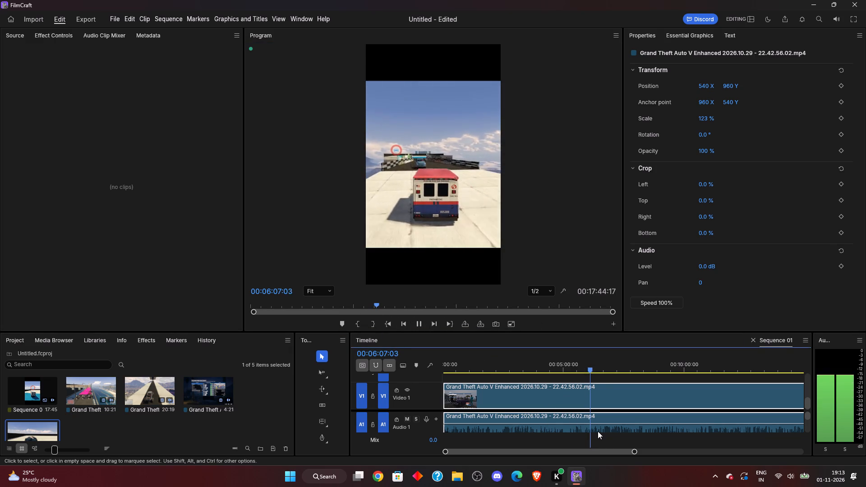
# Open the 22.42.56.02 timeline clip in the Source monitor.
pyautogui.doubleClick(599, 430)
pyautogui.doubleClick(557, 425)
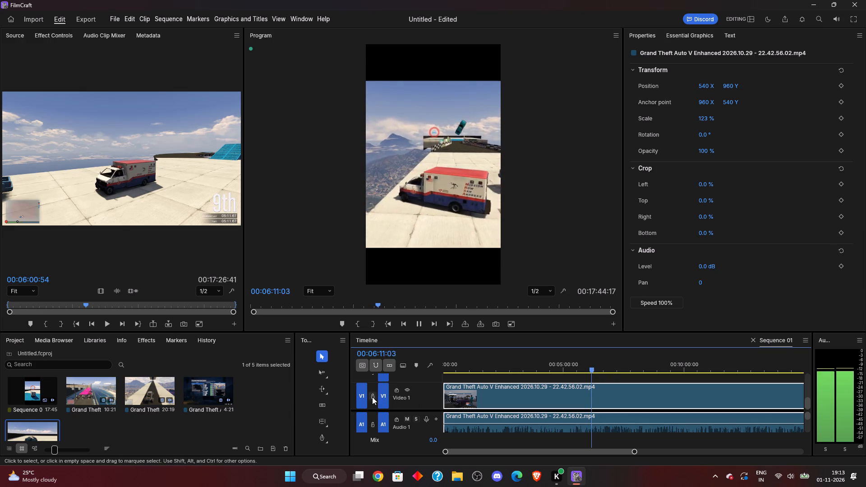
# Turn off the V1 source patch on the Video 1 track.
pyautogui.click(358, 394)
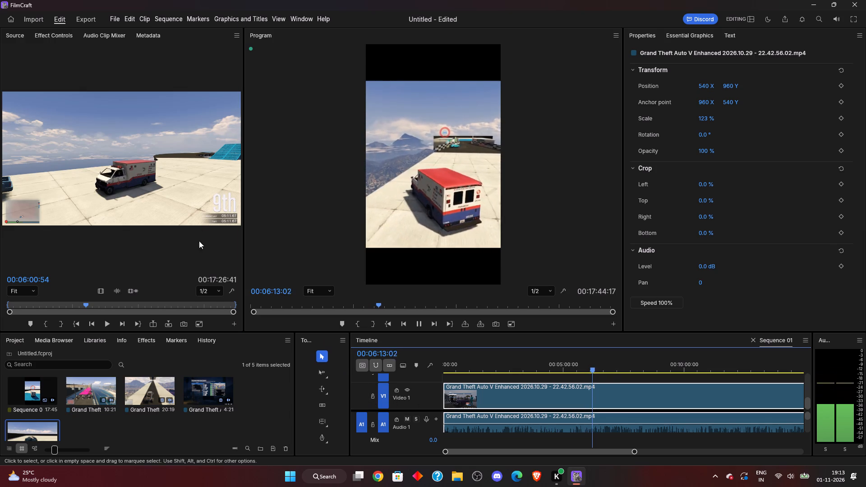
# Scrub the 22.42.56.02 recording in the Source monitor out to 00:12:36:44 and back to 00:08:42:19 to examine its gameplay.
pyautogui.doubleClick(197, 219)
pyautogui.moveTo(205, 204); pyautogui.dragTo(204, 222)
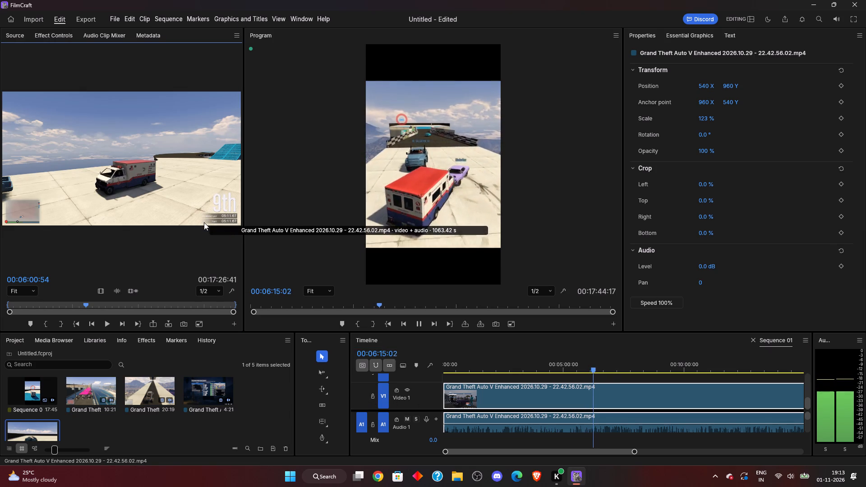
pyautogui.moveTo(204, 222); pyautogui.dragTo(204, 229)
pyautogui.rightClick(208, 214)
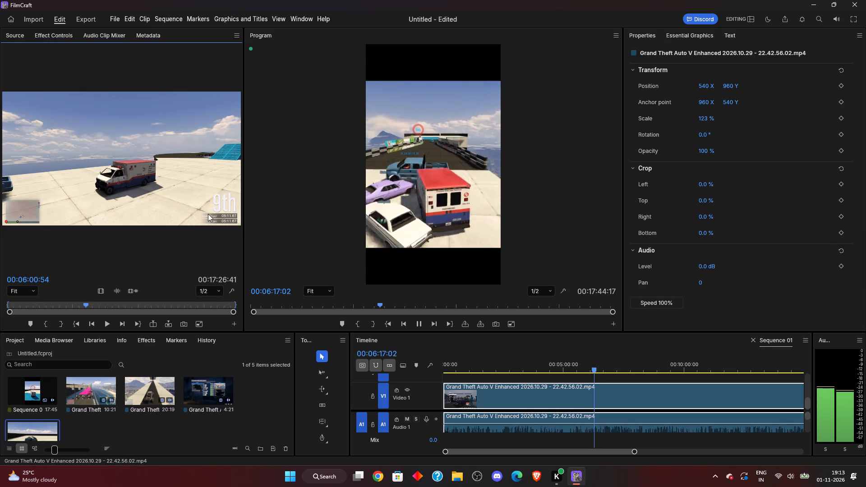
pyautogui.rightClick(207, 214)
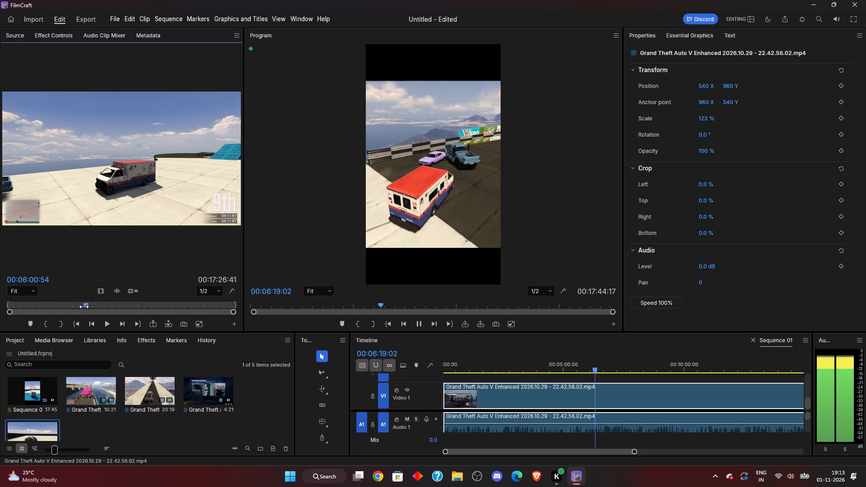
pyautogui.moveTo(84, 307); pyautogui.dragTo(173, 309)
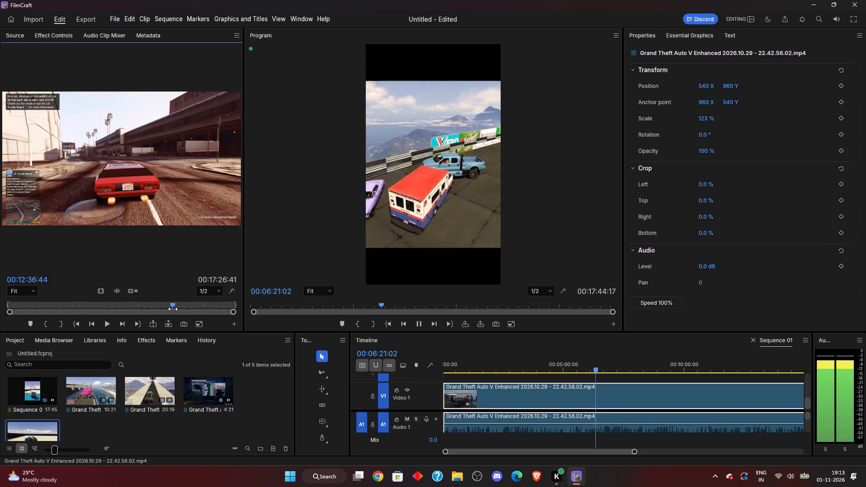
pyautogui.moveTo(173, 309); pyautogui.dragTo(91, 303)
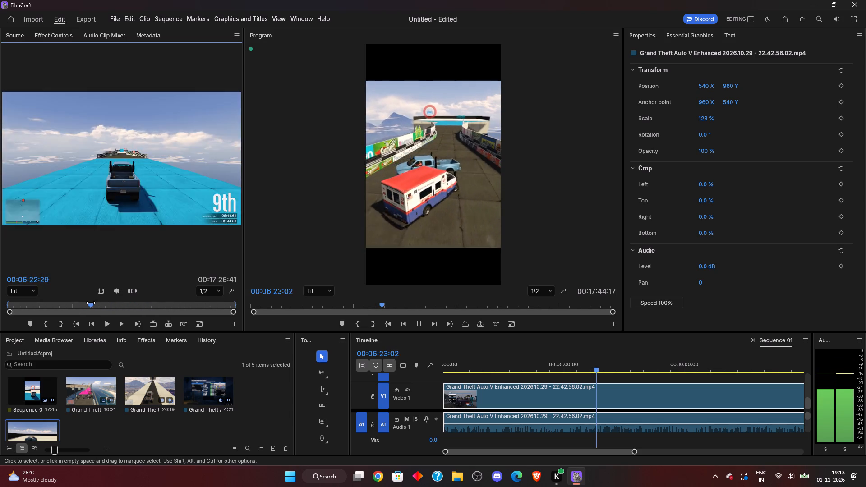
pyautogui.moveTo(91, 303); pyautogui.dragTo(121, 303)
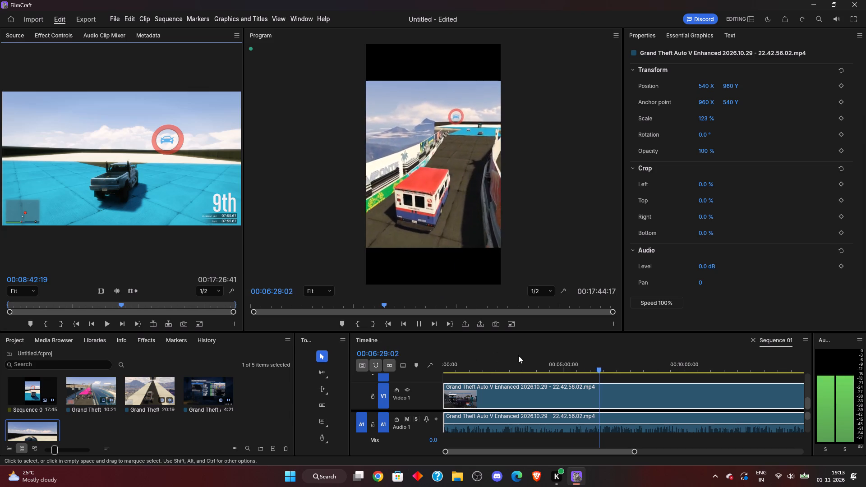
# Skim Sequence 01 from 00:06:25:17 to 00:10:44:16 and return to 00:10:18:21, examining the race footage for usable moments.
pyautogui.click(598, 366)
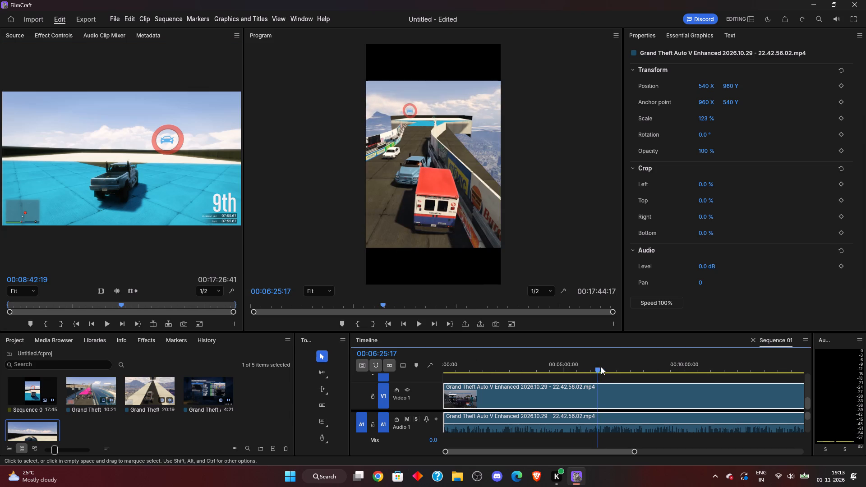
pyautogui.click(609, 368)
pyautogui.click(614, 369)
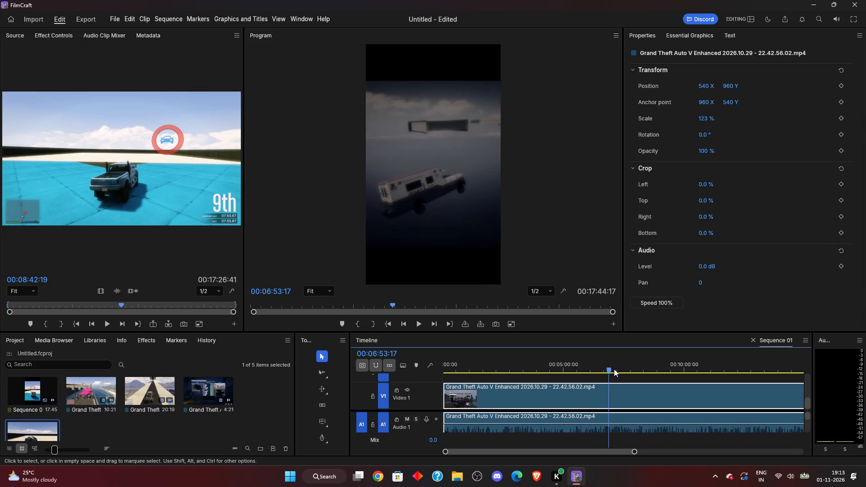
pyautogui.click(619, 369)
pyautogui.click(627, 368)
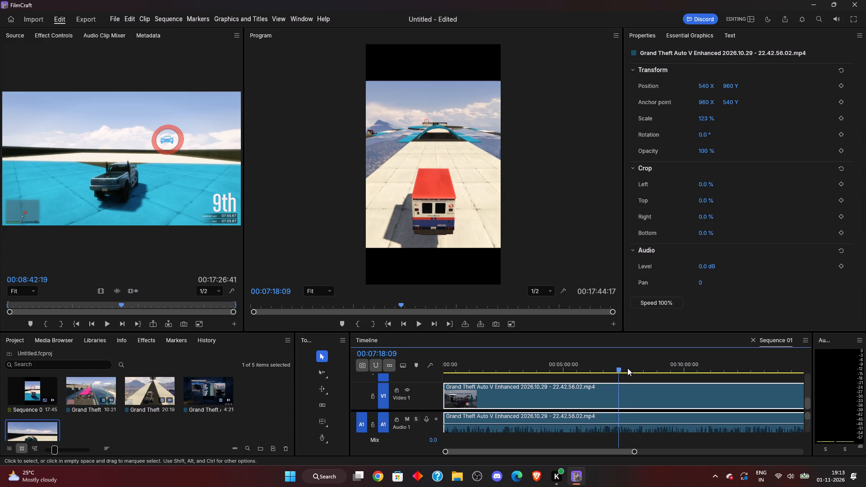
pyautogui.click(636, 370)
pyautogui.click(651, 371)
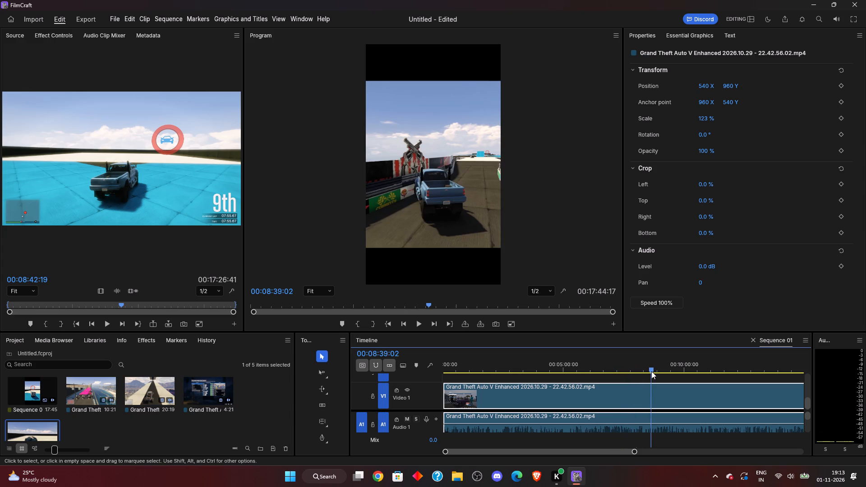
pyautogui.click(661, 371)
pyautogui.click(671, 371)
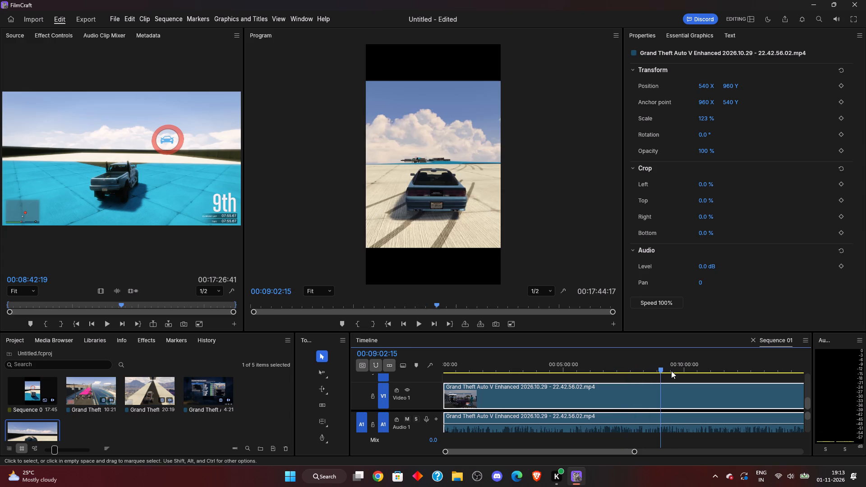
pyautogui.click(680, 372)
pyautogui.click(689, 370)
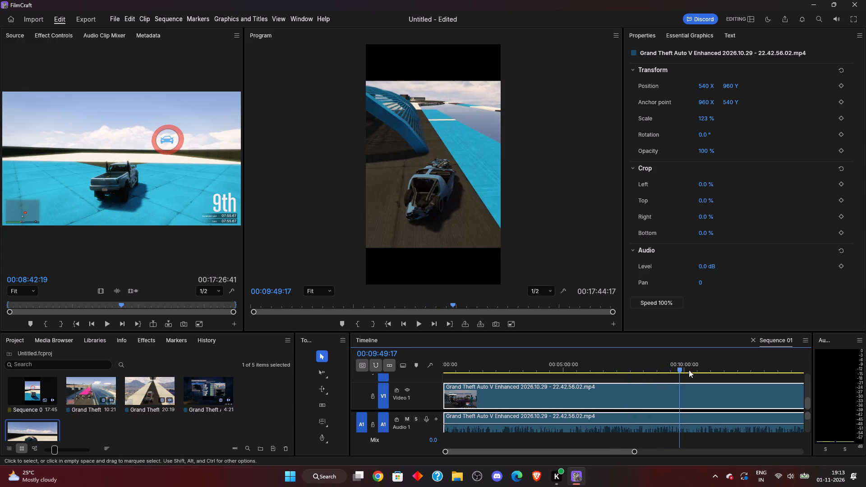
pyautogui.click(702, 370)
pyautogui.click(718, 370)
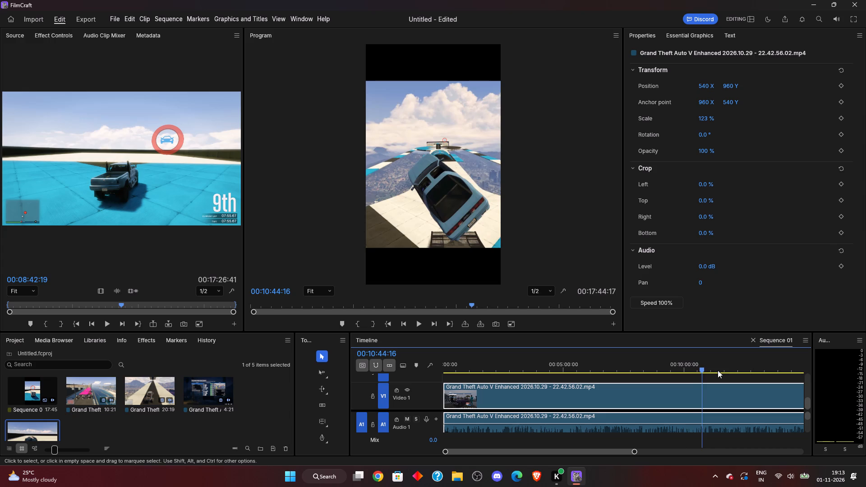
pyautogui.click(691, 372)
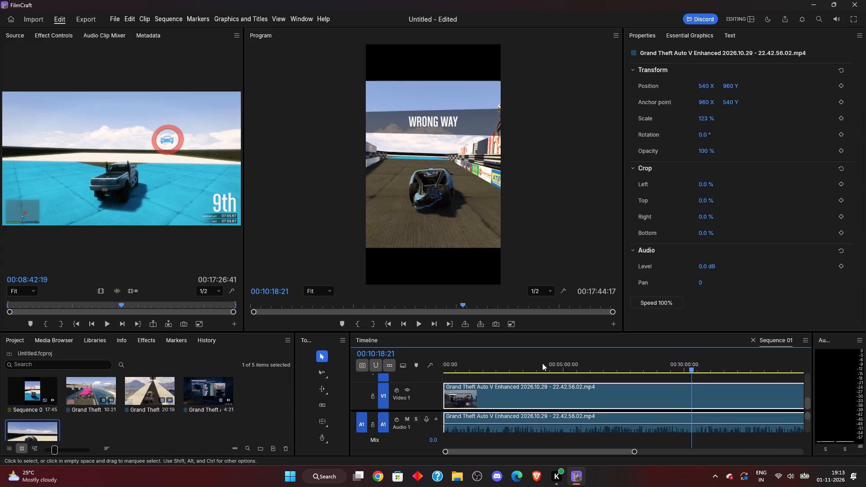
# Play the sequence from 00:10:18:21 to examine the wrong-way driving and the gameplay that follows.
pyautogui.click(424, 330)
pyautogui.click(419, 324)
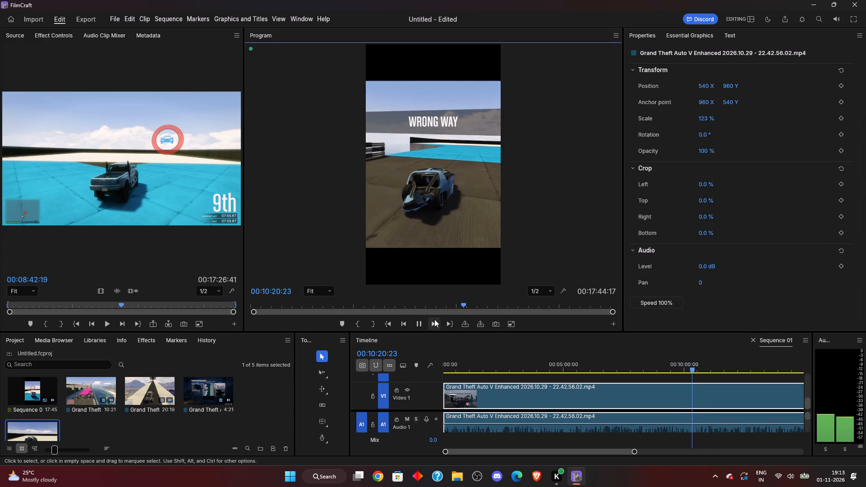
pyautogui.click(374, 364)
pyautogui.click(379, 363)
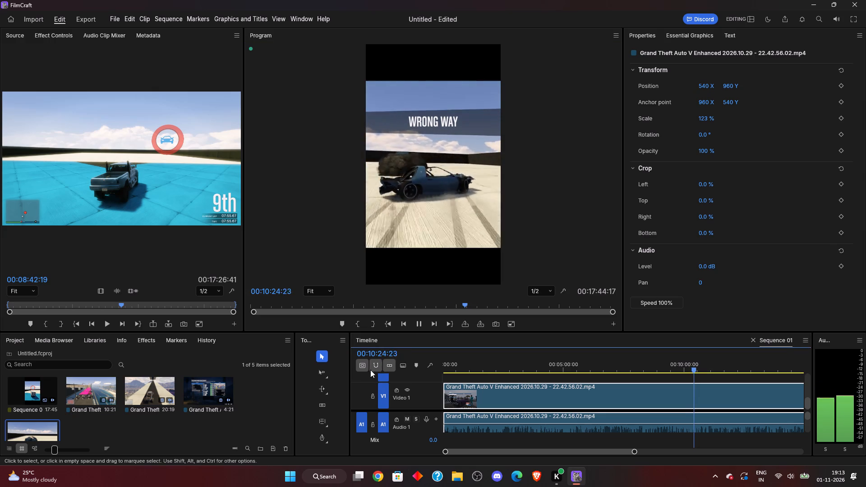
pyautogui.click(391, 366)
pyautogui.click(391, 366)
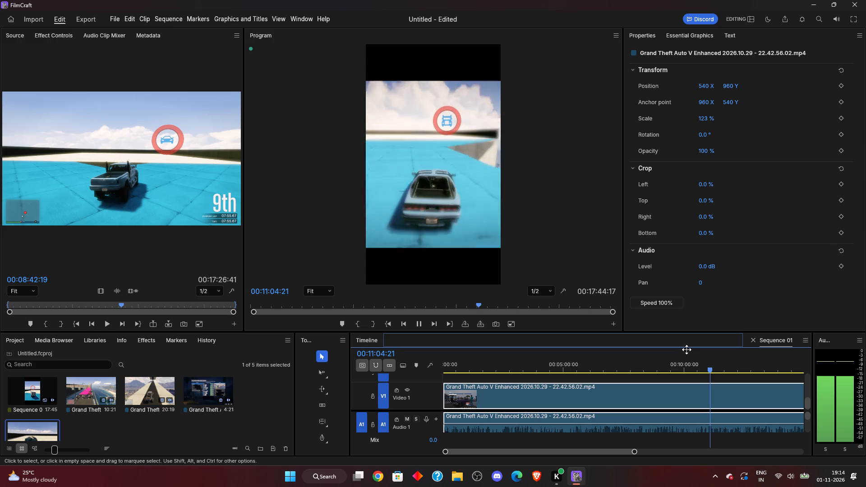
# Pause playback and go back and forth through the sequence around 00:10:54:08 to examine the blue car's tumble.
pyautogui.press('Left')
pyautogui.press('Left')
pyautogui.press('Left')
pyautogui.press('Left')
pyautogui.press('Left')
pyautogui.press('Left')
pyautogui.press('Left')
pyautogui.press('Left')
pyautogui.press('Left')
pyautogui.press('Left')
pyautogui.press('Left')
pyautogui.press('Left')
pyautogui.press('space')
pyautogui.press('Left')
pyautogui.press('Left')
pyautogui.press('Left')
pyautogui.press('Left')
pyautogui.press('Left')
pyautogui.press('Left')
pyautogui.press('Left')
pyautogui.press('Left')
pyautogui.press('Left')
pyautogui.press('Left')
pyautogui.press('Left')
pyautogui.press('Left')
pyautogui.press('Left')
pyautogui.press('Left')
pyautogui.press('Left')
pyautogui.press('Left')
pyautogui.press('Left')
pyautogui.press('Left')
pyautogui.press('Left')
pyautogui.press('Left')
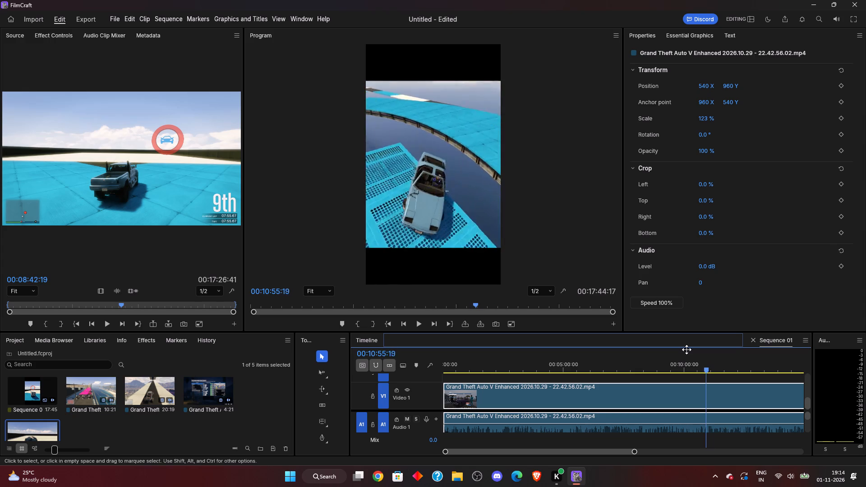
pyautogui.press('Right')
pyautogui.press('Right')
pyautogui.press('Right')
pyautogui.press('Right')
pyautogui.press('Right')
pyautogui.press('Right')
pyautogui.press('Right')
pyautogui.press('Right')
pyautogui.press('Right')
pyautogui.press('Right')
pyautogui.press('Right')
pyautogui.press('Right')
pyautogui.press('Right')
pyautogui.press('Right')
pyautogui.press('Right')
pyautogui.press('Right')
pyautogui.press('Right')
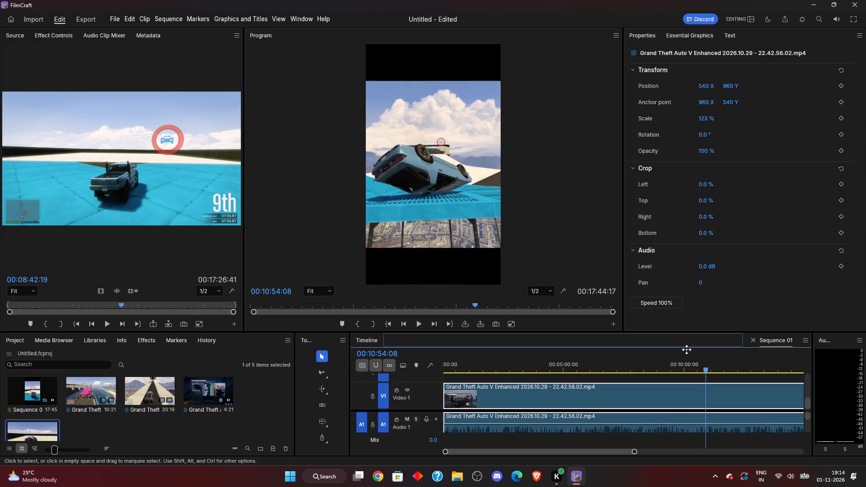
# Place the sequence playhead at 00:10:37:18, where the blue car drives along the blue track.
pyautogui.press('Left')
pyautogui.press('Left')
pyautogui.press('Left')
pyautogui.press('Left')
pyautogui.press('Left')
pyautogui.press('Left')
pyautogui.press('Left')
pyautogui.press('Left')
pyautogui.press('Left')
pyautogui.press('Left')
pyautogui.press('Left')
pyautogui.press('Left')
pyautogui.press('Left')
pyautogui.press('Left')
pyautogui.press('Left')
pyautogui.press('Left')
pyautogui.press('Left')
pyautogui.press('Left')
pyautogui.press('Left')
pyautogui.press('Left')
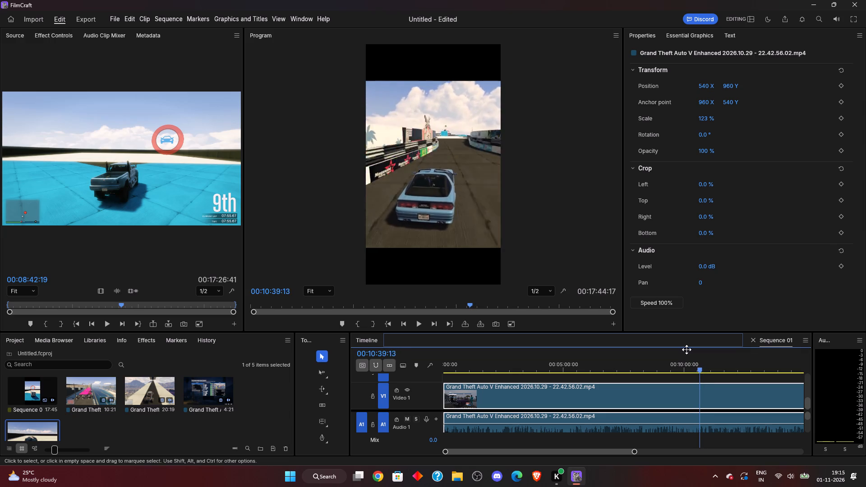
pyautogui.press('Right')
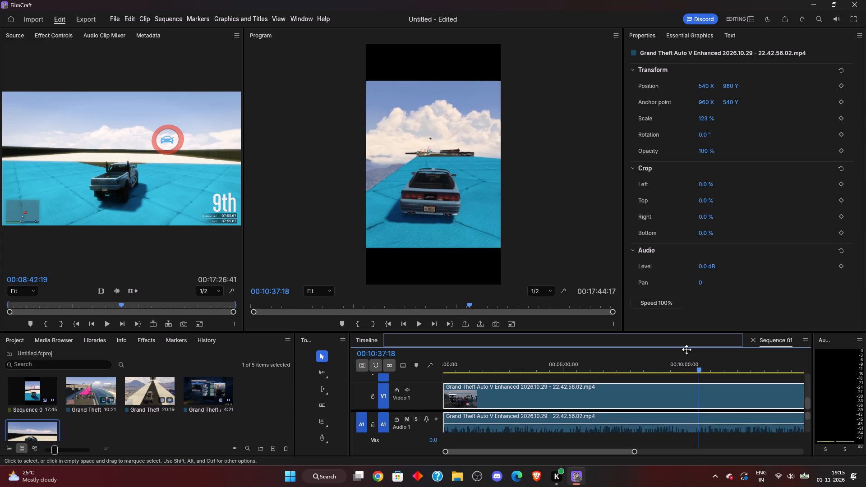
pyautogui.press('space')
pyautogui.press('space')
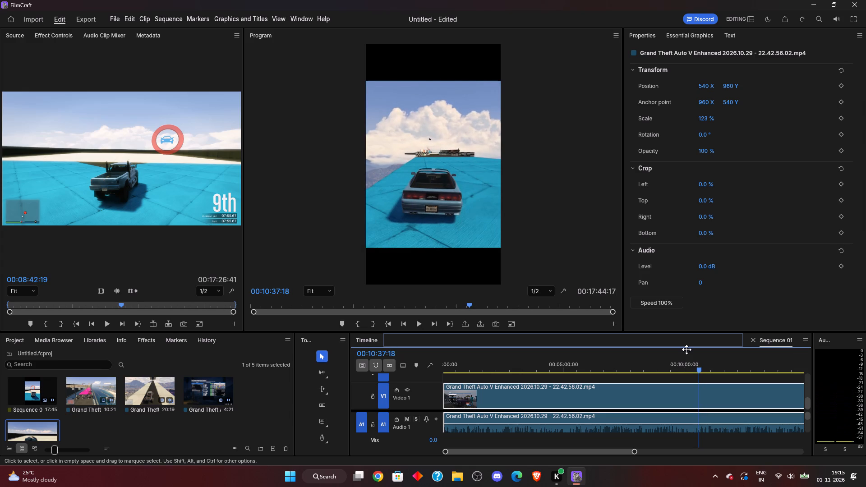
# Select the 22.42.56.02 clip on Video 1 and create a new bin in the project.
pyautogui.click(694, 395)
pyautogui.hotkey('ctrl', 'b')
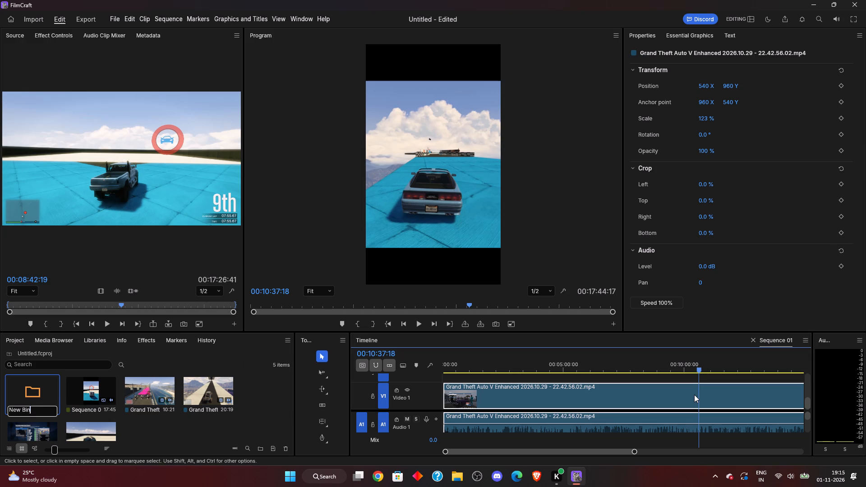
pyautogui.click(298, 400)
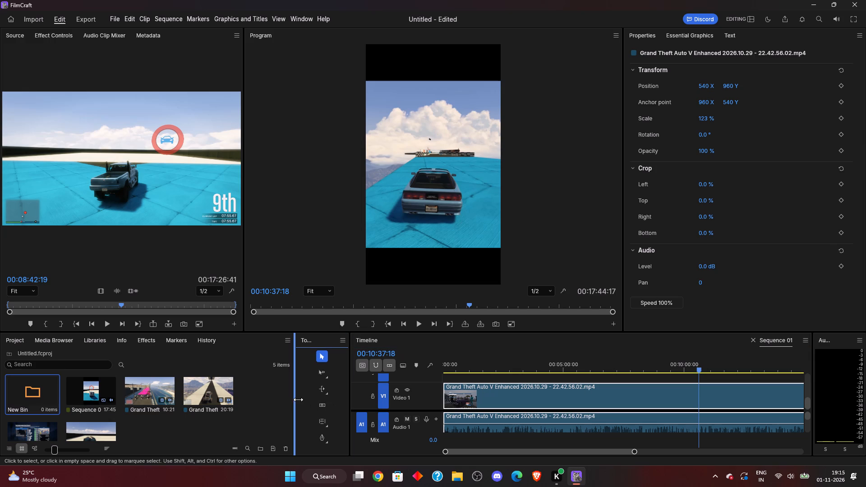
# Switch to the Ripple Edit tool and try it on the 22.42.56.02 clip at 00:10:37:18.
pyautogui.click(325, 394)
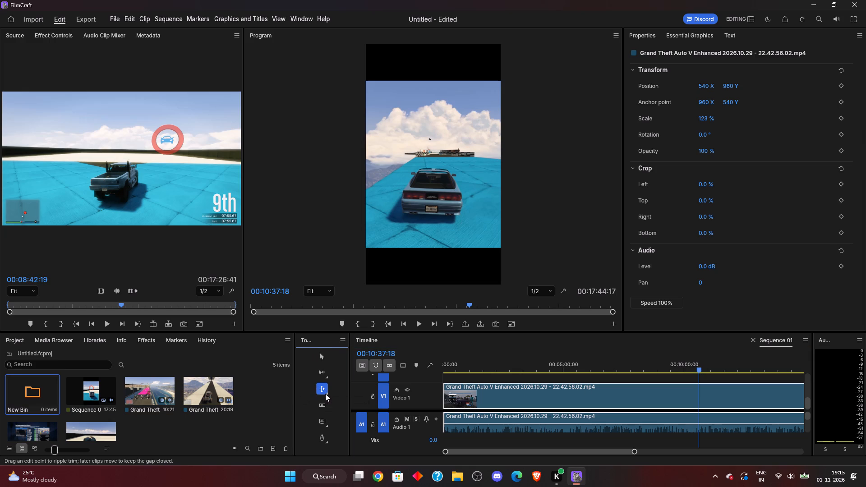
pyautogui.click(325, 394)
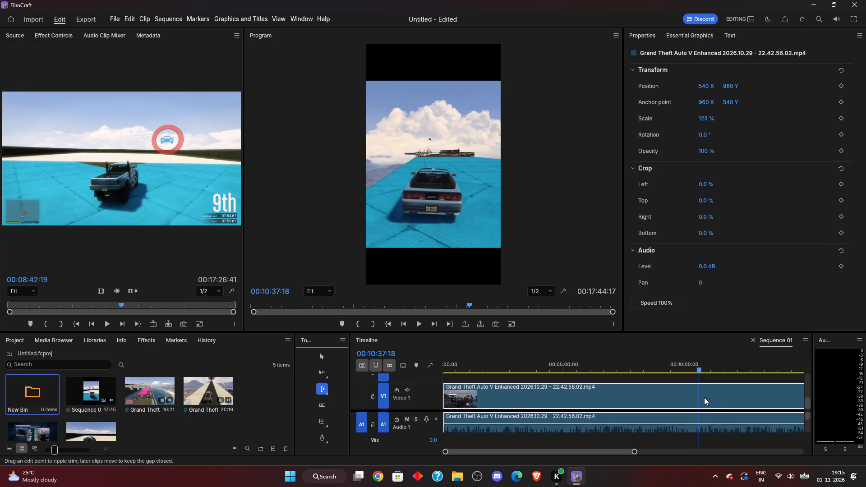
pyautogui.doubleClick(700, 393)
# Look through the 22.42.56.02 clip's commands and the Program monitor's options for a way to split the clip.
pyautogui.rightClick(694, 395)
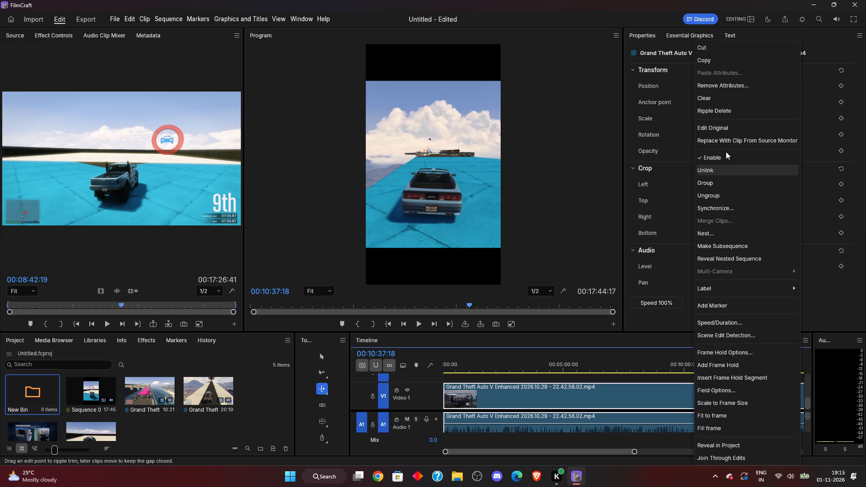
pyautogui.scroll(-2, 709, 446)
pyautogui.click(861, 99)
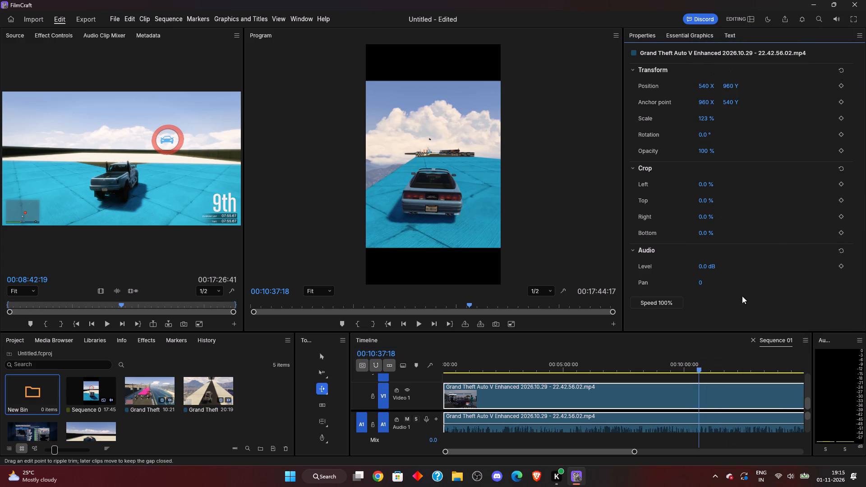
pyautogui.doubleClick(702, 388)
pyautogui.click(697, 391)
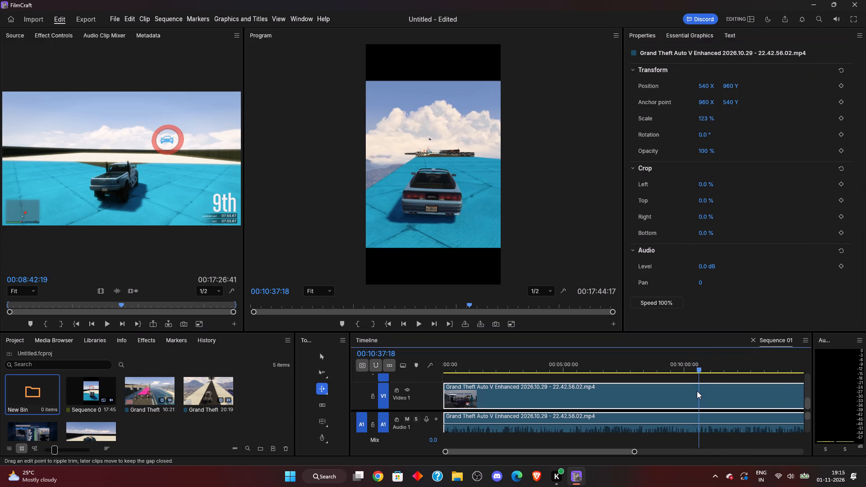
pyautogui.click(620, 35)
pyautogui.click(617, 35)
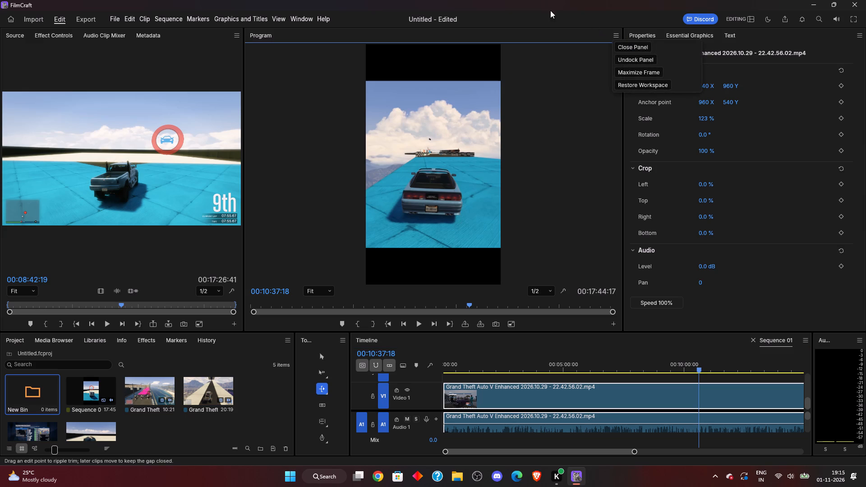
# Search Google in Chrome for "how to split in premiere pro", read the answer and return to FilmCraft.
pyautogui.click(380, 479)
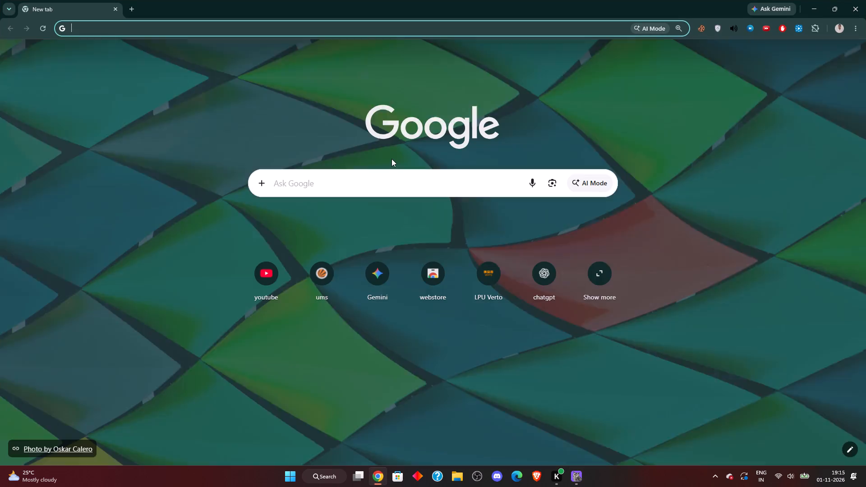
pyautogui.write('how to split in pre')
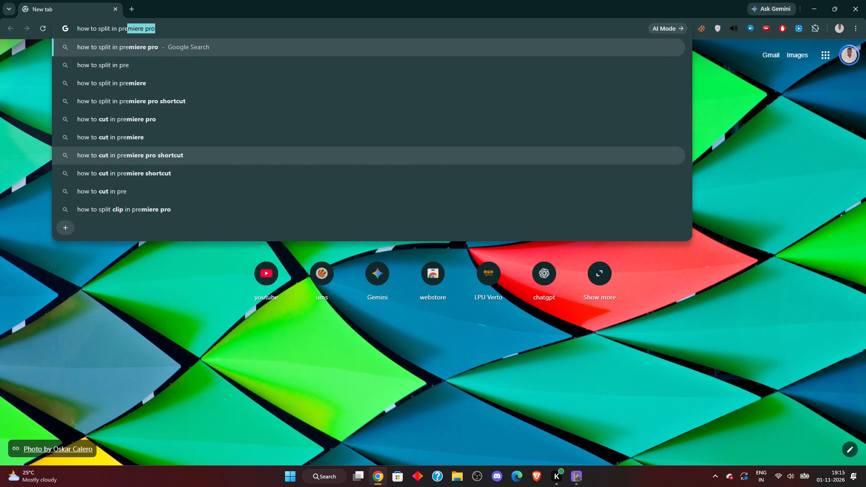
pyautogui.click(170, 46)
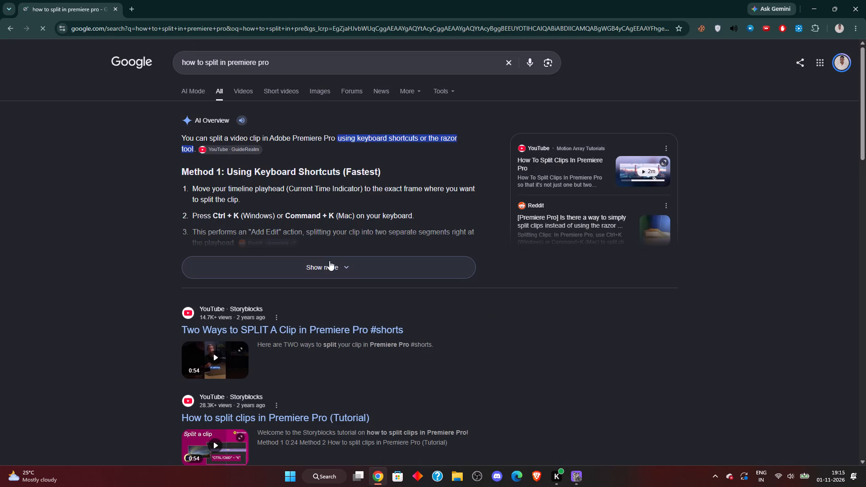
pyautogui.click(578, 479)
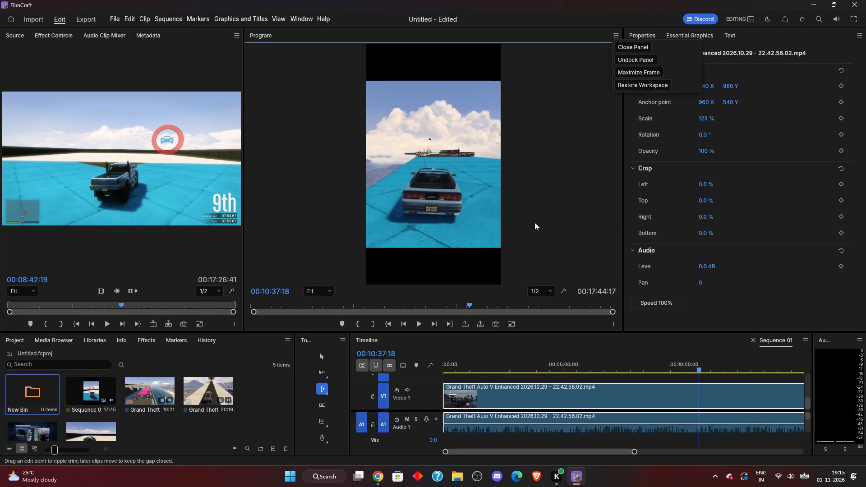
# Split the 22.42.56.02 clip at 00:10:37:18 and delete the portion before the cut.
pyautogui.click(534, 222)
pyautogui.hotkey('ctrl', 'k')
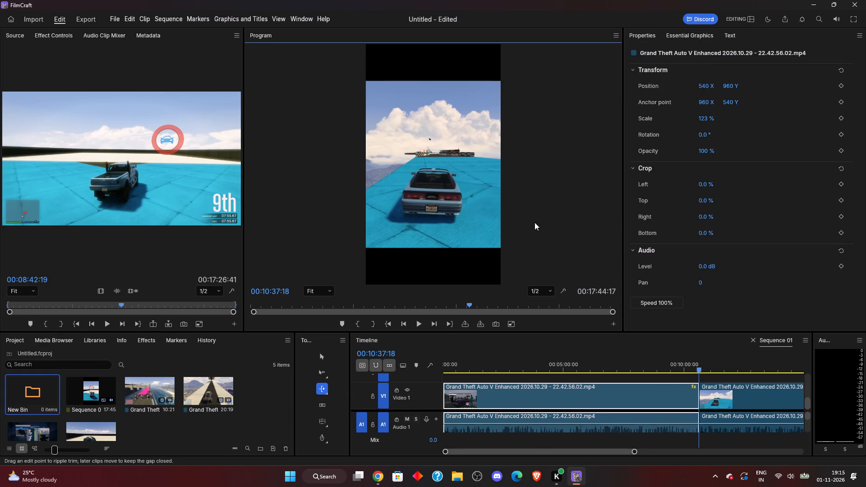
pyautogui.click(716, 400)
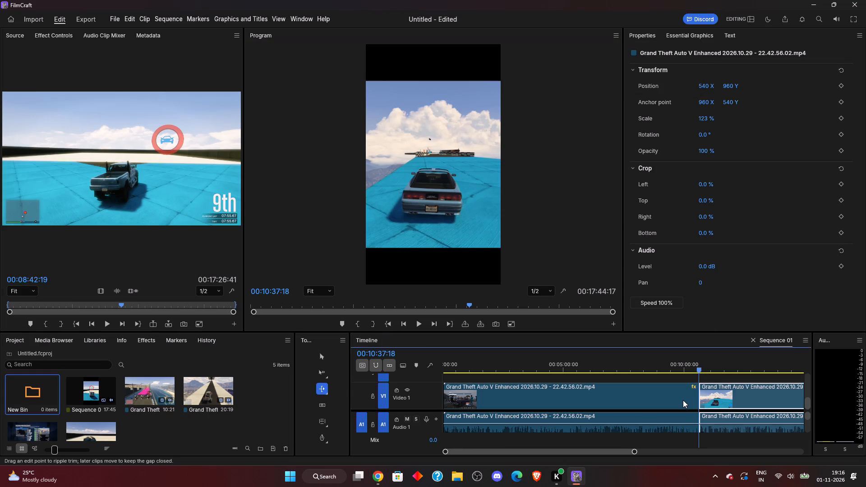
pyautogui.click(683, 400)
pyautogui.press('Delete')
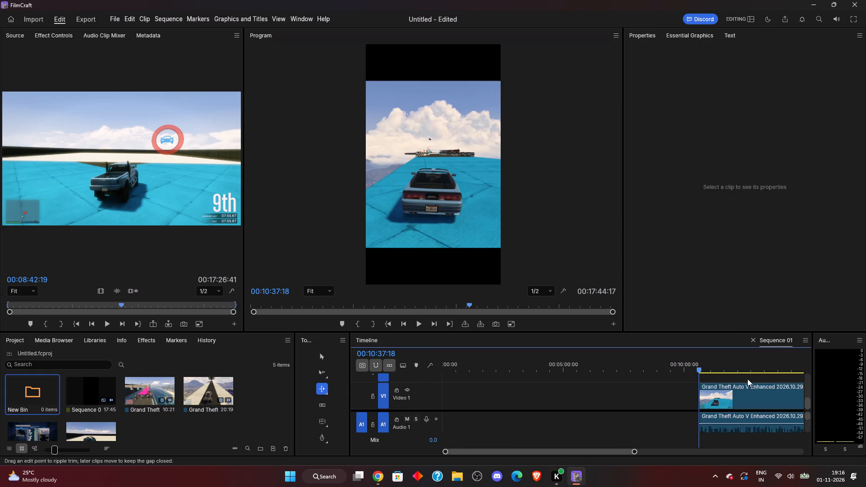
# Move the remaining 22.42.56.02 clip with its audio to the start of the sequence.
pyautogui.click(731, 389)
pyautogui.moveTo(731, 389); pyautogui.dragTo(563, 392)
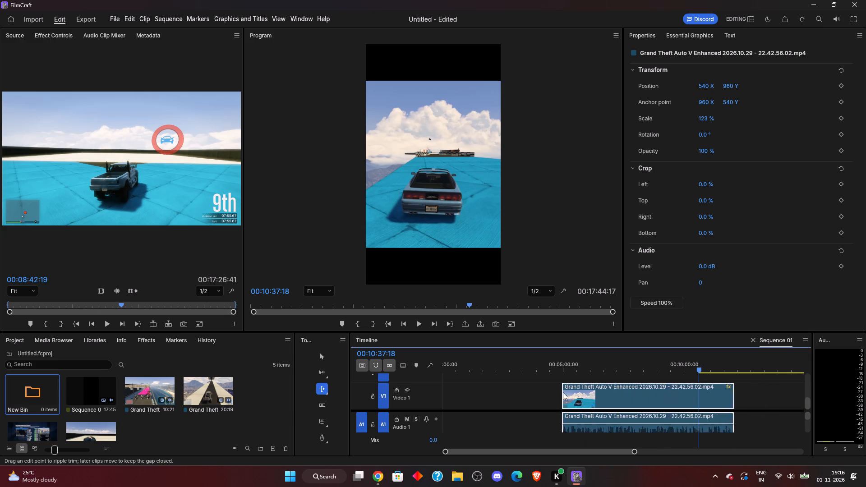
pyautogui.moveTo(563, 392); pyautogui.dragTo(461, 403)
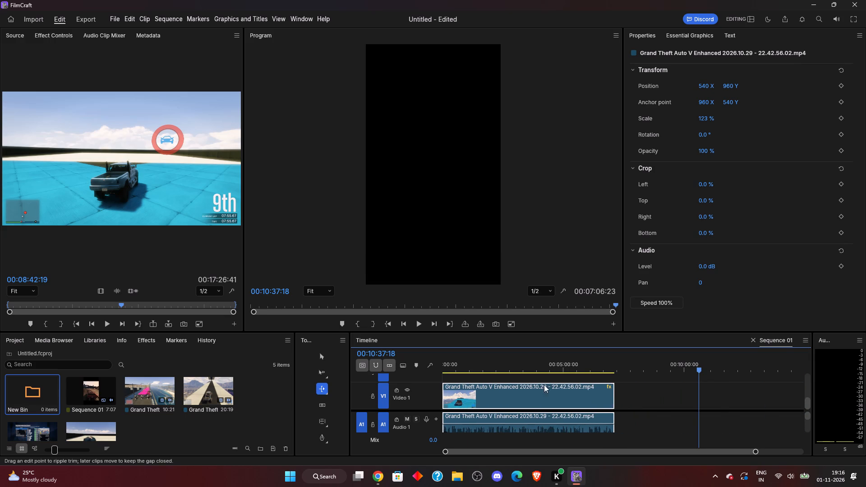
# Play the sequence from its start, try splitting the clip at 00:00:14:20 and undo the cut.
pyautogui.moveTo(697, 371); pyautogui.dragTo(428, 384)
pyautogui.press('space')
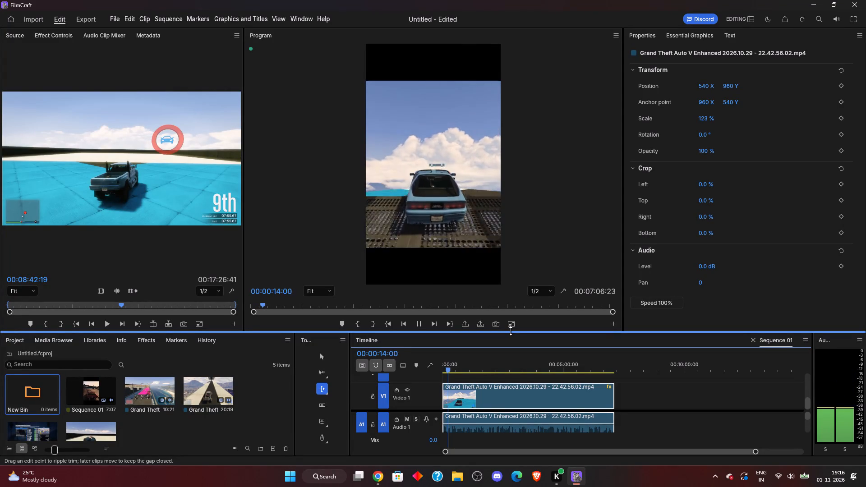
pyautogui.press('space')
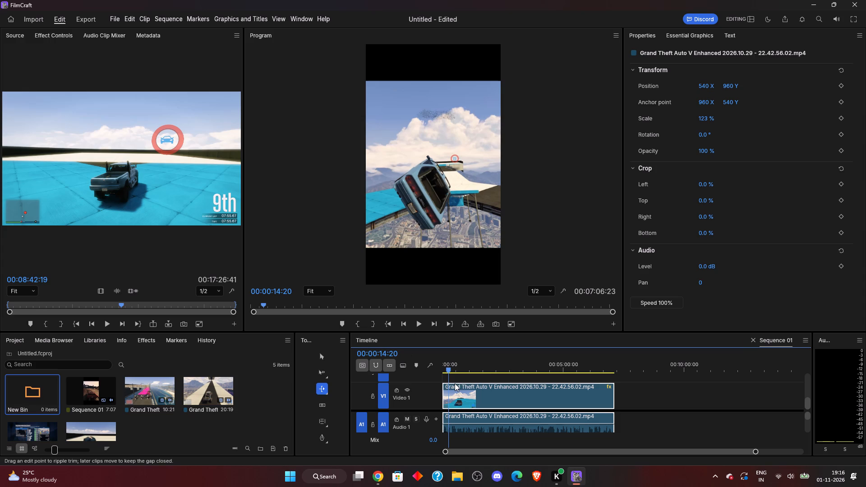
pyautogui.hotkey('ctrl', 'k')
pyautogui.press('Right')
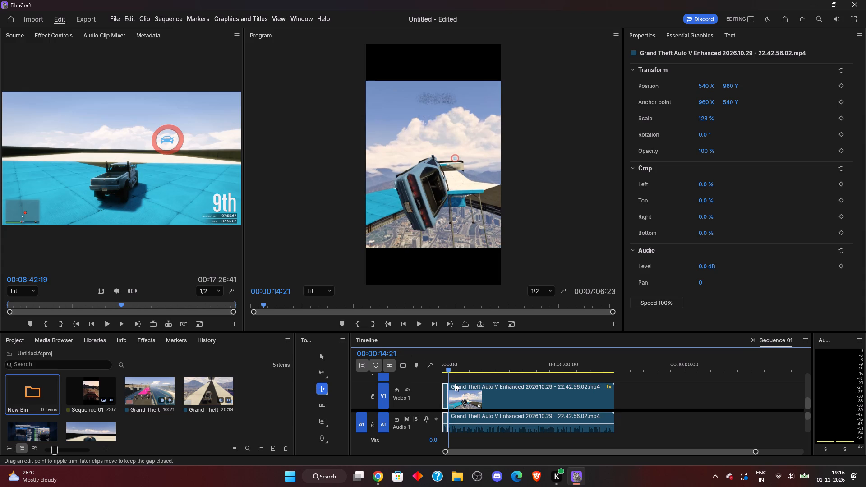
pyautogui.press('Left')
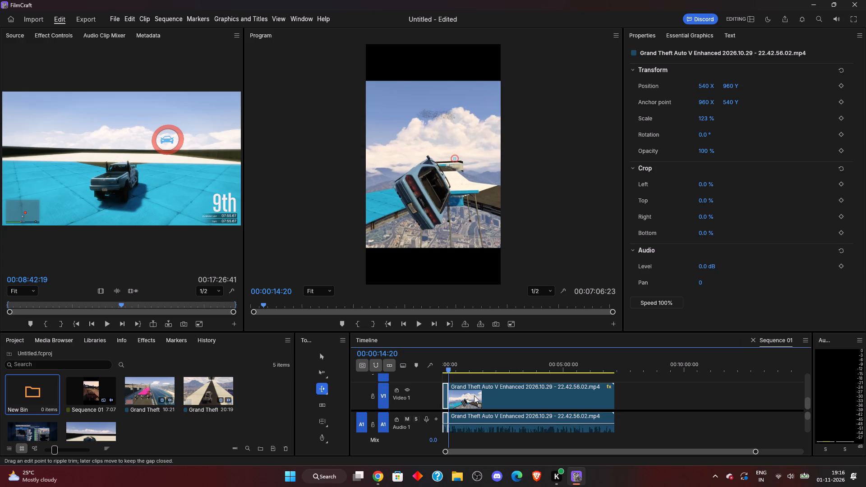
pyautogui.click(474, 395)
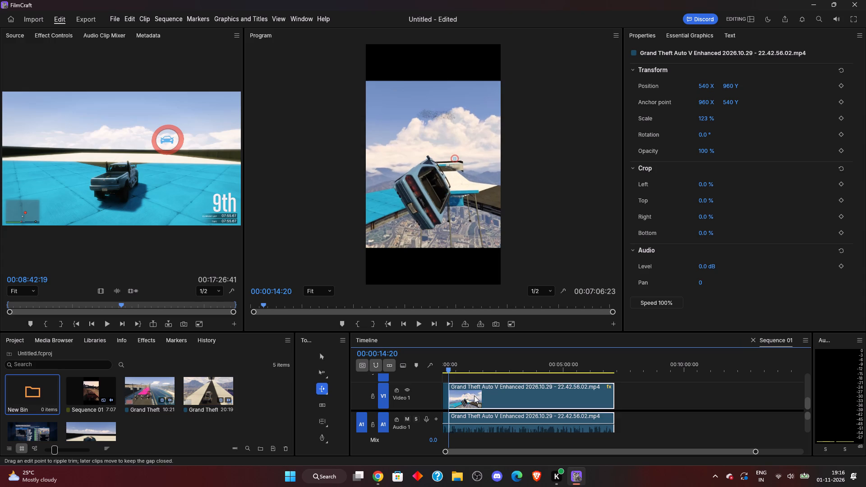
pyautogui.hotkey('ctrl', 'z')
# Play on in short bursts to 00:00:15:19, split the clip there and delete the portion after the cut.
pyautogui.click(457, 393)
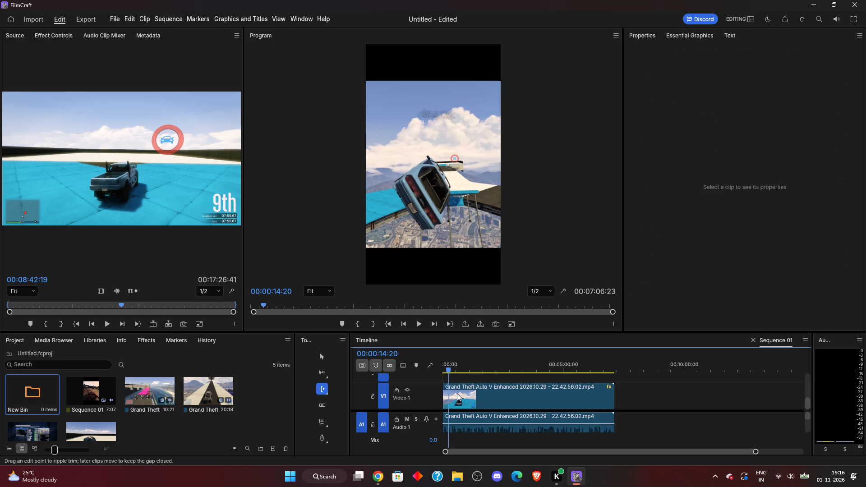
pyautogui.press('space')
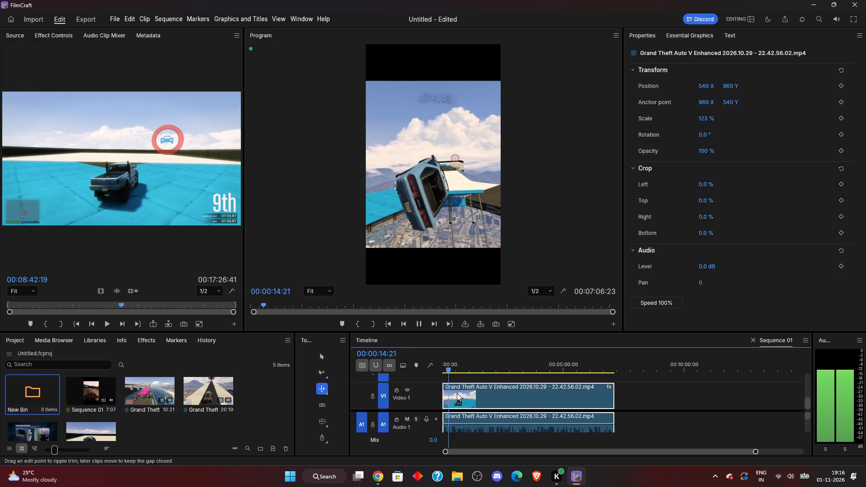
pyautogui.press('space')
pyautogui.press('space')
pyautogui.press('space')
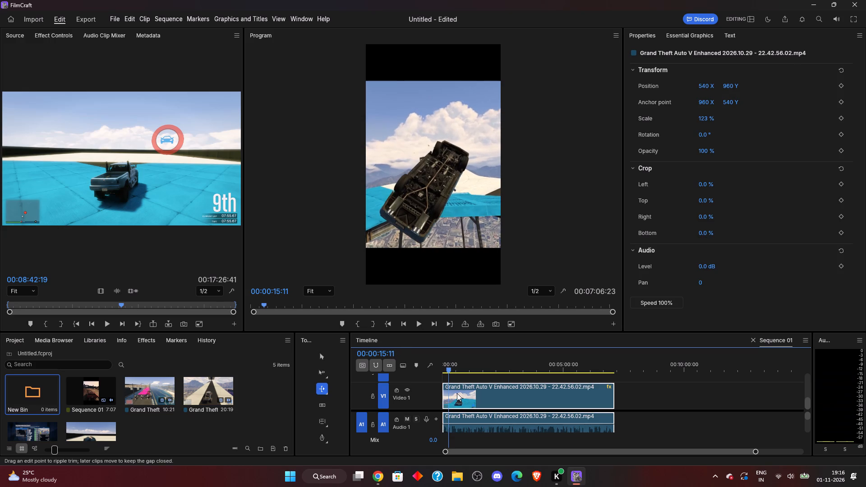
pyautogui.press('space')
pyautogui.press('space')
pyautogui.press('space')
pyautogui.press('space')
pyautogui.press('space')
pyautogui.press('space')
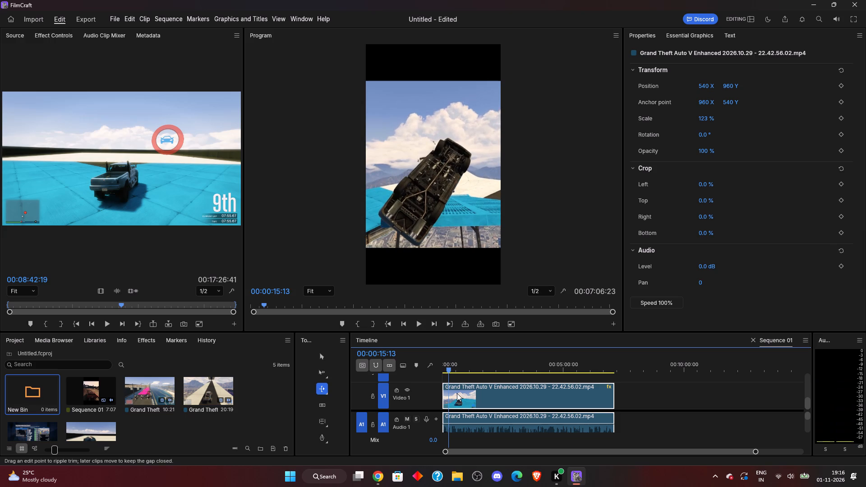
pyautogui.press('space')
pyautogui.press('space')
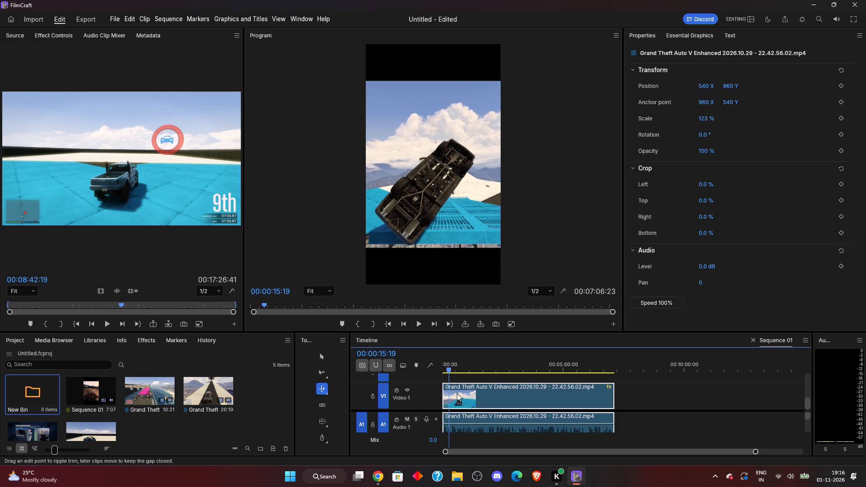
pyautogui.hotkey('ctrl', 'k')
pyautogui.click(457, 393)
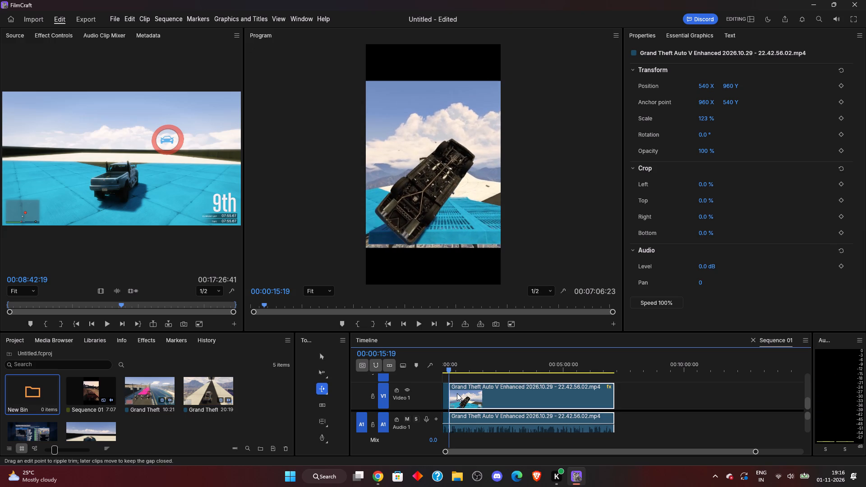
pyautogui.press('Delete')
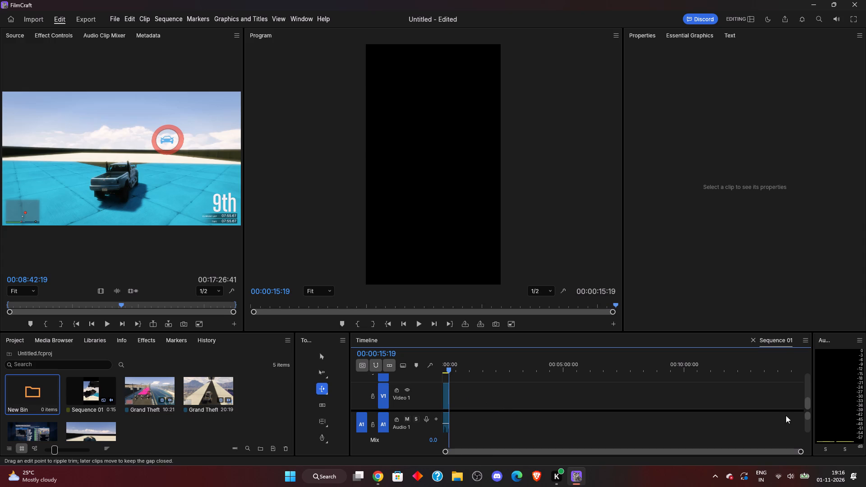
# Zoom the timeline in on the trimmed clip at the start of Video 1.
pyautogui.click(810, 407)
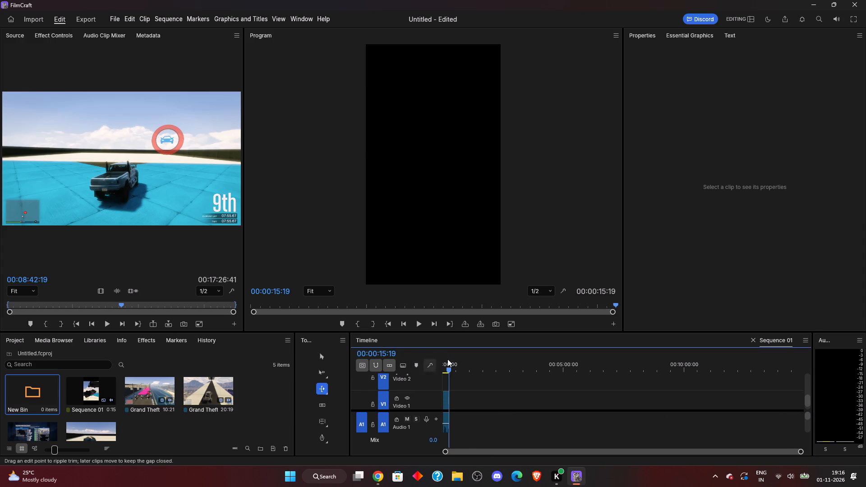
pyautogui.click(446, 397)
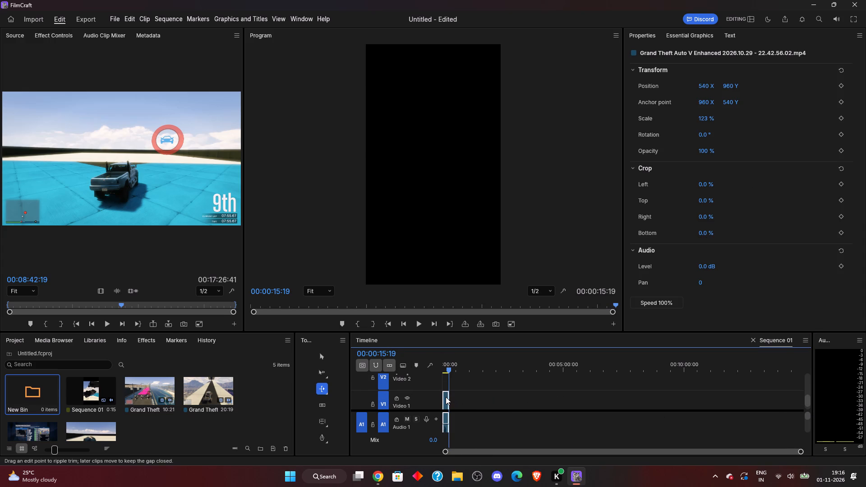
pyautogui.hotkey('ctrl', '+')
pyautogui.hotkey('ctrl', '+')
pyautogui.hotkey('ctrl', '+')
pyautogui.hotkey('ctrl', '-')
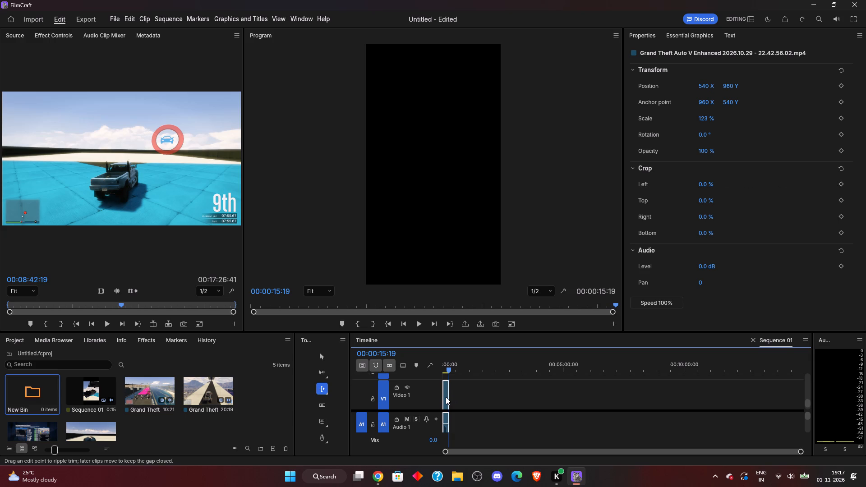
pyautogui.hotkey('ctrl', '-')
pyautogui.hotkey('ctrl', '-')
pyautogui.click(462, 395)
pyautogui.doubleClick(462, 395)
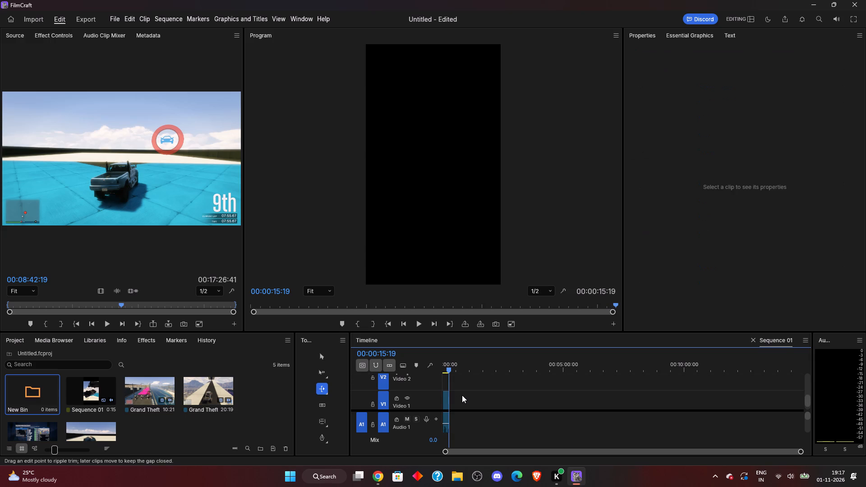
pyautogui.moveTo(455, 452); pyautogui.dragTo(499, 454)
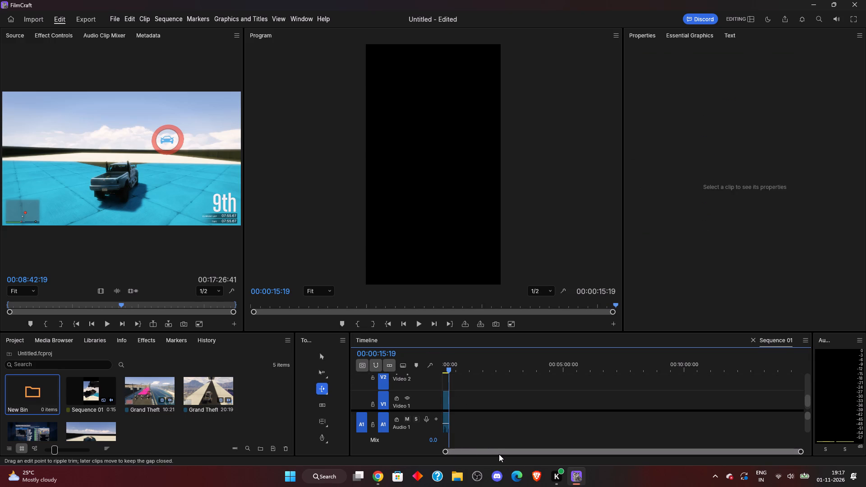
pyautogui.moveTo(499, 454); pyautogui.dragTo(479, 451)
pyautogui.moveTo(445, 451); pyautogui.dragTo(717, 439)
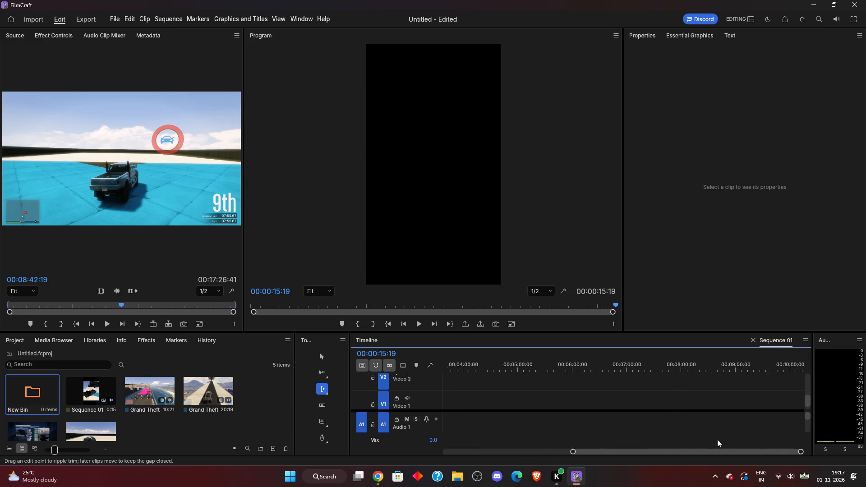
pyautogui.moveTo(717, 439); pyautogui.dragTo(479, 472)
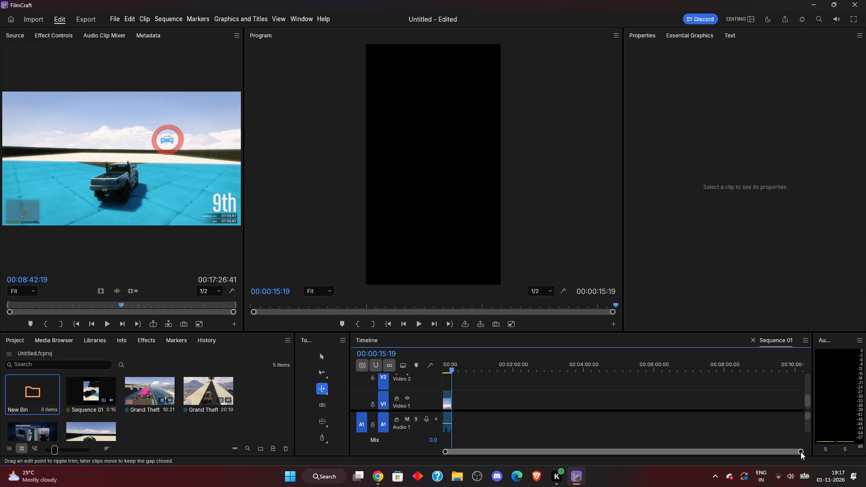
pyautogui.moveTo(801, 452); pyautogui.dragTo(453, 475)
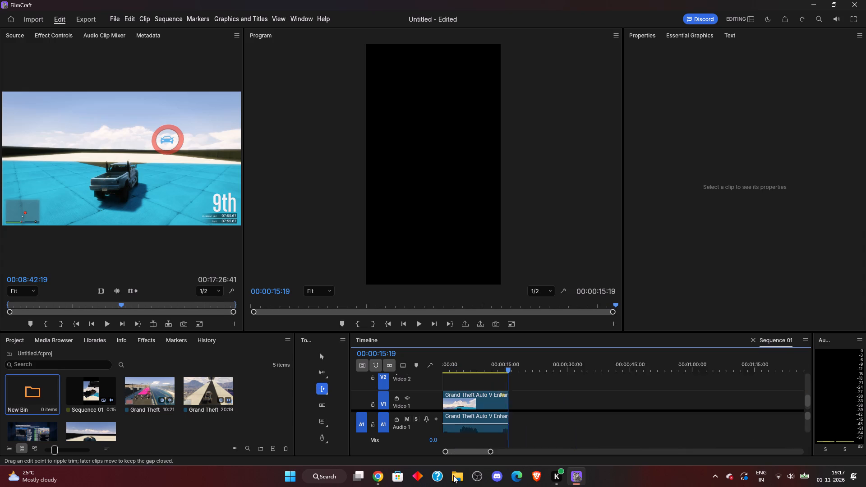
pyautogui.moveTo(453, 475); pyautogui.dragTo(418, 473)
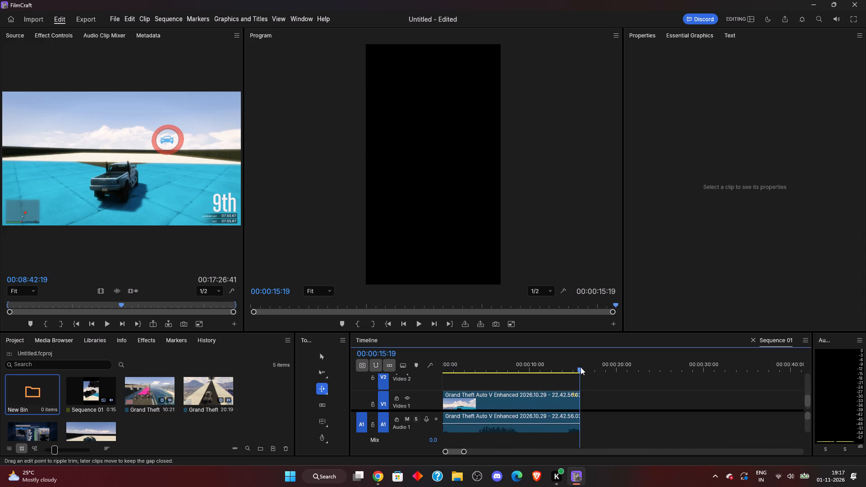
# Play the trimmed clip from the sequence start, test muting and soloing Audio 1, and leave the track muted.
pyautogui.moveTo(580, 370); pyautogui.dragTo(405, 388)
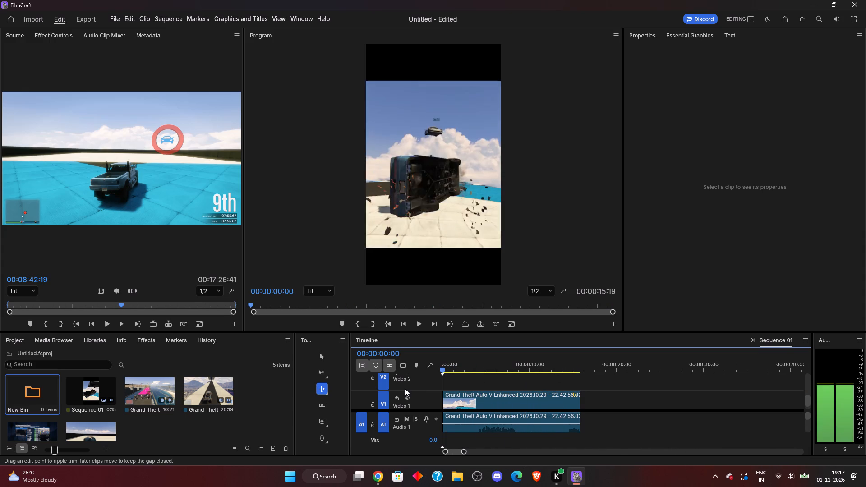
pyautogui.moveTo(405, 388); pyautogui.dragTo(404, 388)
pyautogui.click(474, 427)
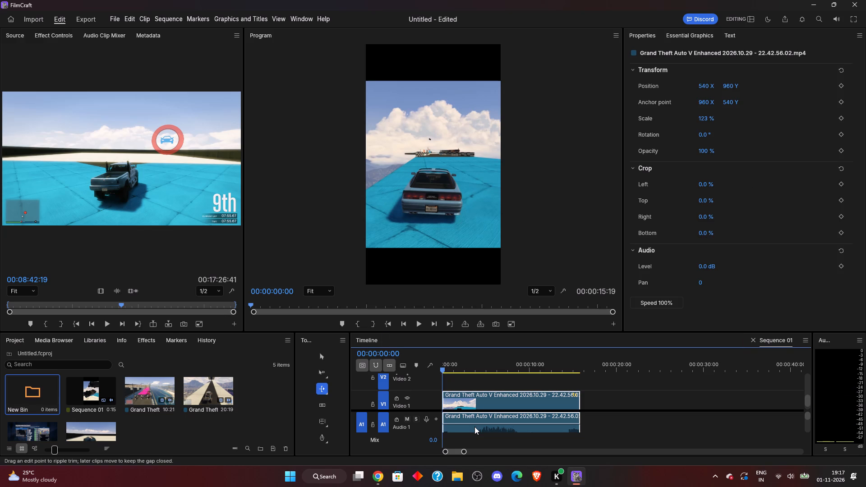
pyautogui.rightClick(474, 427)
pyautogui.click(448, 416)
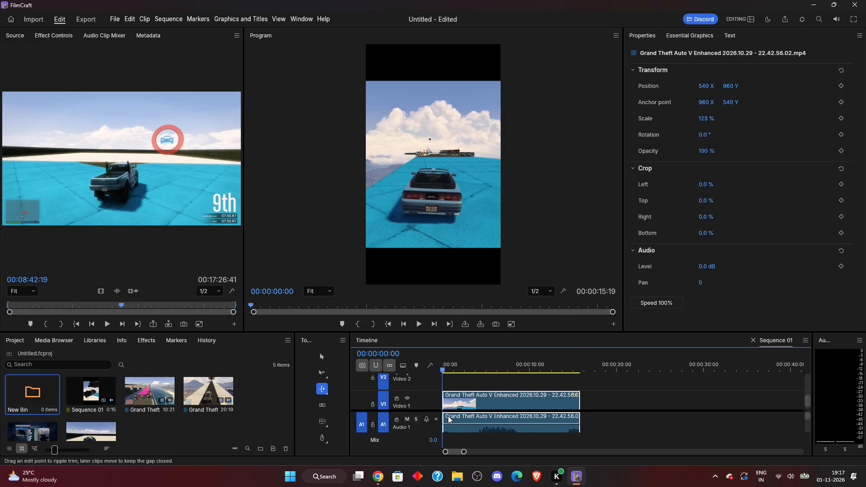
pyautogui.doubleClick(448, 416)
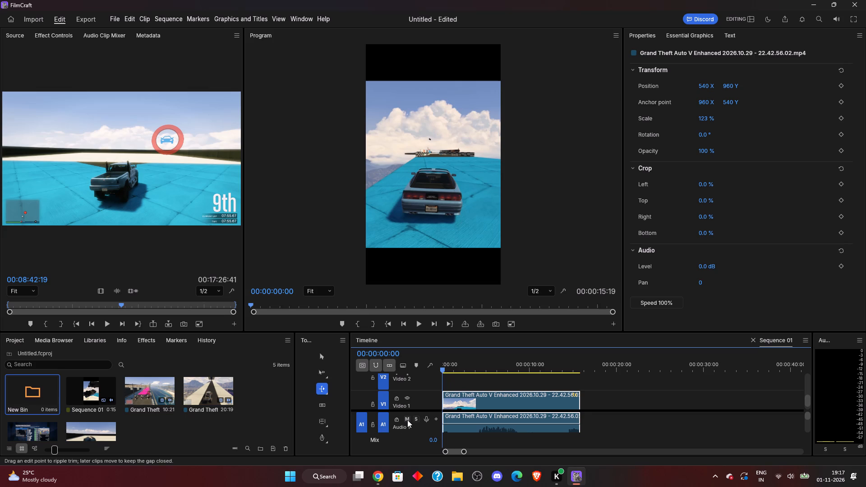
pyautogui.click(407, 420)
pyautogui.click(422, 326)
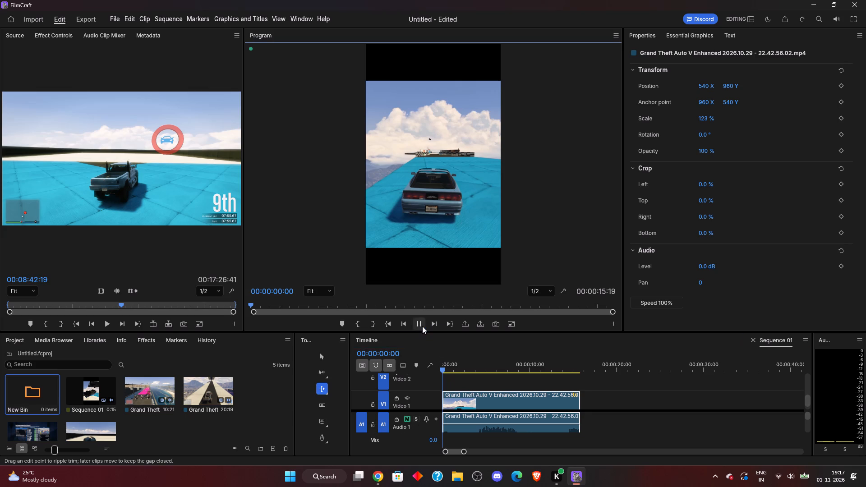
pyautogui.click(408, 418)
pyautogui.click(415, 419)
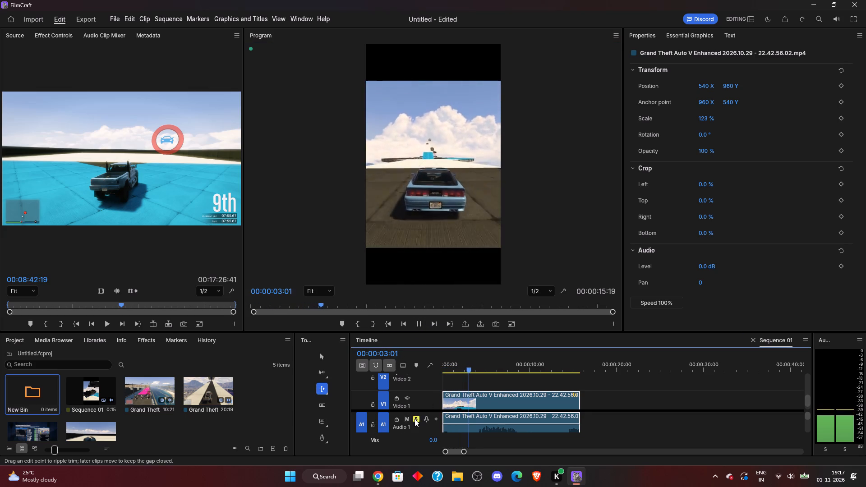
pyautogui.click(418, 420)
pyautogui.click(408, 418)
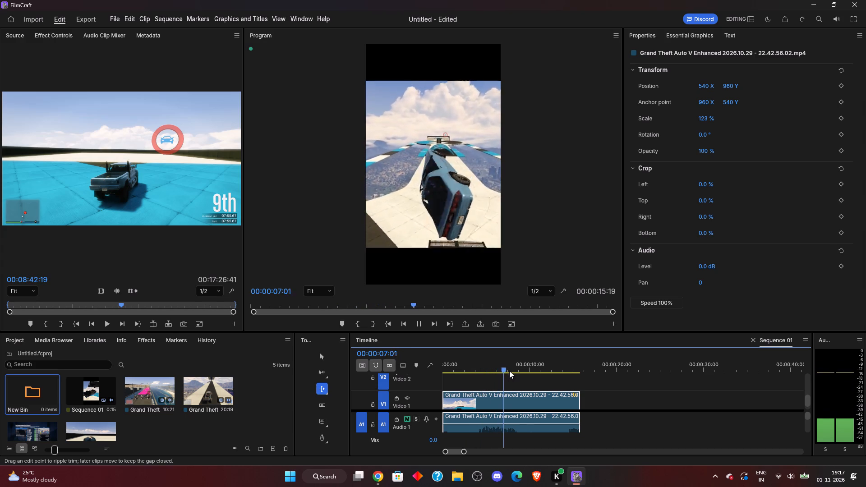
# Replay the muted clip from the start and place the playhead at 00:00:04:14, where the car flips.
pyautogui.moveTo(507, 371); pyautogui.dragTo(422, 382)
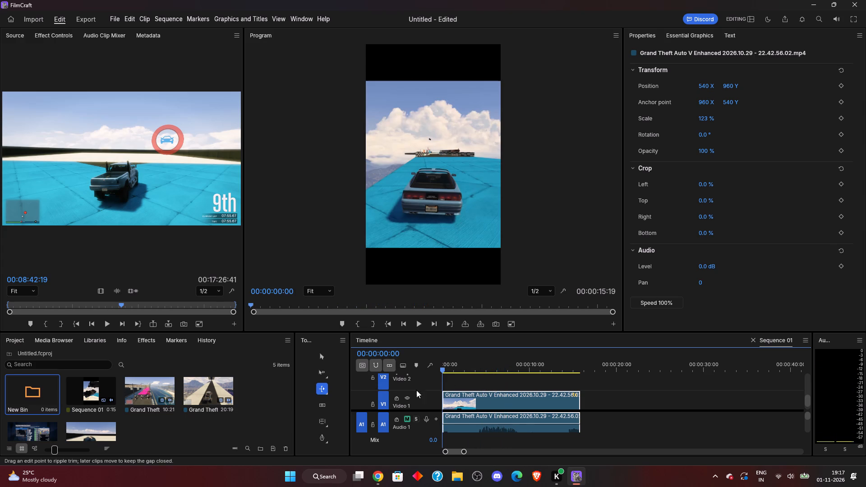
pyautogui.click(419, 329)
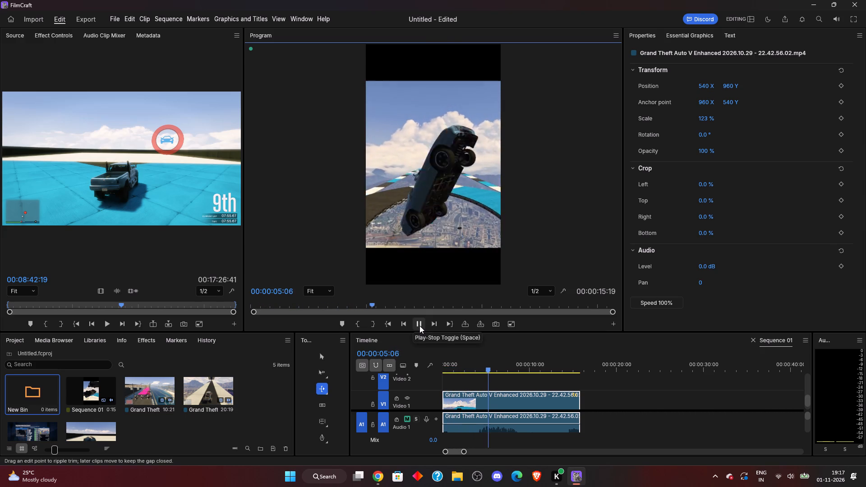
pyautogui.click(419, 326)
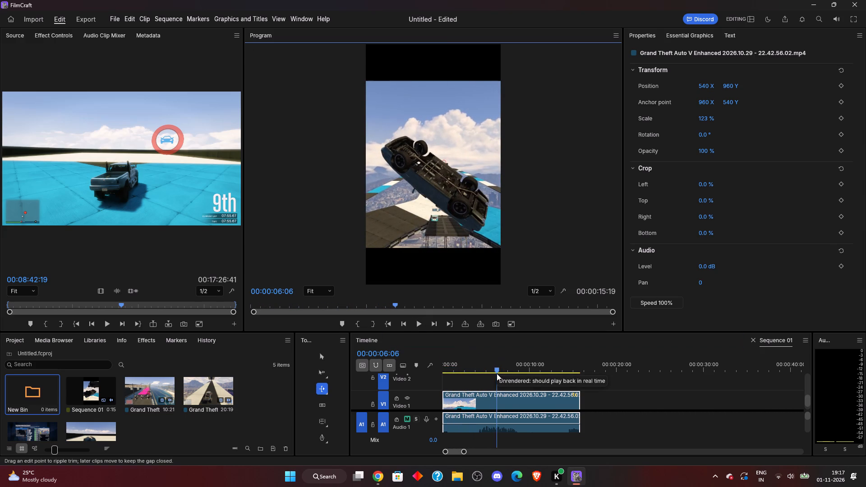
pyautogui.moveTo(496, 371); pyautogui.dragTo(484, 370)
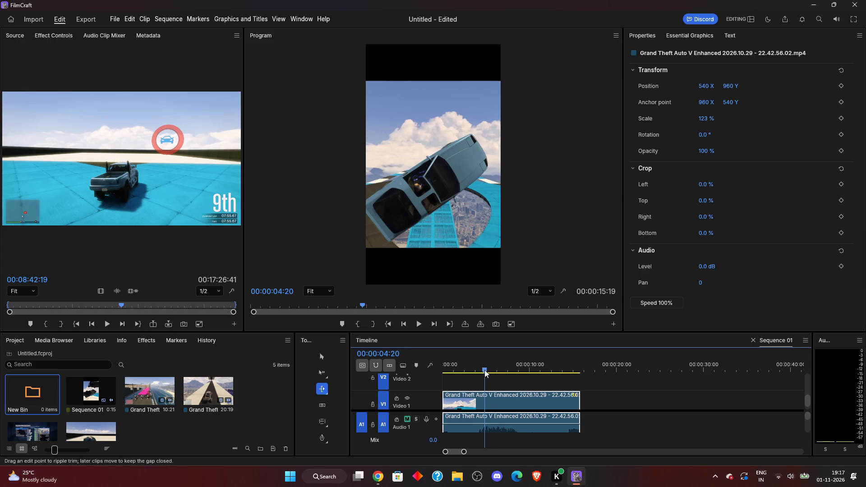
pyautogui.moveTo(484, 370); pyautogui.dragTo(482, 371)
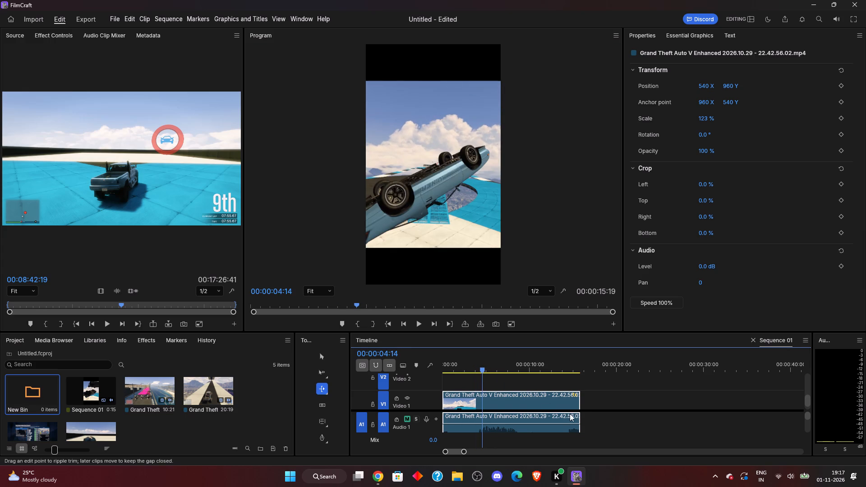
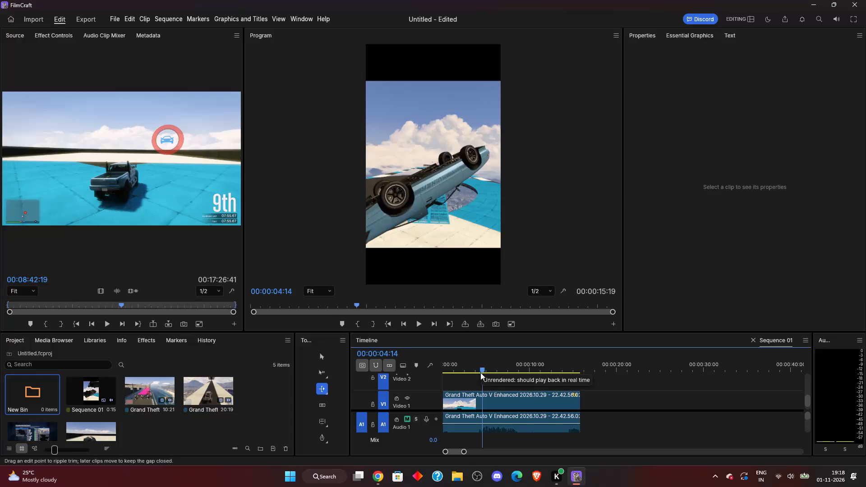
# Play the muted clip on from the car flip and stop at 00:00:08:03.
pyautogui.press('space')
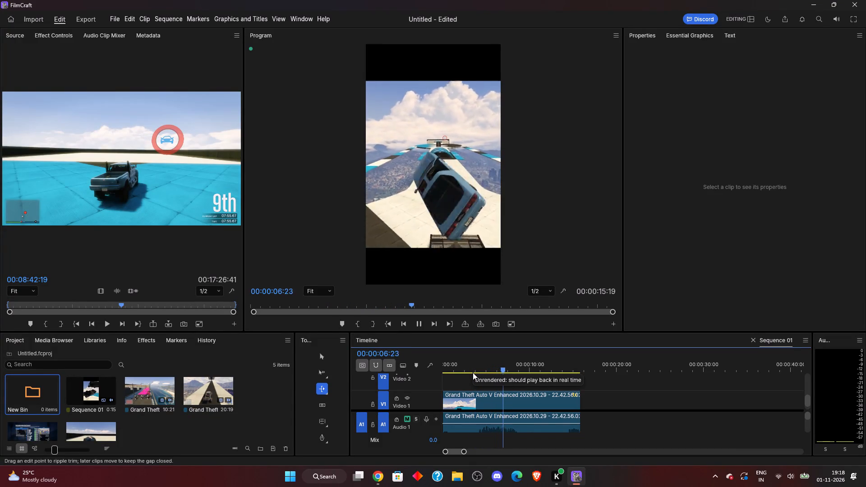
pyautogui.press('space')
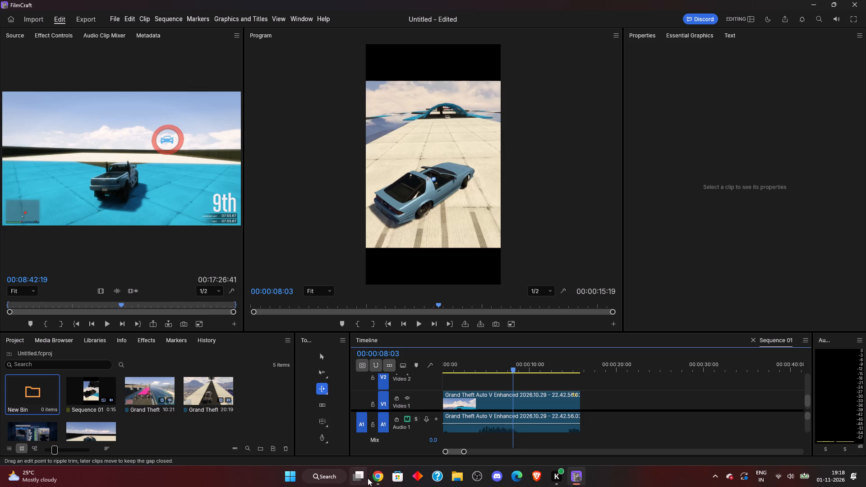
# Switch to Chrome, open YouTube in a new tab, search for "respect moments" and preview the "Respect moment." Short.
pyautogui.click(378, 470)
pyautogui.click(138, 0)
pyautogui.click(131, 0)
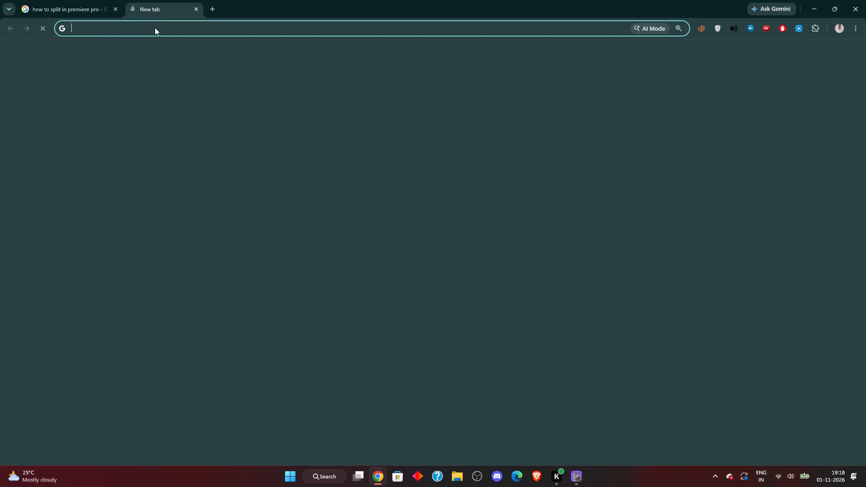
pyautogui.click(270, 266)
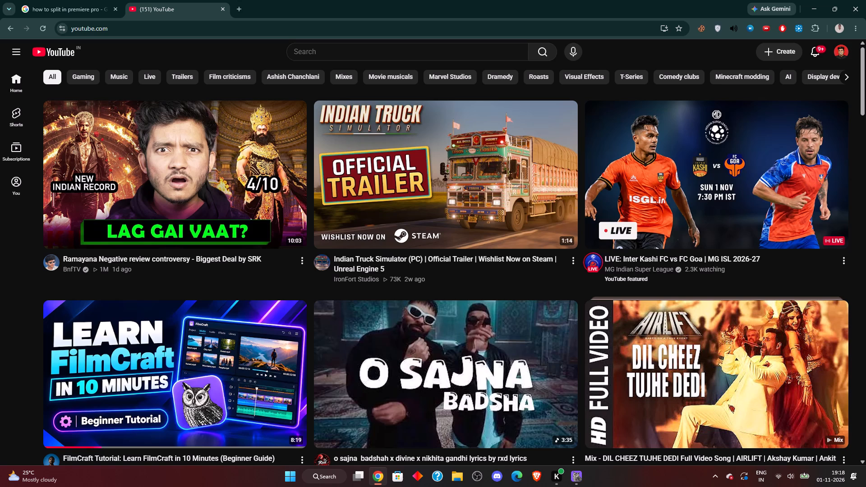
pyautogui.click(366, 56)
pyautogui.write('respect moments')
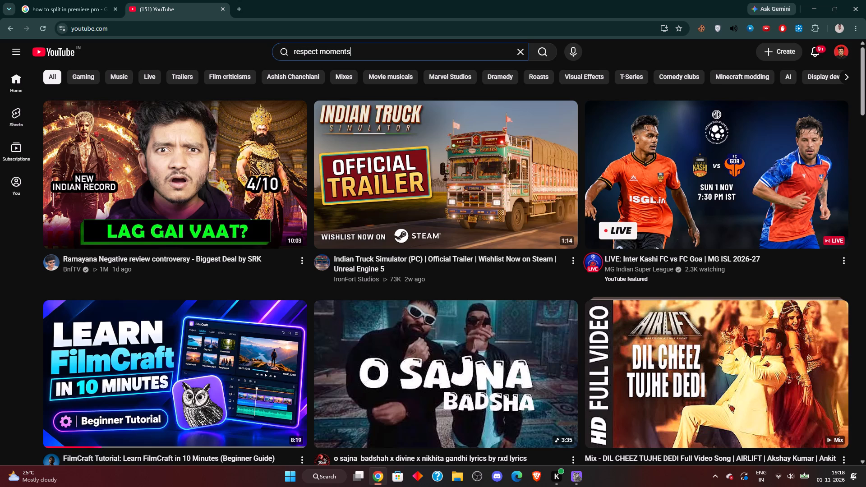
pyautogui.press('Return')
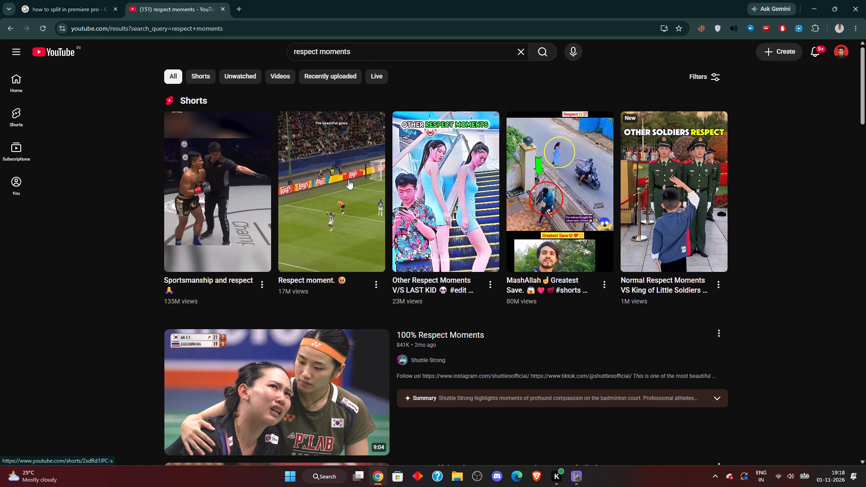
pyautogui.click(348, 179)
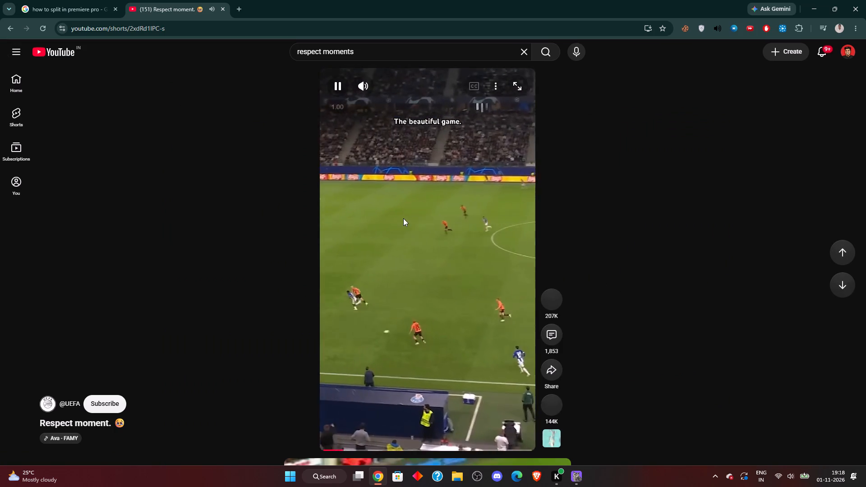
pyautogui.press('Right')
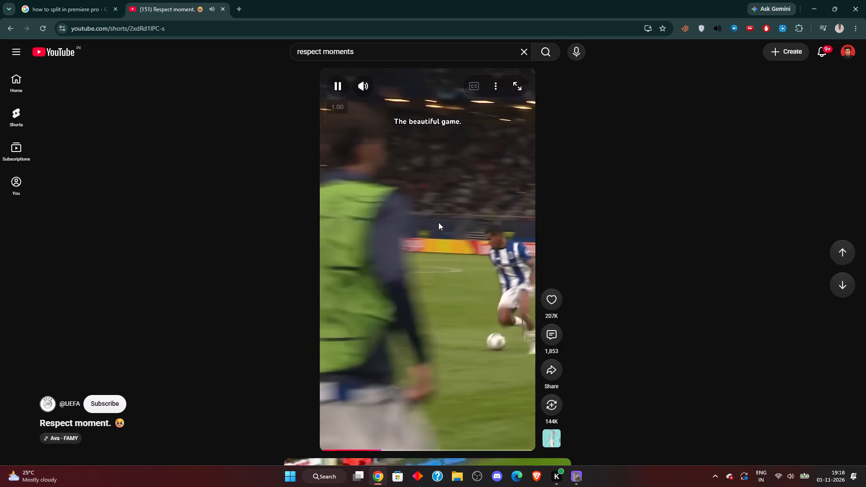
pyautogui.press('Left')
# Search YouTube for "aura" and preview the "AURA!(hyper slowed)" and "#aura 999+ #trolface" Shorts.
pyautogui.click(520, 55)
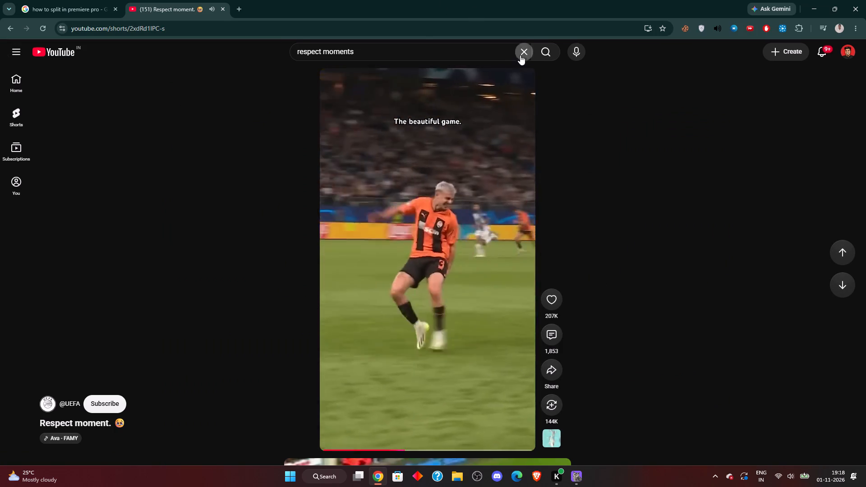
pyautogui.write('aura')
pyautogui.press('Return')
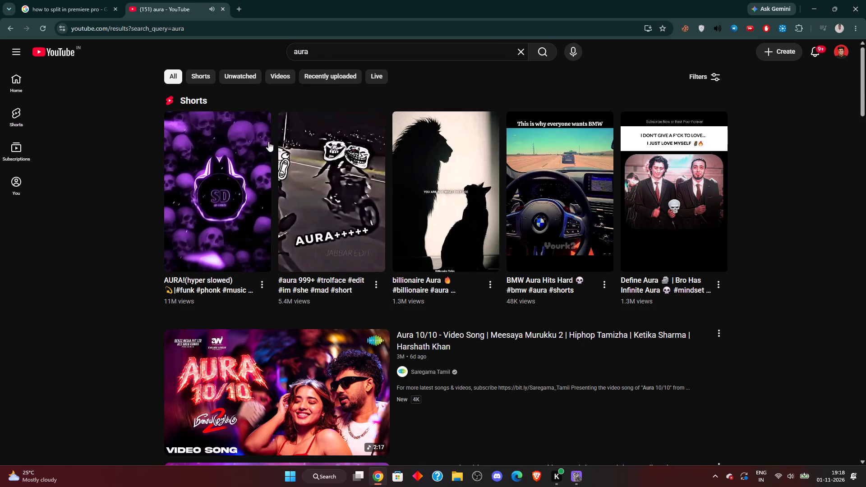
pyautogui.click(232, 155)
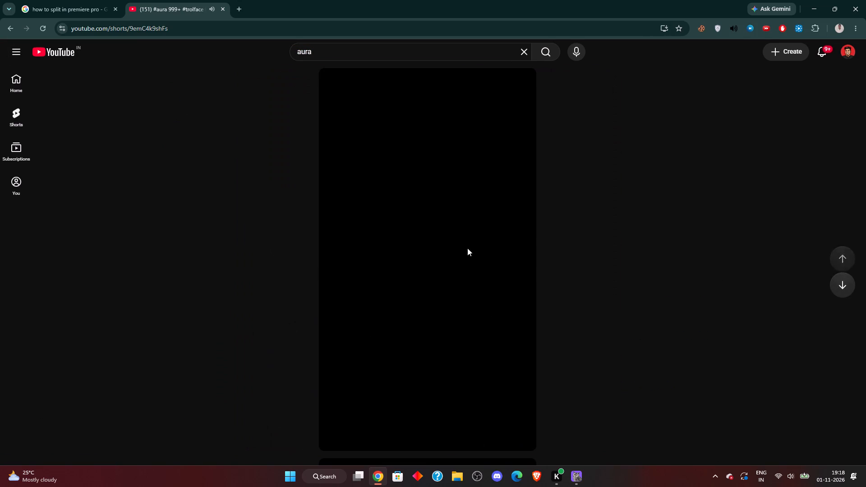
pyautogui.click(14, 26)
pyautogui.click(325, 179)
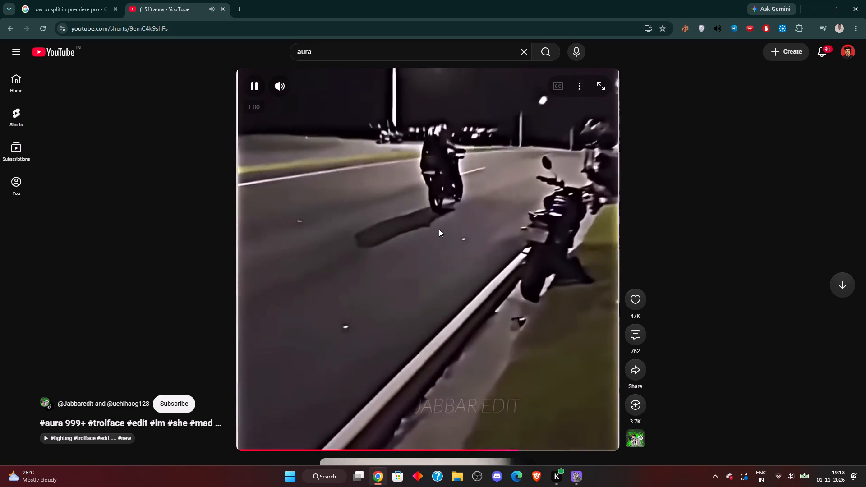
# Check the sound source and creator channel of the "#aura 999+" Short, and return to the aura results.
pyautogui.click(633, 434)
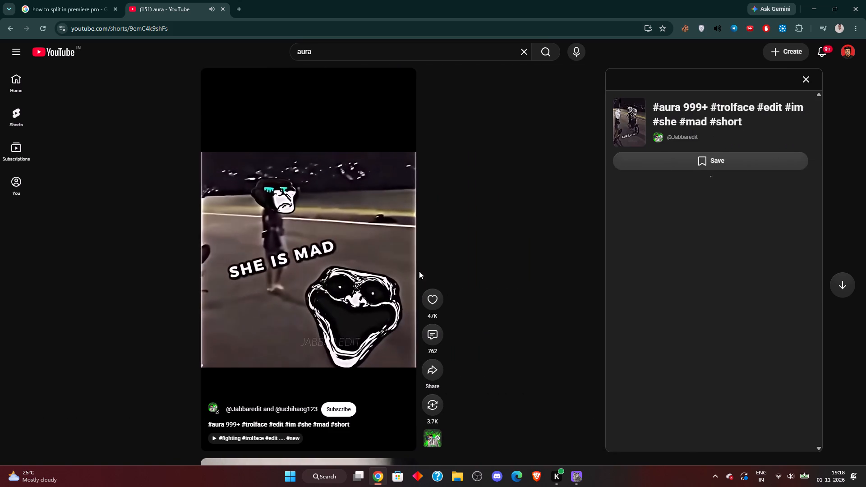
pyautogui.click(682, 133)
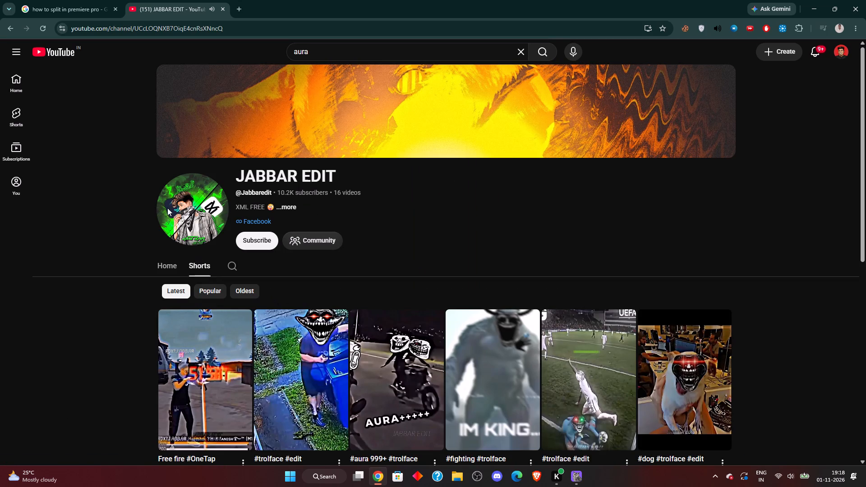
pyautogui.click(9, 25)
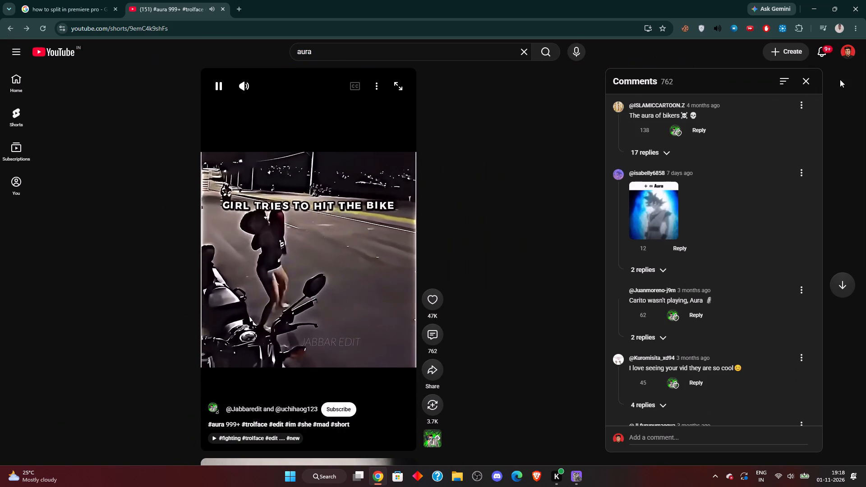
pyautogui.click(809, 83)
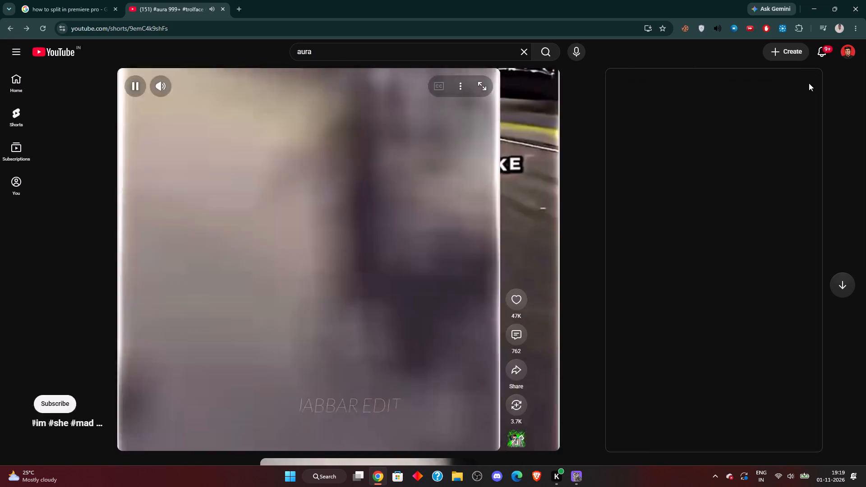
pyautogui.click(6, 26)
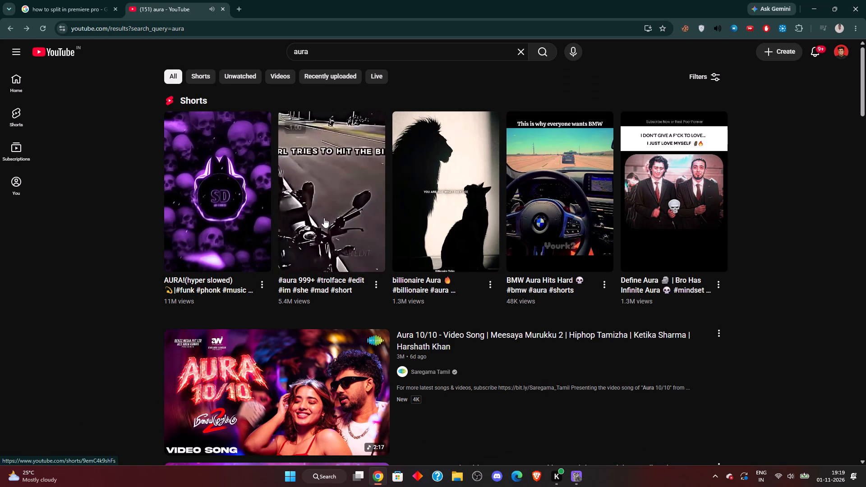
# Preview the "billionaire Aura" Short and return to the aura results.
pyautogui.scroll(-1, 395, 256)
pyautogui.scroll(1, 289, 214)
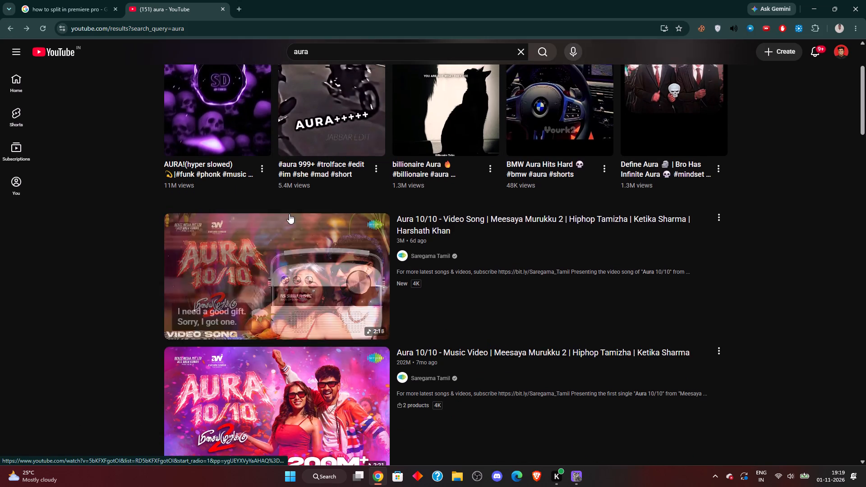
pyautogui.click(457, 182)
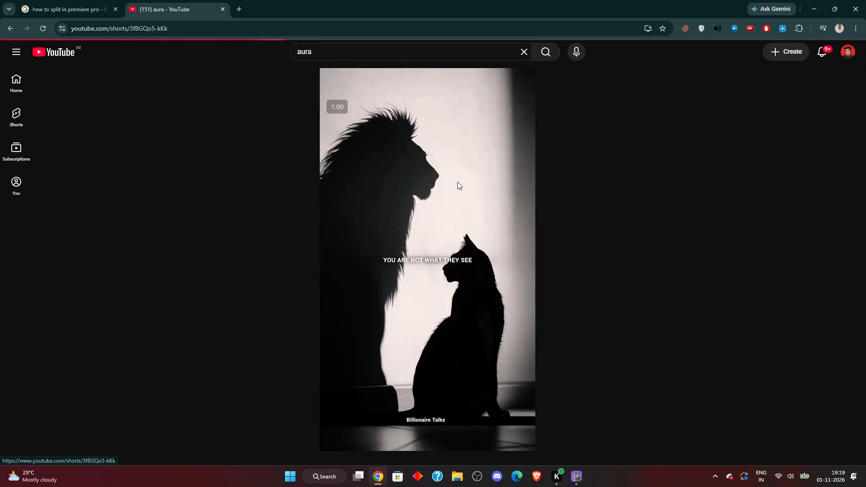
pyautogui.click(3, 35)
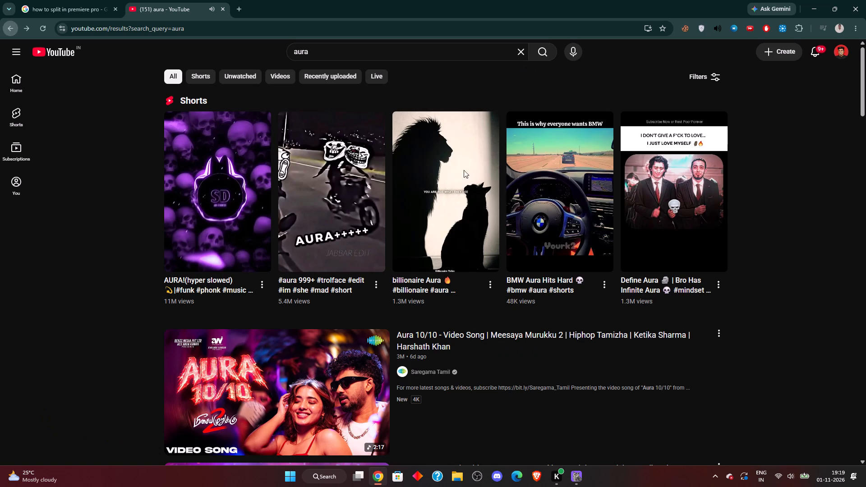
# From the "BMW Aura Hits Hard" Short, open its song MONTAGEM PEGADORA (Slowed) and copy the song's share link.
pyautogui.click(553, 198)
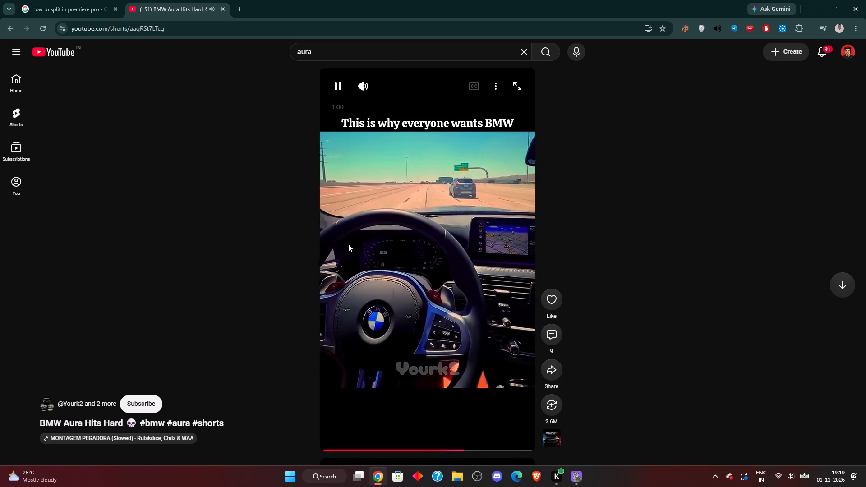
pyautogui.click(553, 440)
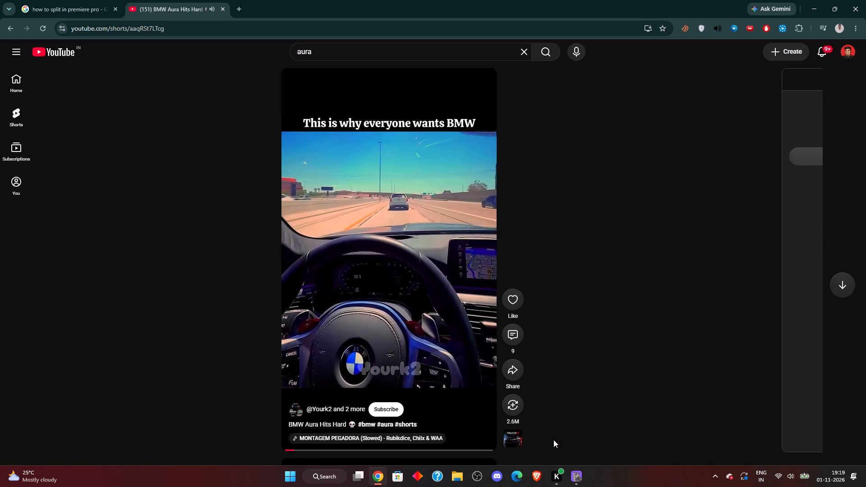
pyautogui.click(633, 122)
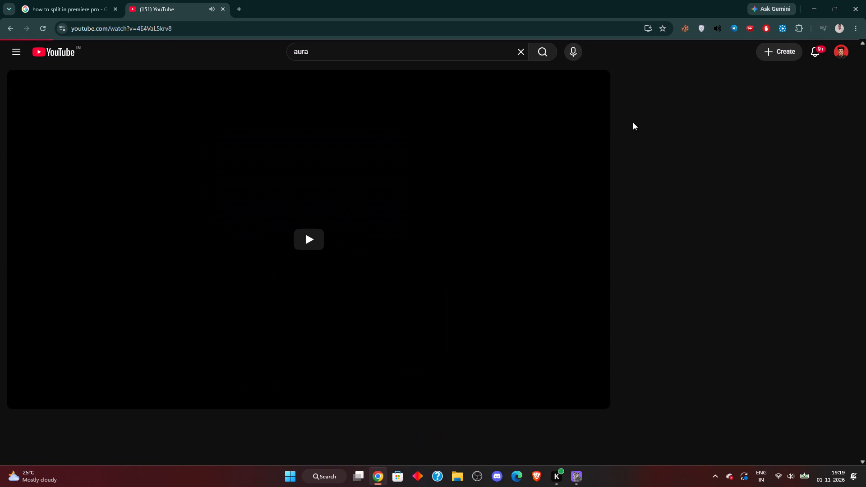
pyautogui.scroll(-1, 235, 292)
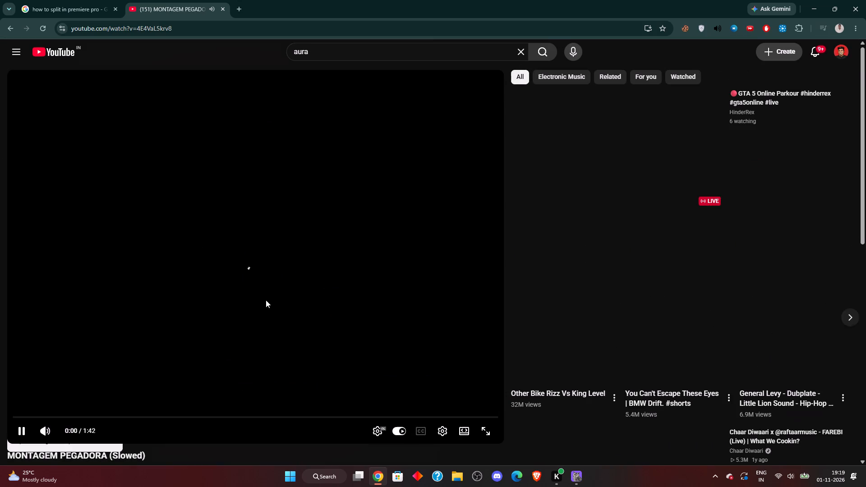
pyautogui.scroll(-1, 267, 299)
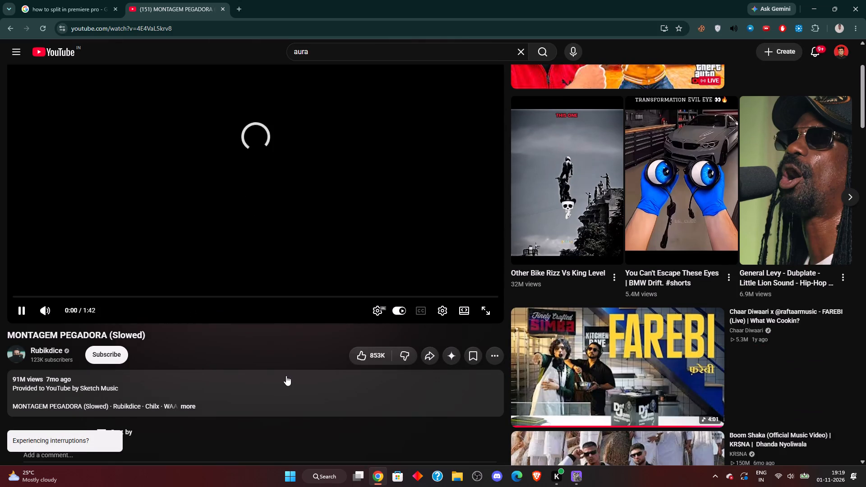
pyautogui.scroll(-1, 217, 367)
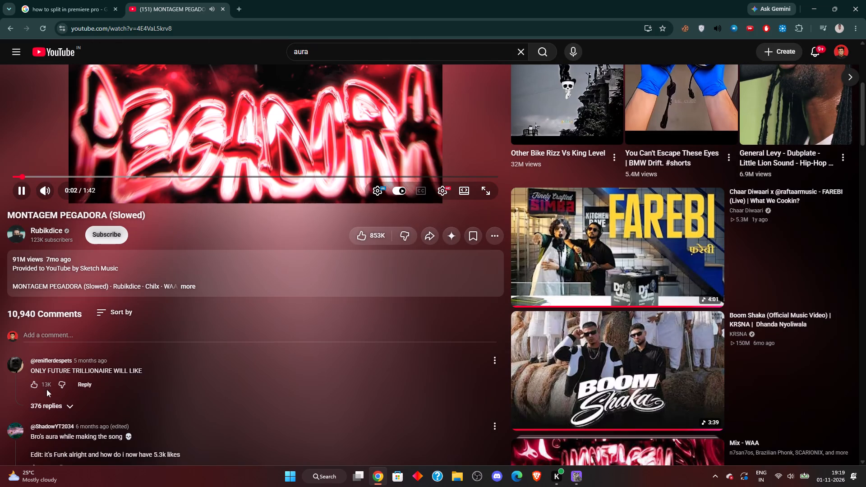
pyautogui.scroll(1, 345, 299)
pyautogui.click(430, 357)
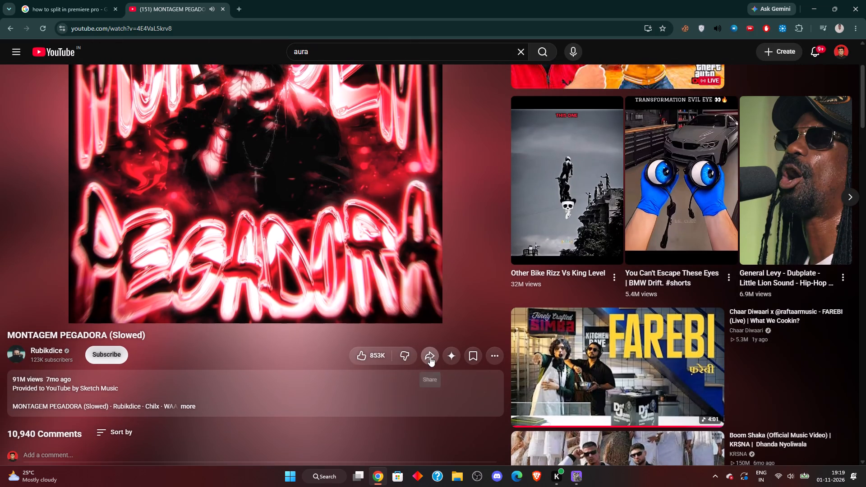
pyautogui.click(514, 302)
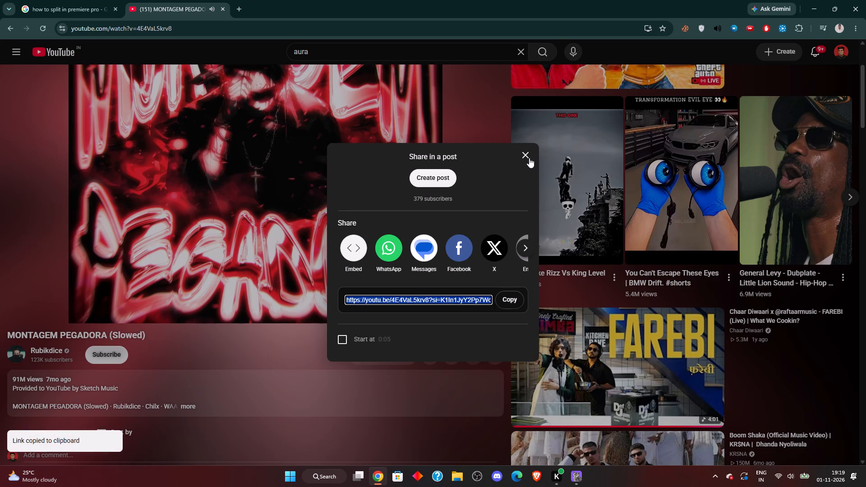
pyautogui.click(529, 158)
# Replace the YouTube tab with a "yt to mp3" search, open YTMP3, start converting the copied link to MP3 and block site notifications.
pyautogui.click(241, 0)
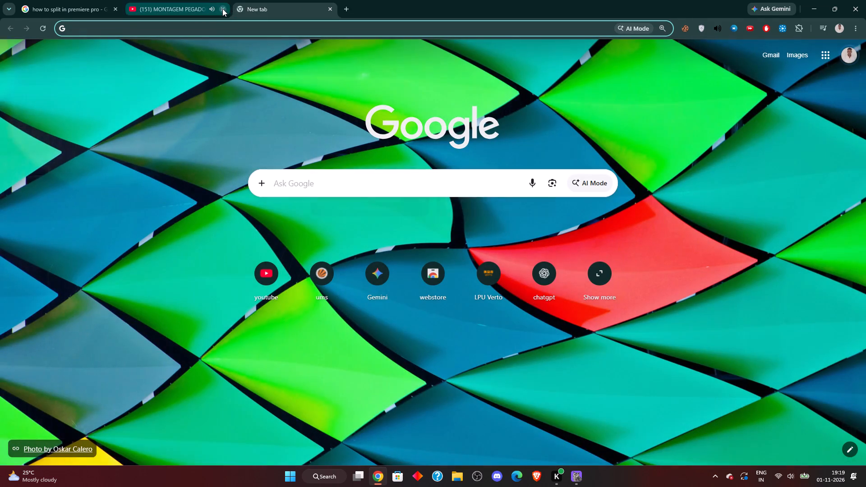
pyautogui.click(222, 9)
pyautogui.write('yt to mp3')
pyautogui.press('Return')
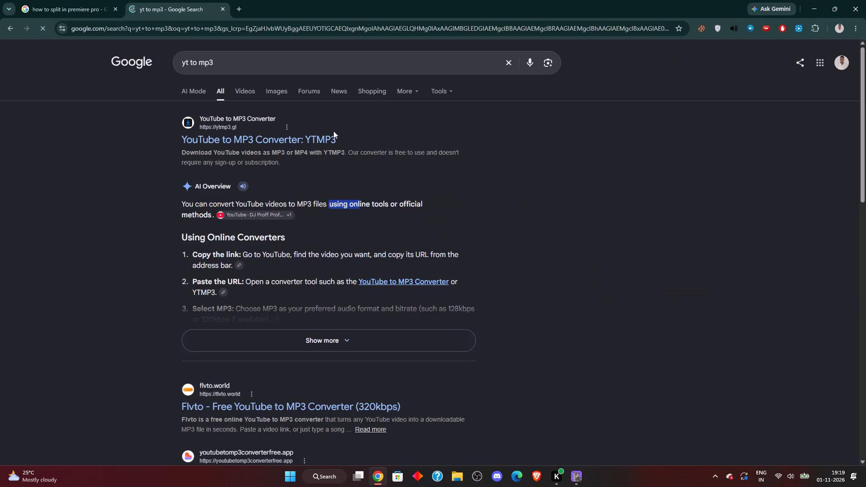
pyautogui.click(230, 141)
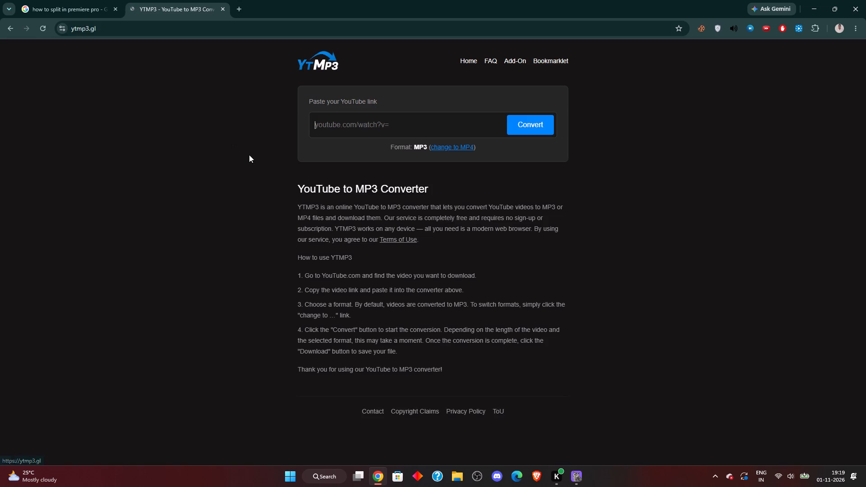
pyautogui.hotkey('ctrl', 'v')
pyautogui.press('Return')
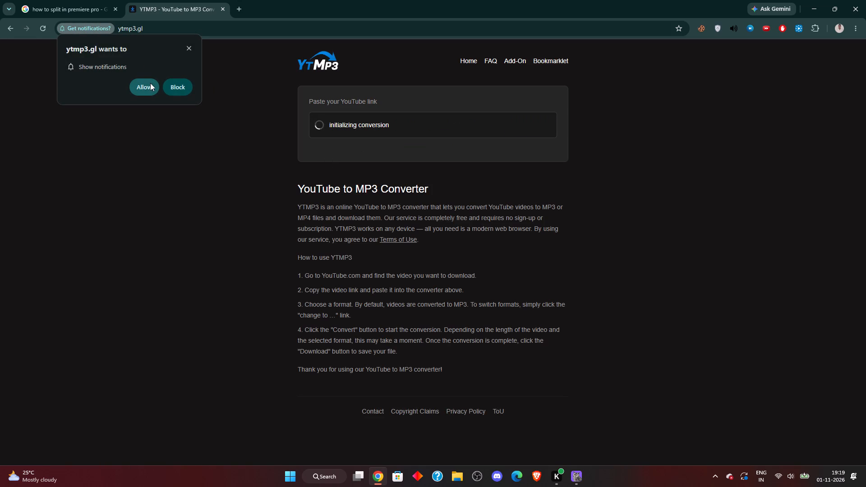
pyautogui.click(173, 86)
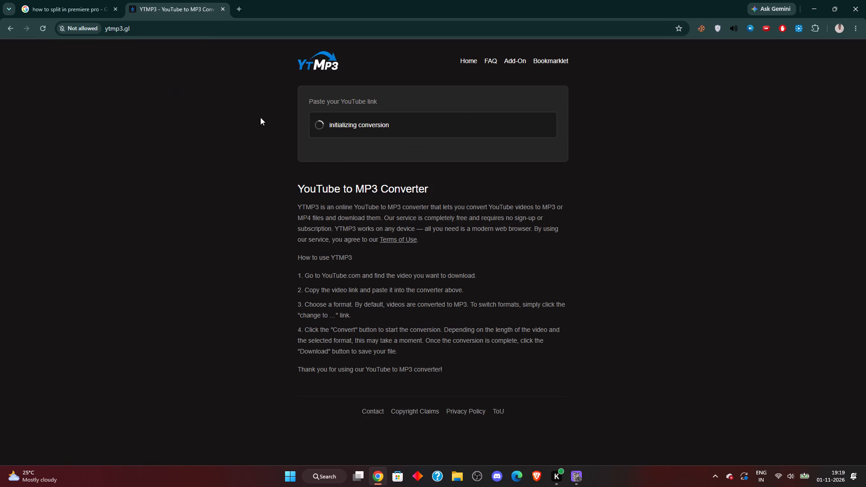
# Close the old "how to split in premiere pro" search tab.
pyautogui.click(51, 0)
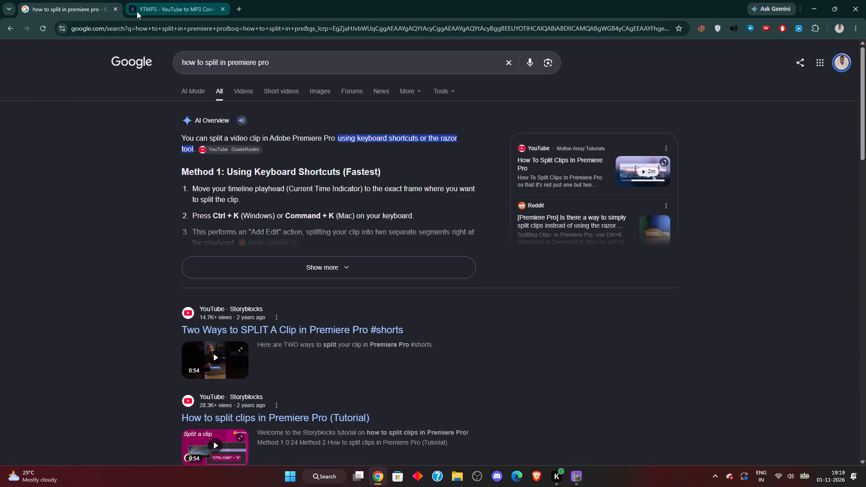
pyautogui.click(115, 6)
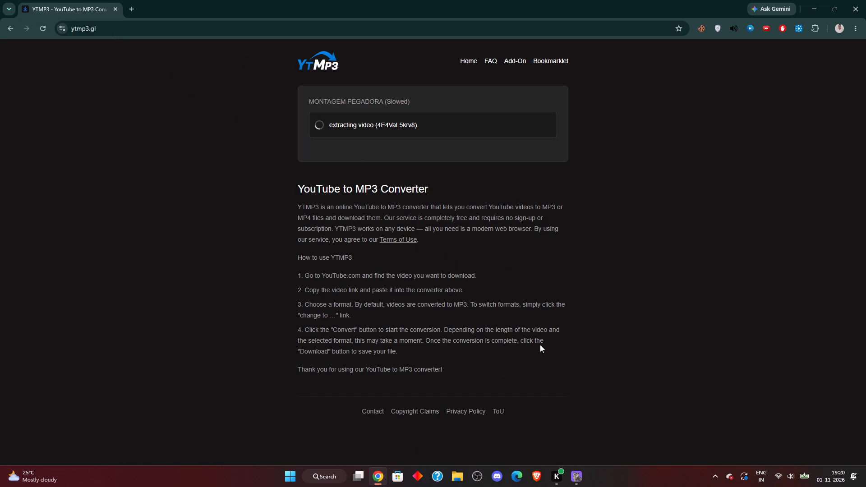
# Switch to FilmCraft and play Sequence 01 from its beginning, pausing around the moment the car flips to examine it.
pyautogui.click(572, 478)
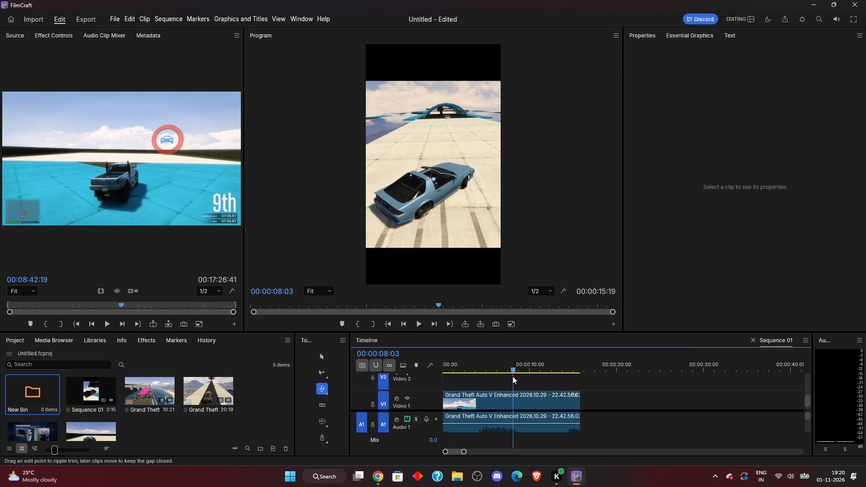
pyautogui.moveTo(512, 372); pyautogui.dragTo(451, 367)
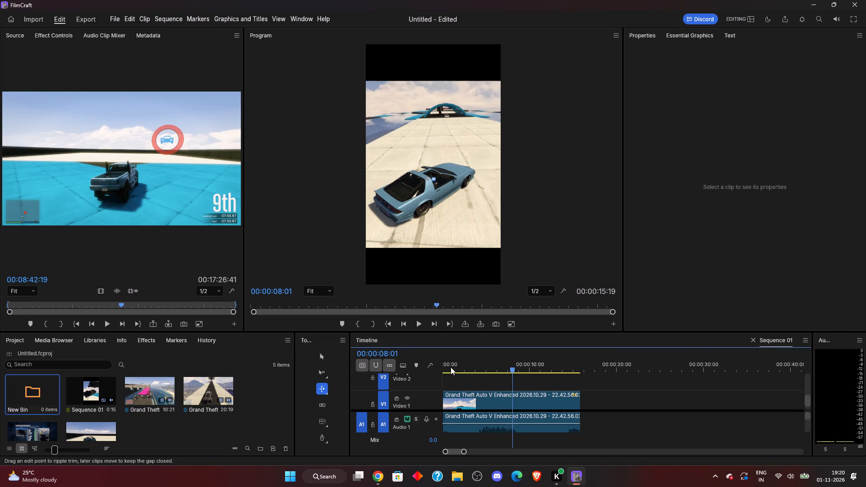
pyautogui.moveTo(451, 367); pyautogui.dragTo(442, 366)
pyautogui.press('space')
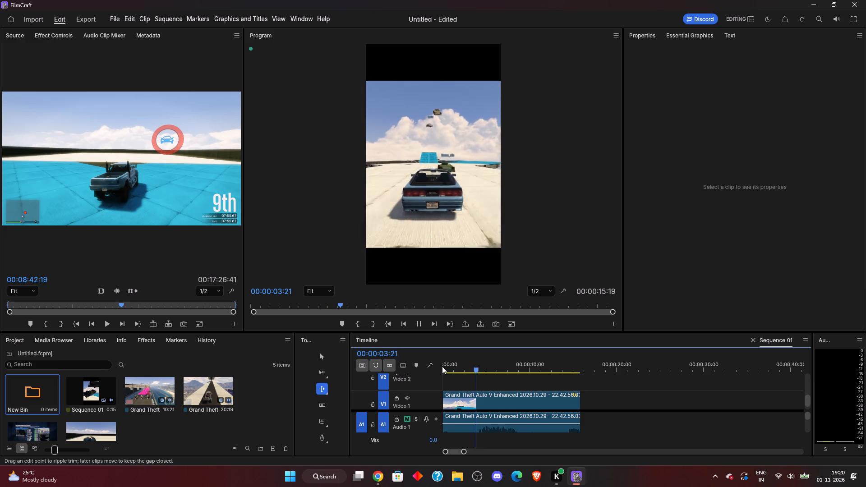
pyautogui.press('space')
pyautogui.press('space')
pyautogui.press('space')
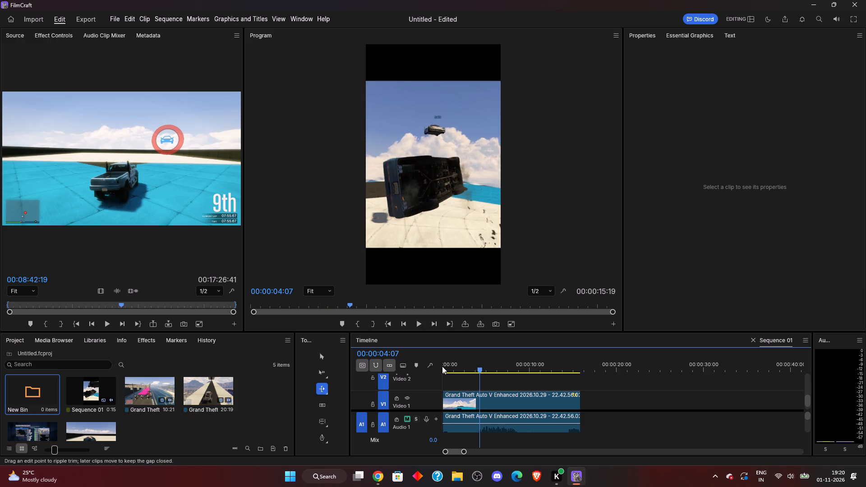
pyautogui.press('space')
pyautogui.press('space')
pyautogui.press('space')
pyautogui.press('space')
pyautogui.press('space')
pyautogui.press('space')
# Widen the Timeline panel into the audio meters' space to give Sequence 01 more room.
pyautogui.moveTo(464, 453); pyautogui.dragTo(443, 455)
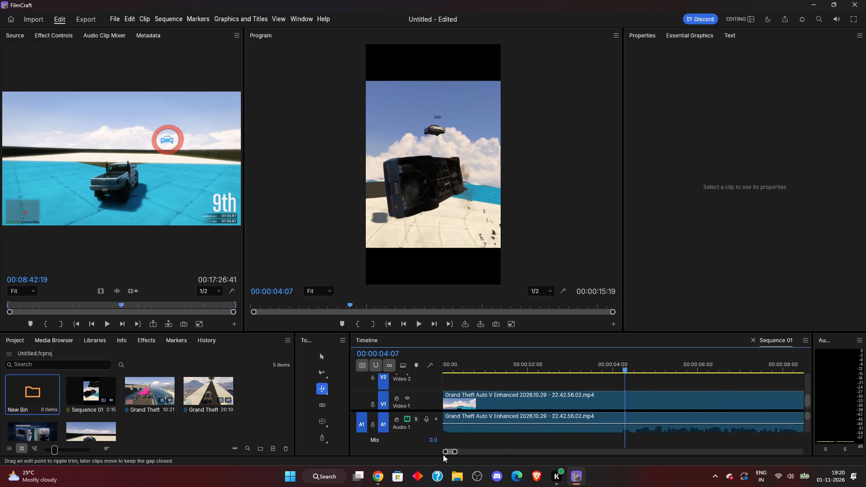
pyautogui.moveTo(443, 455); pyautogui.dragTo(448, 455)
pyautogui.click(851, 382)
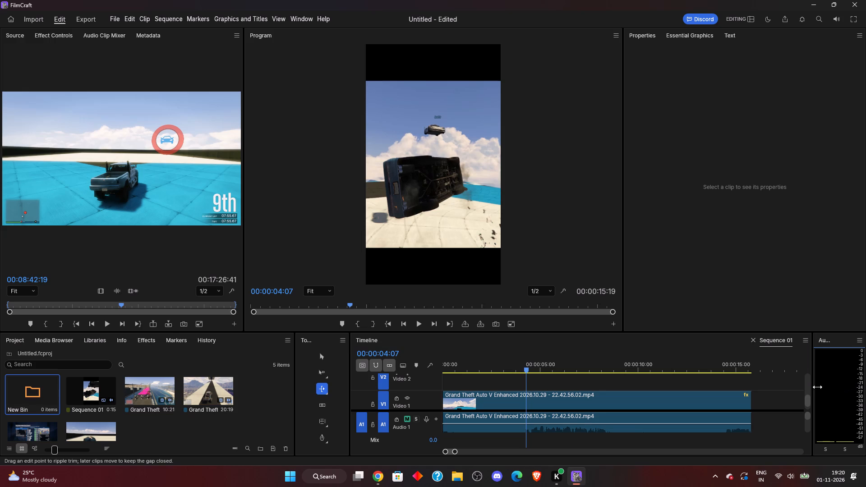
pyautogui.moveTo(811, 372); pyautogui.dragTo(848, 375)
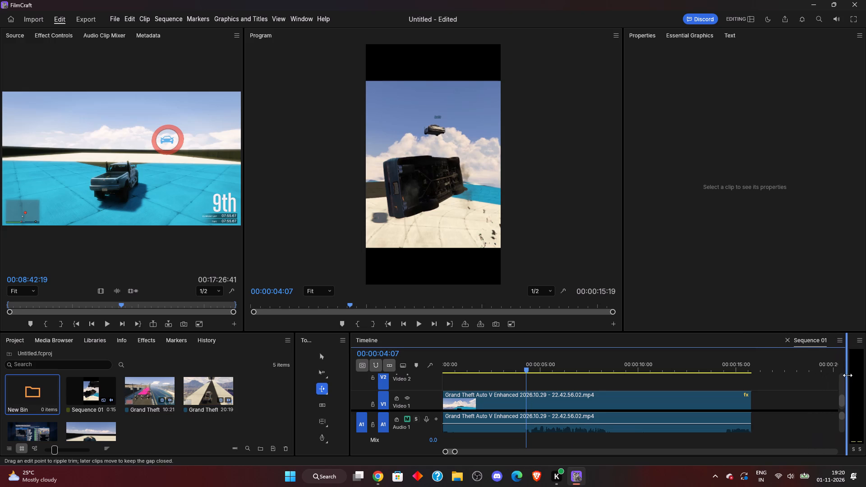
pyautogui.moveTo(848, 375); pyautogui.dragTo(842, 375)
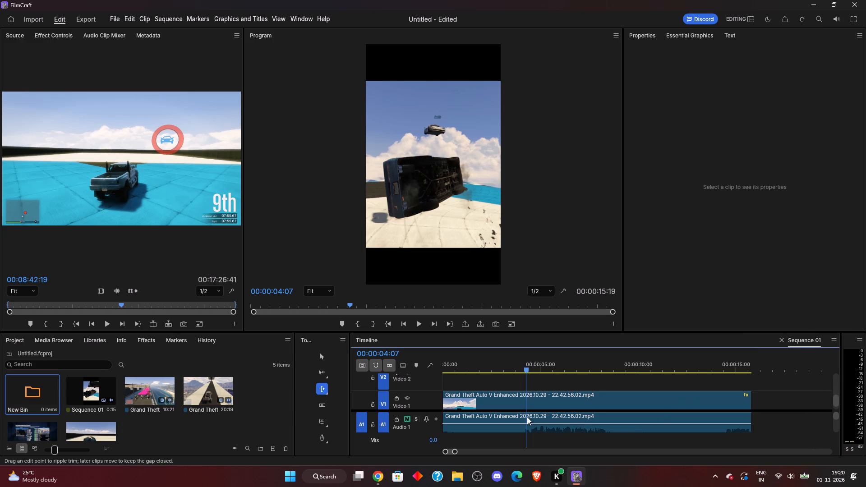
# Split the Grand Theft Auto V clip, video and audio, at 00:00:04:10, when the car is flipping in mid-air.
pyautogui.moveTo(525, 370); pyautogui.dragTo(523, 370)
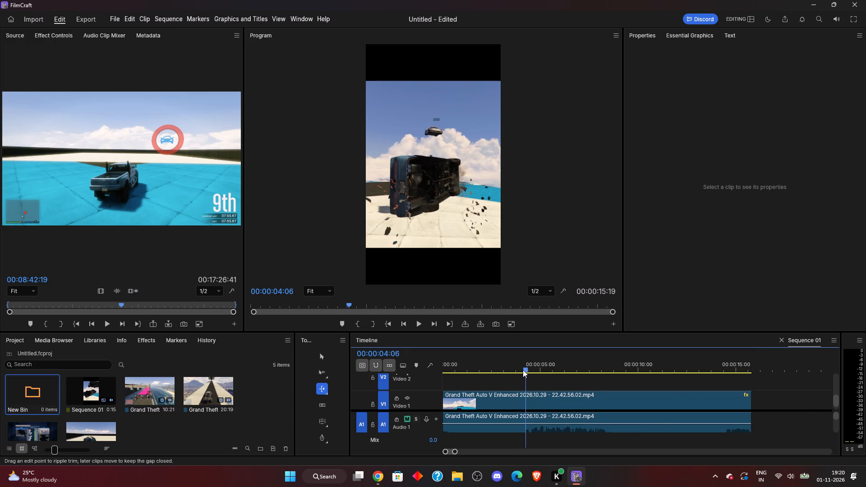
pyautogui.moveTo(523, 370); pyautogui.dragTo(530, 373)
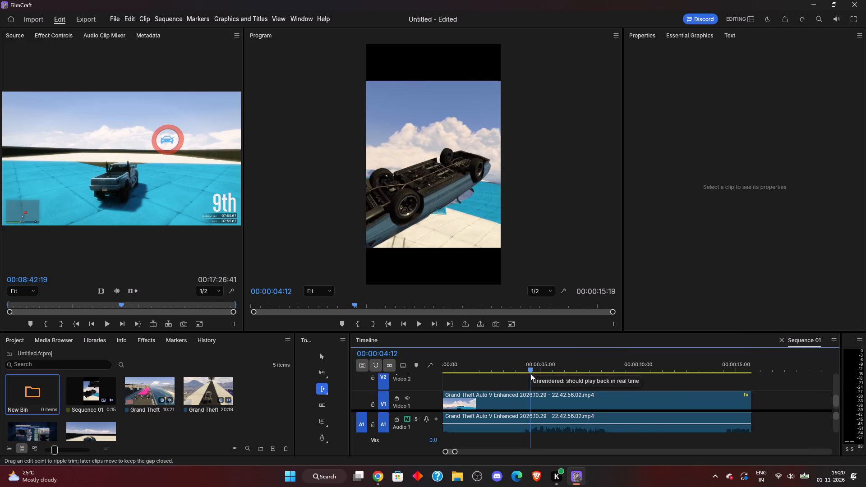
pyautogui.moveTo(530, 373); pyautogui.dragTo(526, 373)
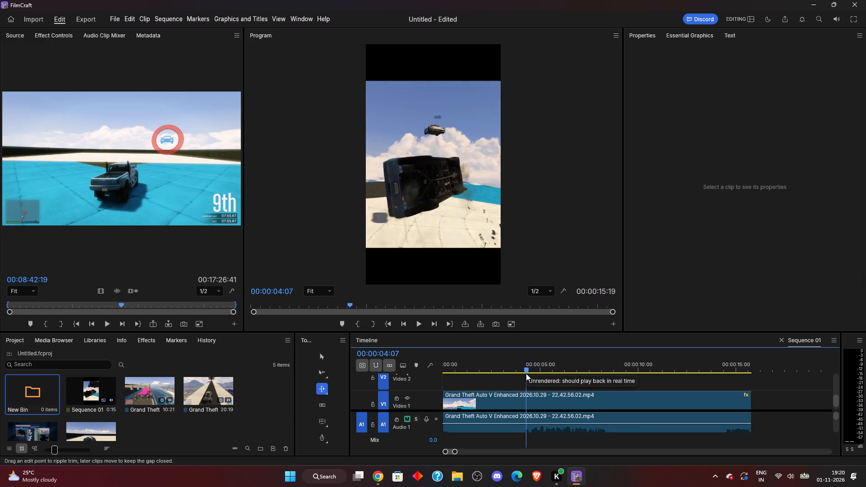
pyautogui.moveTo(526, 373); pyautogui.dragTo(527, 375)
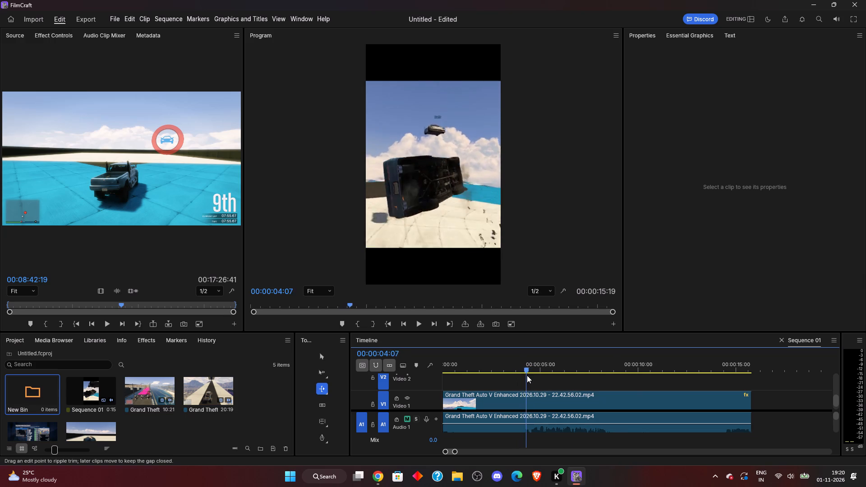
pyautogui.moveTo(527, 375); pyautogui.dragTo(530, 376)
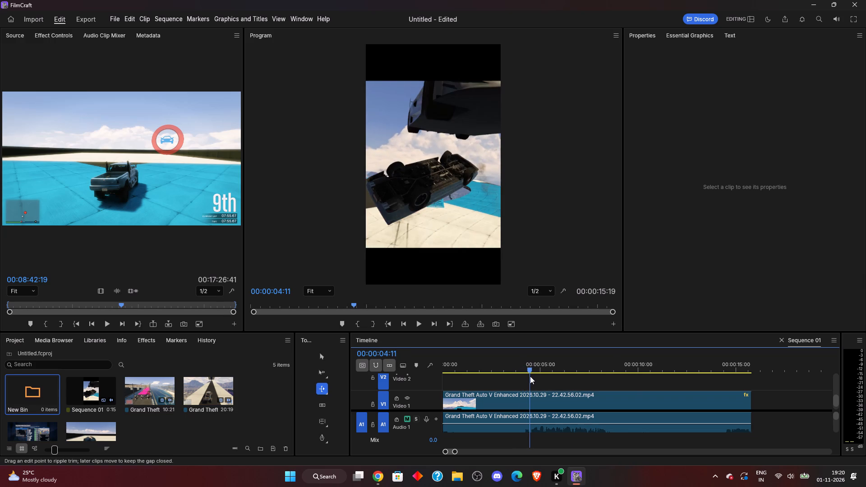
pyautogui.moveTo(530, 376); pyautogui.dragTo(529, 376)
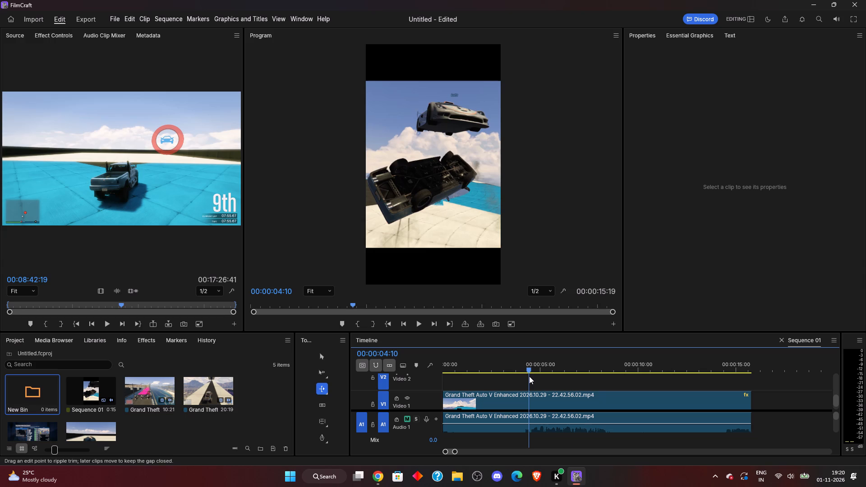
pyautogui.click(529, 398)
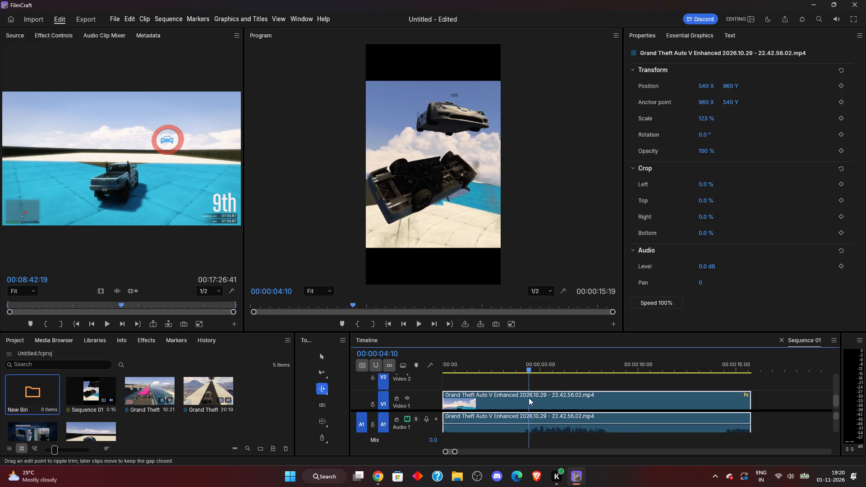
pyautogui.hotkey('ctrl', 'k')
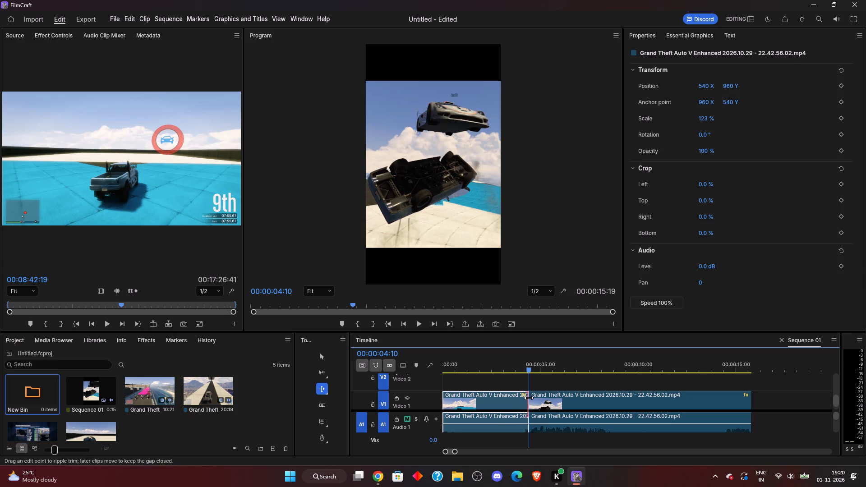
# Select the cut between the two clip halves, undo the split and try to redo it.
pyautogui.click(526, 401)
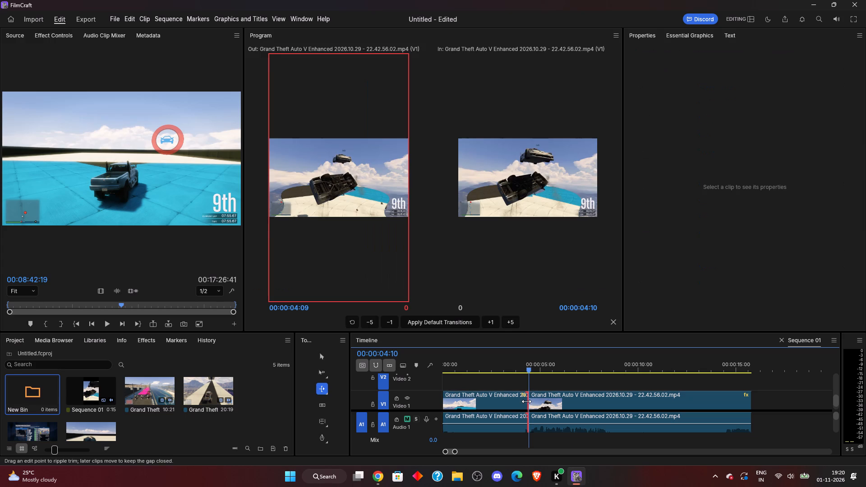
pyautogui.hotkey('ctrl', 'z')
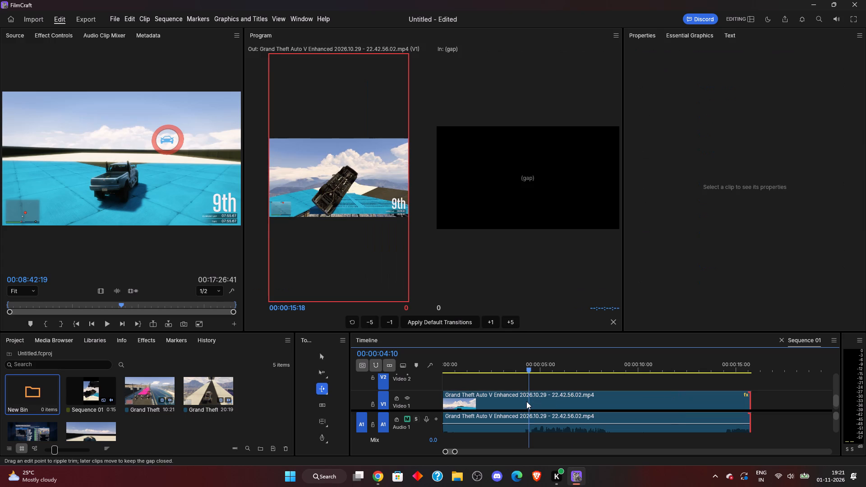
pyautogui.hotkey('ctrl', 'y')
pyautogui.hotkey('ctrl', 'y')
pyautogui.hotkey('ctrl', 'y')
# Switch to Chrome, search the web for "redo in premiere pro" to find the redo method, and close the results tab.
pyautogui.click(370, 484)
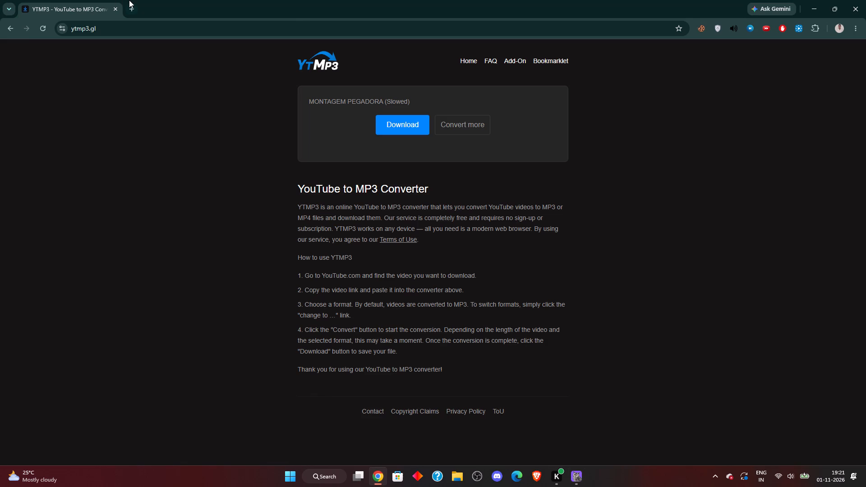
pyautogui.click(129, 0)
pyautogui.write('redo in premi')
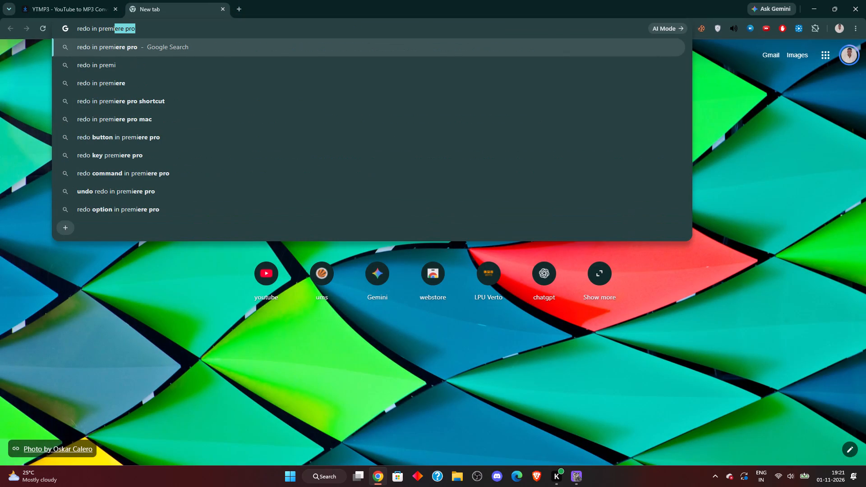
pyautogui.click(138, 41)
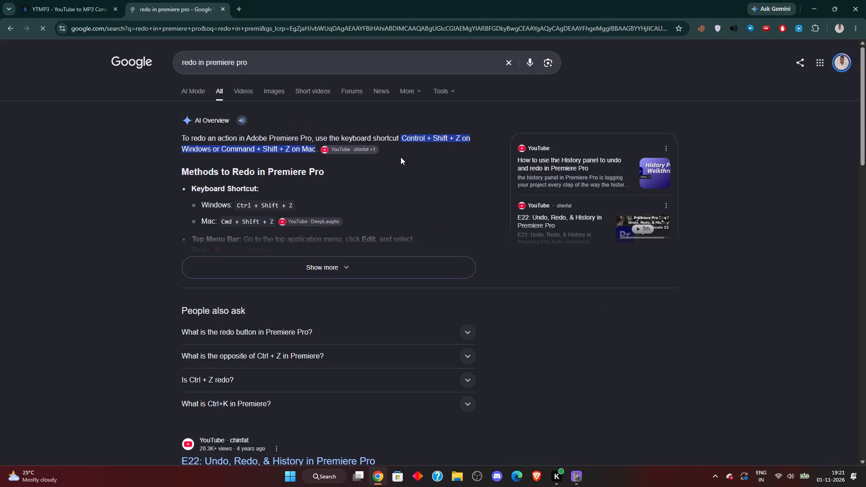
pyautogui.click(224, 8)
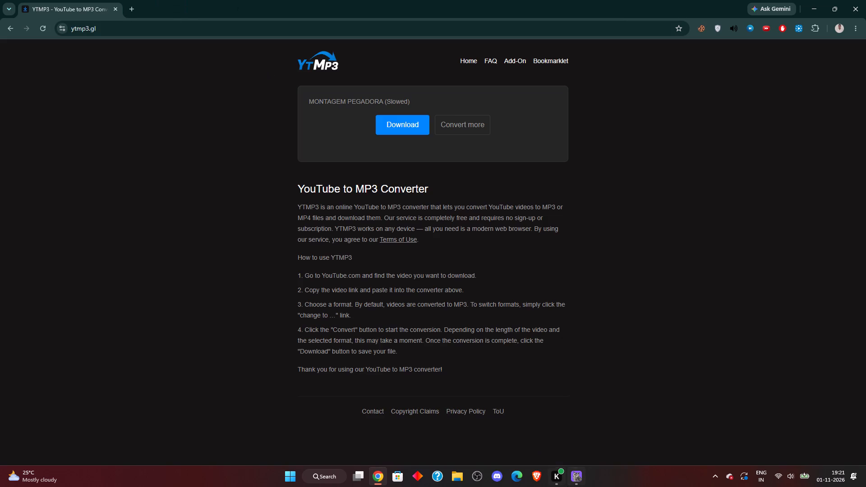
# Download the converted MONTAGEM PEGADORA (Slowed) MP3 from YTMP3, closing the advert tab and checking the download history, and close the converter tab.
pyautogui.click(571, 481)
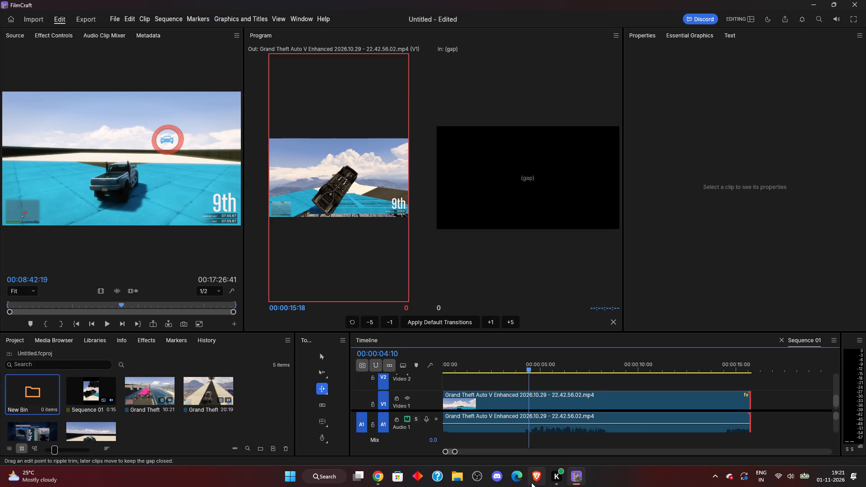
pyautogui.click(382, 481)
pyautogui.click(399, 129)
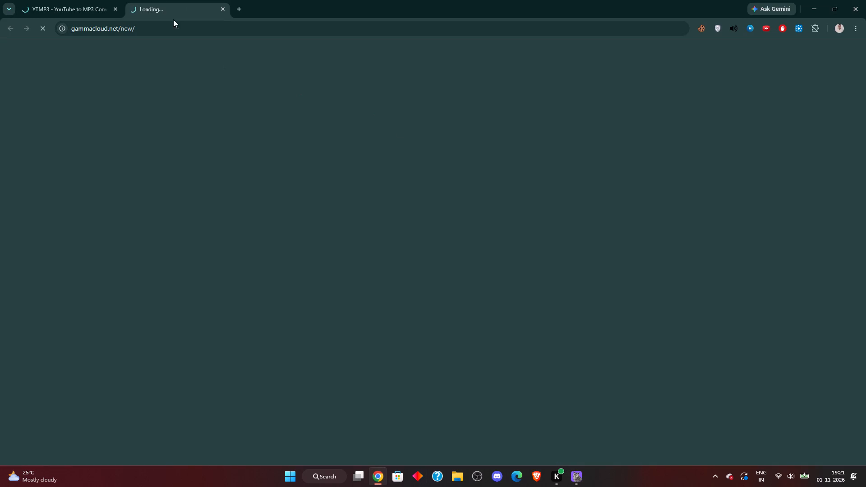
pyautogui.hotkey('ctrl', 'w')
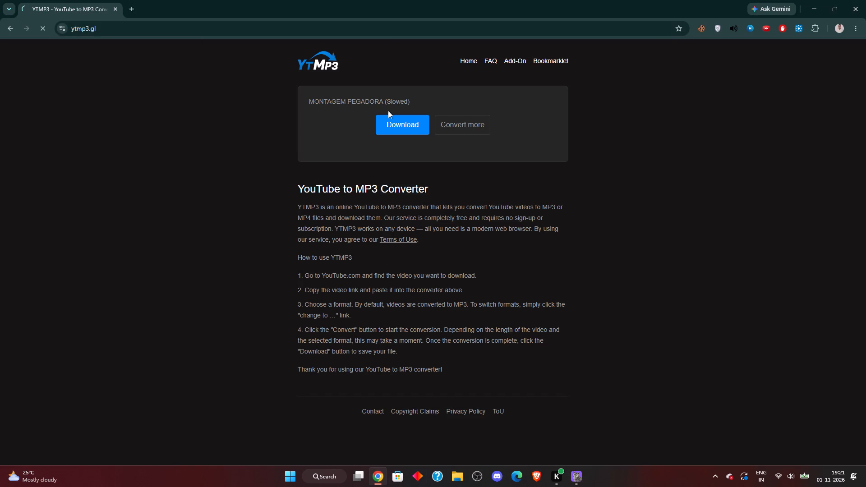
pyautogui.click(407, 132)
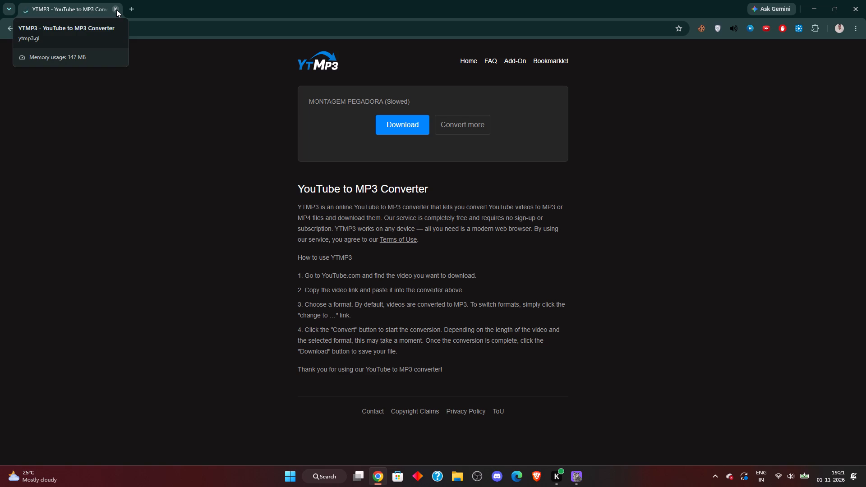
pyautogui.click(817, 28)
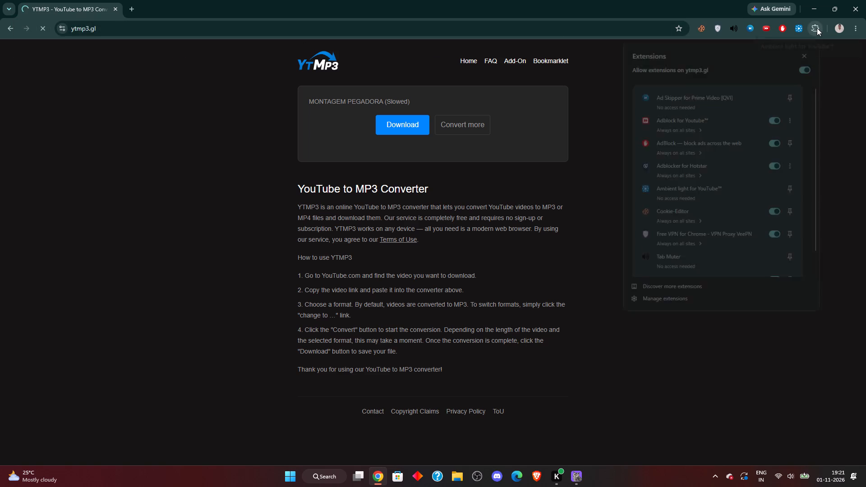
pyautogui.click(817, 28)
pyautogui.hotkey('ctrl', 'j')
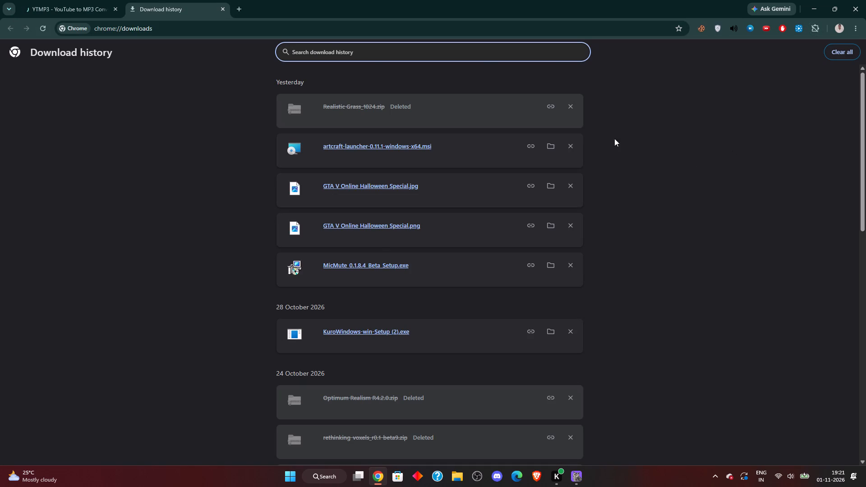
pyautogui.hotkey('ctrl', 'w')
pyautogui.click(414, 126)
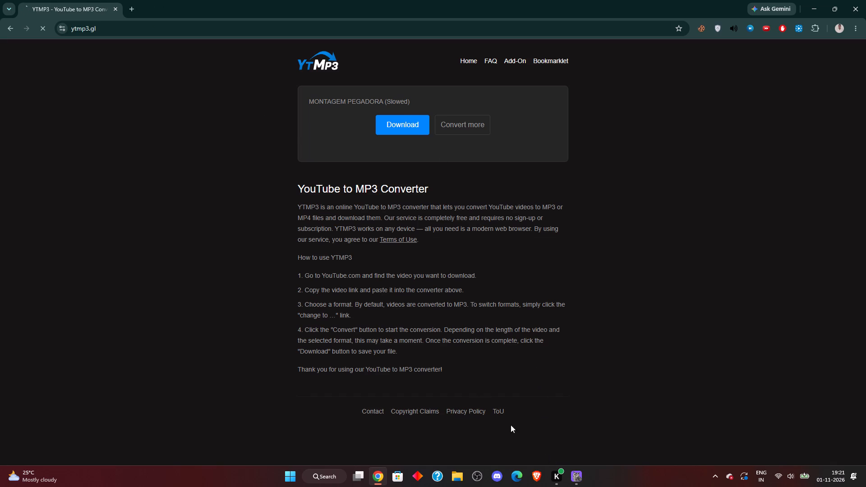
pyautogui.hotkey('ctrl', 'w')
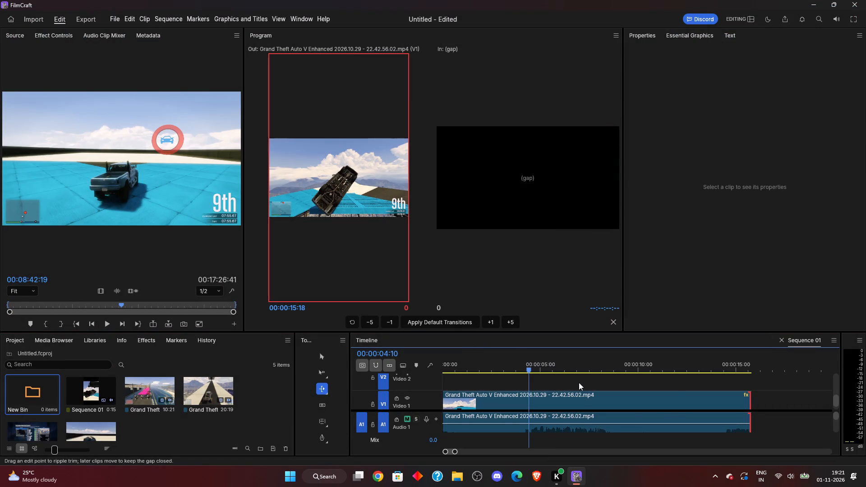
# Redo the undone split of the Grand Theft Auto V clip at 00:00:04:10 in FilmCraft.
pyautogui.hotkey('ctrl', 'shift', 'z')
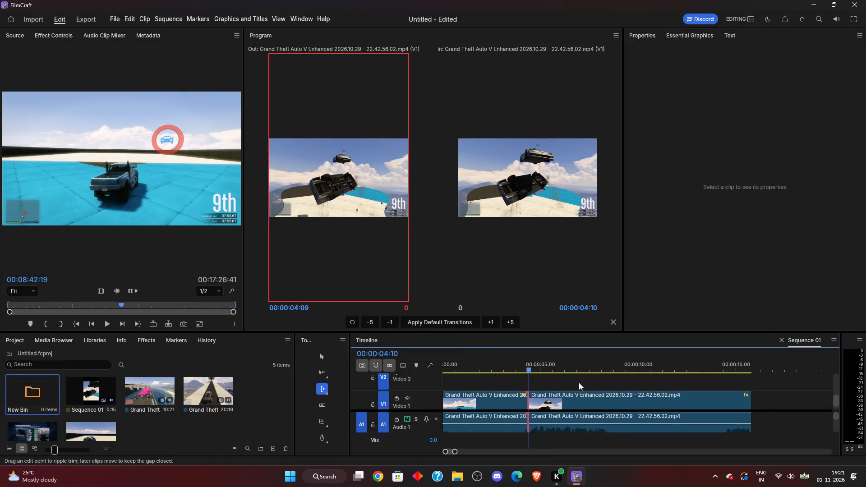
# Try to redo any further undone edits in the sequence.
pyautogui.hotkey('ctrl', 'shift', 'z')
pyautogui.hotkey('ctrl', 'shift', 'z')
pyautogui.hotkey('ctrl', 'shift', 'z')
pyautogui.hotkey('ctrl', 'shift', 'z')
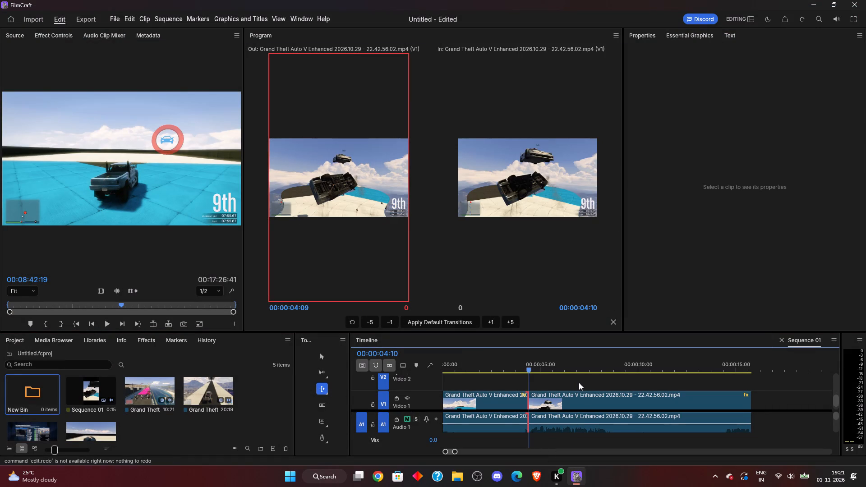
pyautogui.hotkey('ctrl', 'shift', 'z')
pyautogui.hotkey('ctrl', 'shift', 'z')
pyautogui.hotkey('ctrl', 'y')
# Undo the split of the Grand Theft Auto V clip at 00:00:04:10.
pyautogui.hotkey('ctrl', 'z')
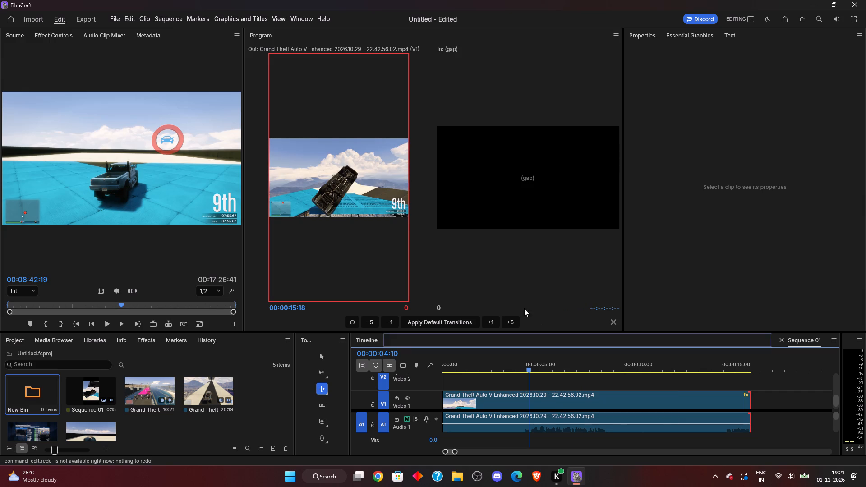
# Ripple trim the end of the Grand Theft Auto V clip outward by 45 frames to 00:00:17:15.
pyautogui.click(510, 277)
pyautogui.click(510, 208)
pyautogui.doubleClick(521, 199)
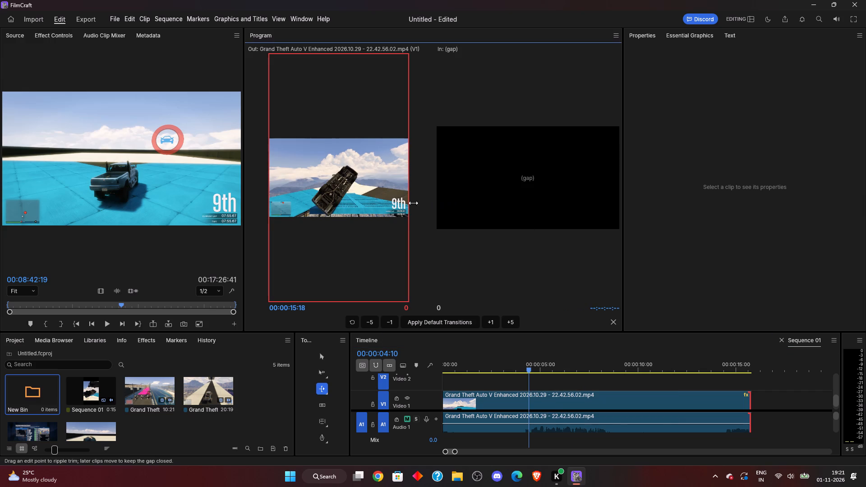
pyautogui.moveTo(369, 198); pyautogui.dragTo(488, 183)
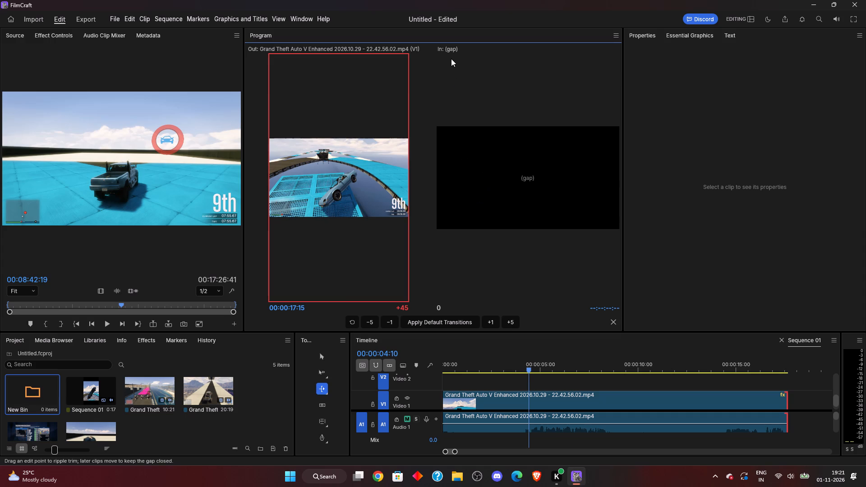
# Leave the trim view, start playback of the extended clip from the beginning and unmute the Audio 1 track.
pyautogui.moveTo(528, 370); pyautogui.dragTo(451, 370)
pyautogui.moveTo(451, 370); pyautogui.dragTo(424, 367)
pyautogui.press('space')
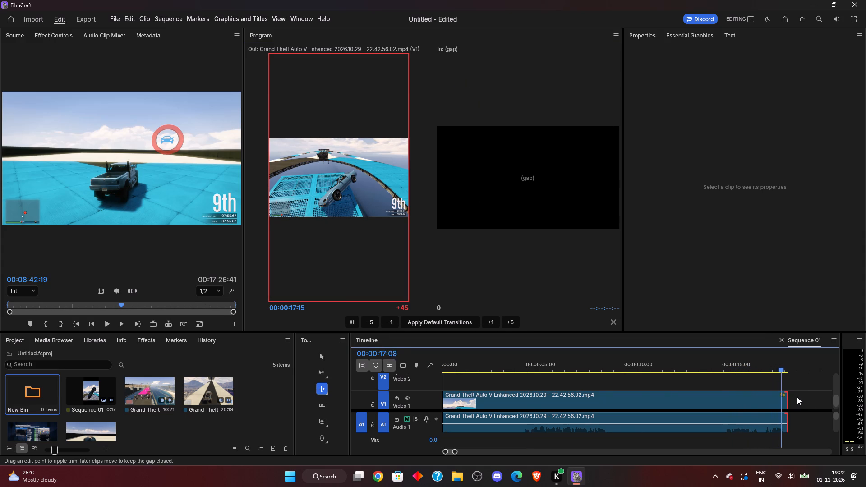
pyautogui.click(797, 381)
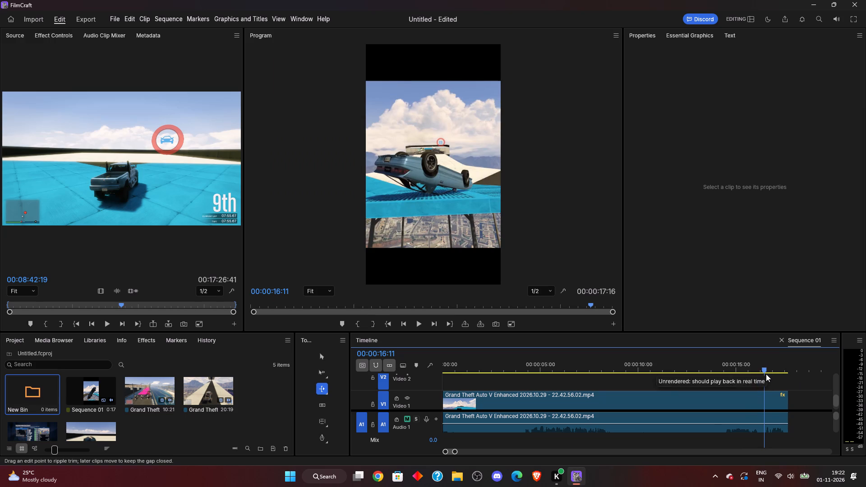
pyautogui.moveTo(765, 371); pyautogui.dragTo(433, 382)
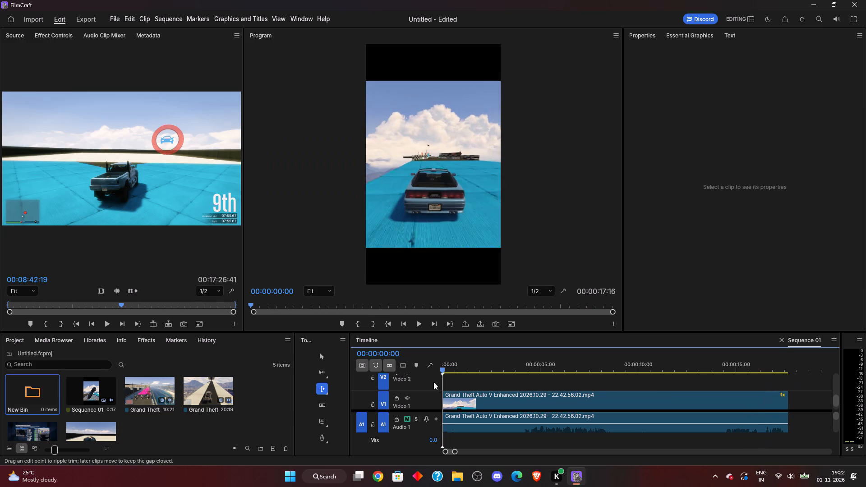
pyautogui.moveTo(433, 382); pyautogui.dragTo(428, 381)
pyautogui.press('space')
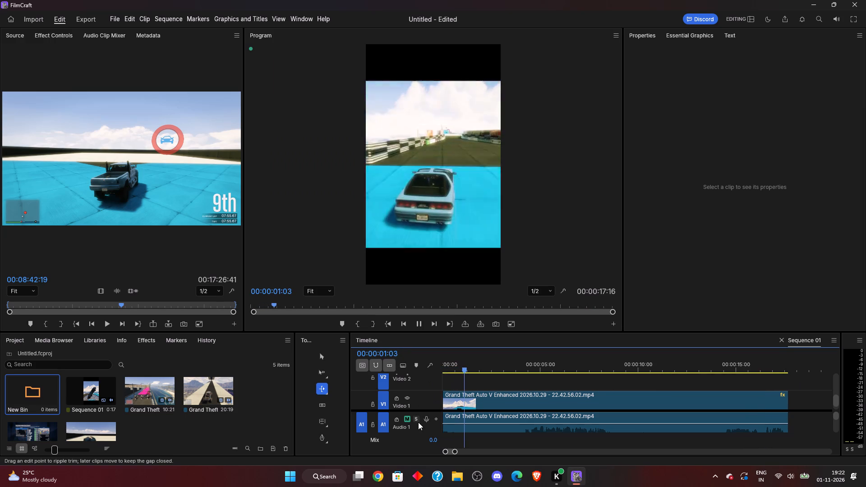
pyautogui.click(408, 418)
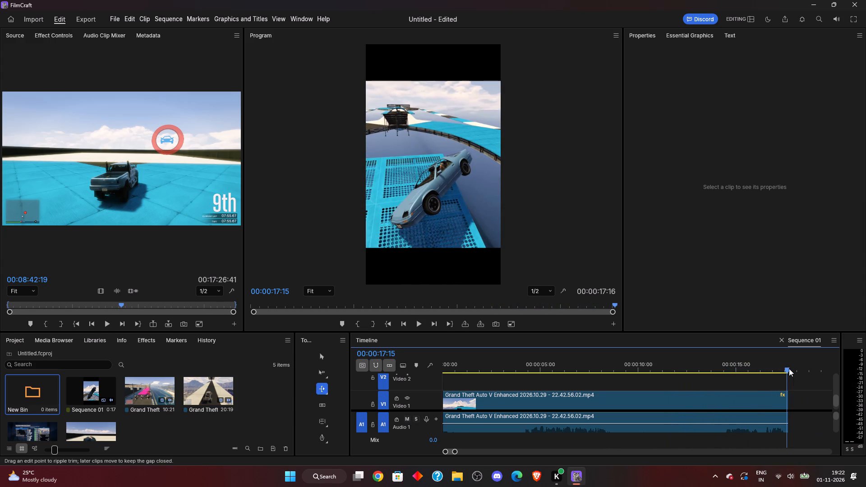
# Play the sequence from the start with sound and pause just before the flip at 00:00:03:17.
pyautogui.moveTo(786, 369); pyautogui.dragTo(421, 384)
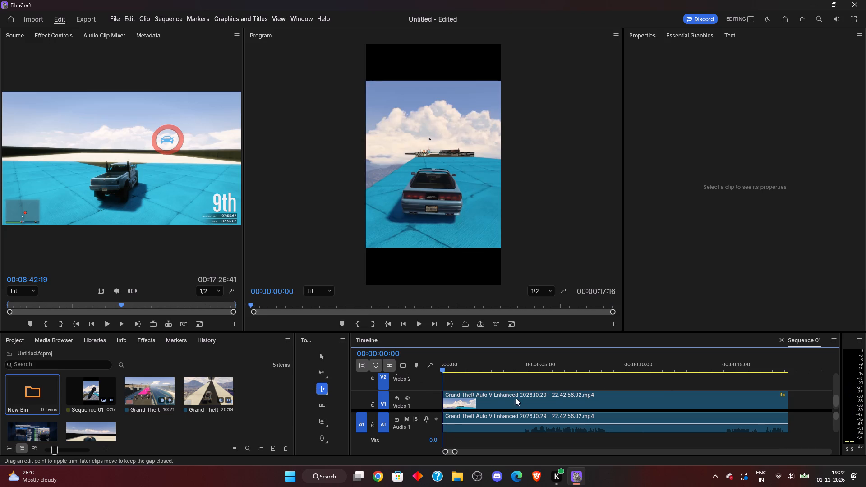
pyautogui.press('space')
pyautogui.press('space')
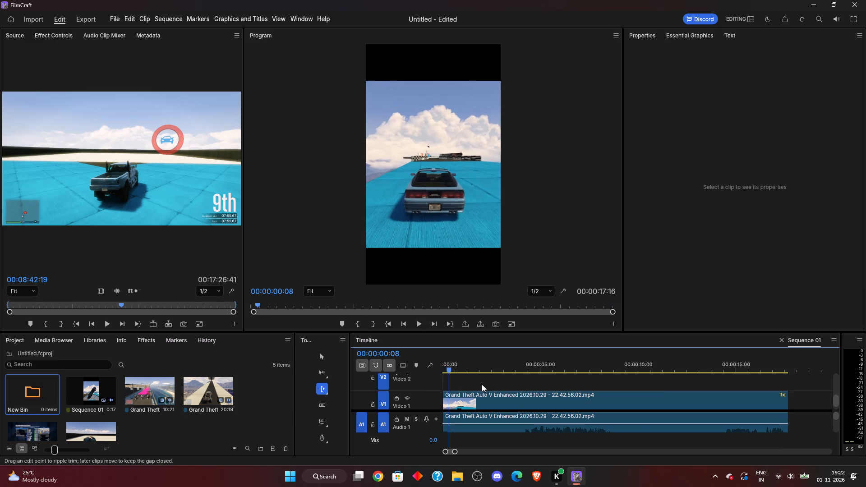
pyautogui.press('space')
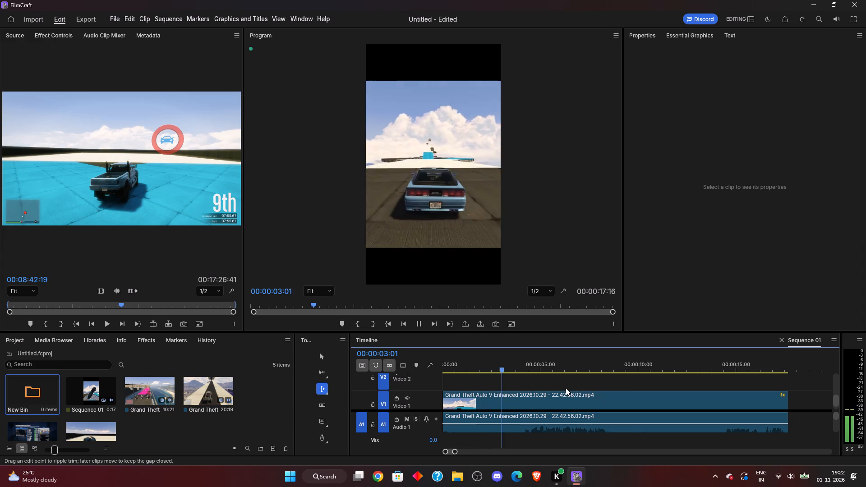
pyautogui.press('space')
# Switch to Chrome, search the web for "freeze frame in premiere pro" and expand the AI overview to read the methods.
pyautogui.click(370, 477)
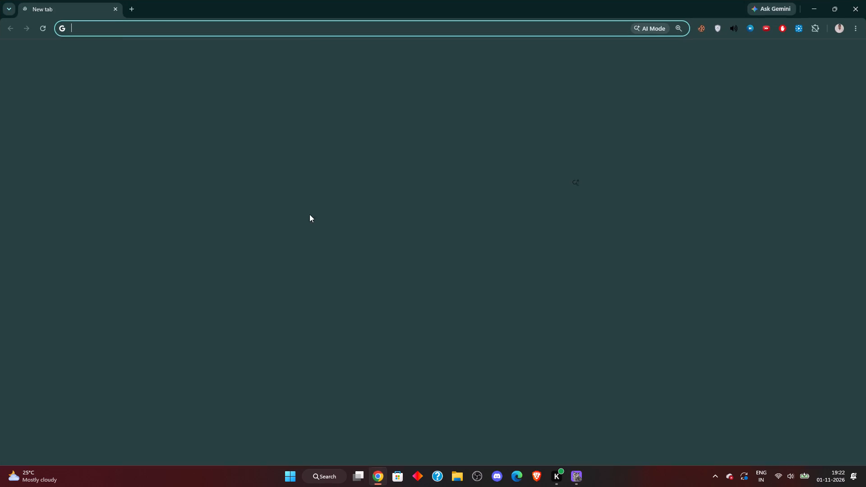
pyautogui.click(305, 191)
pyautogui.write('freeze fra')
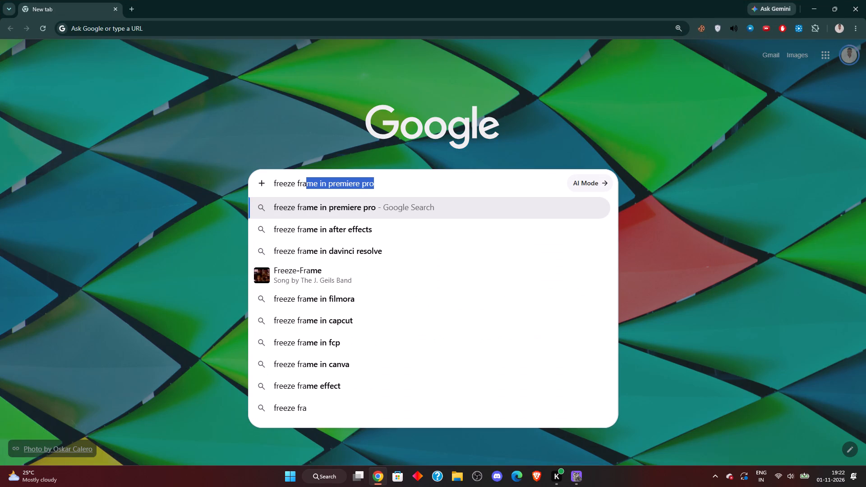
pyautogui.click(332, 210)
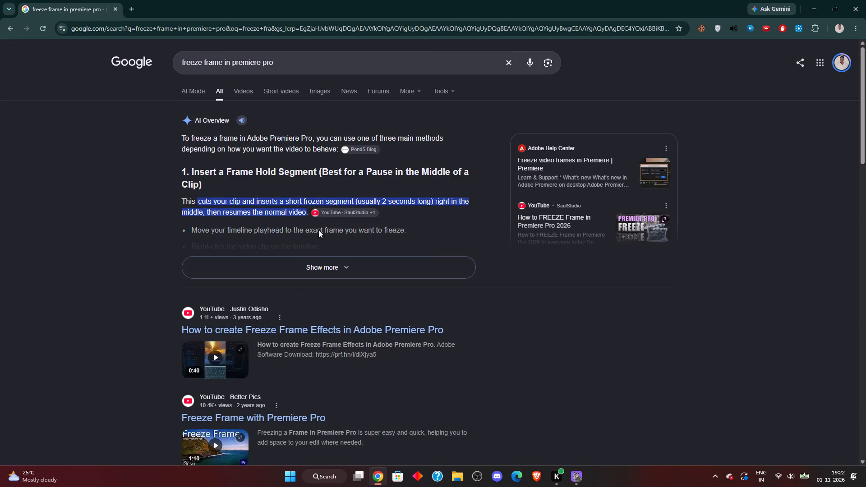
pyautogui.click(331, 267)
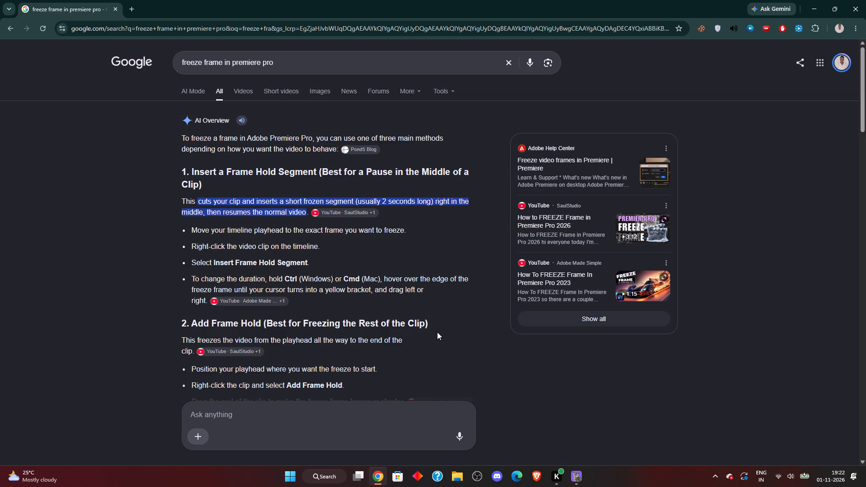
# Switch back to FilmCraft and play on to the car's flip, pausing at 00:00:04:13.
pyautogui.click(575, 471)
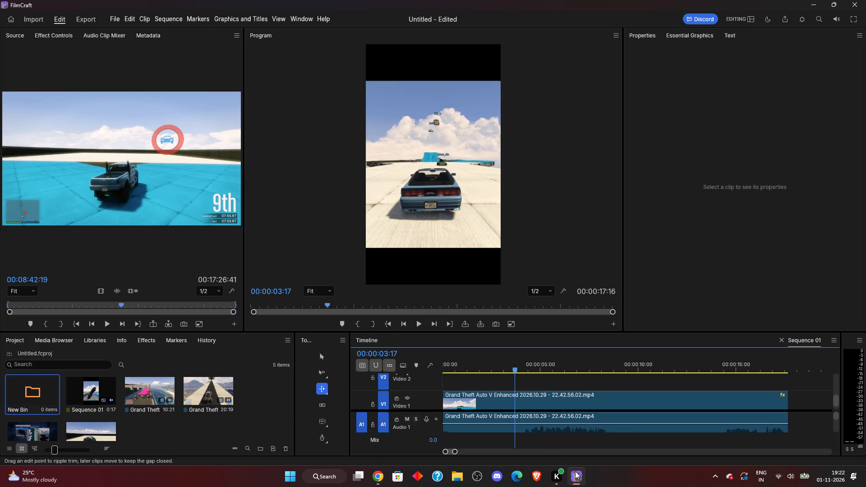
pyautogui.press('space')
pyautogui.press('space')
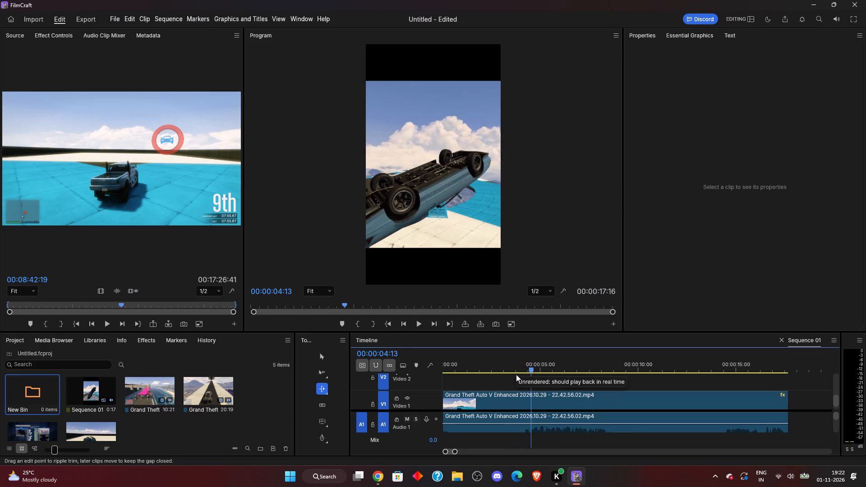
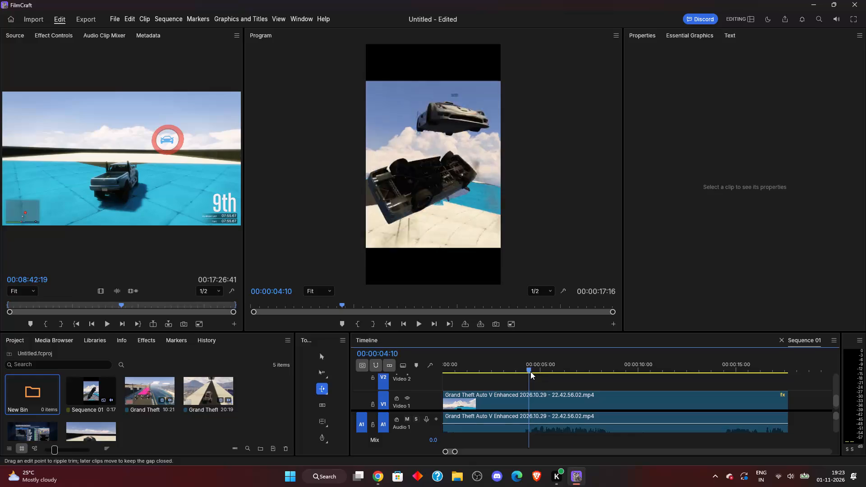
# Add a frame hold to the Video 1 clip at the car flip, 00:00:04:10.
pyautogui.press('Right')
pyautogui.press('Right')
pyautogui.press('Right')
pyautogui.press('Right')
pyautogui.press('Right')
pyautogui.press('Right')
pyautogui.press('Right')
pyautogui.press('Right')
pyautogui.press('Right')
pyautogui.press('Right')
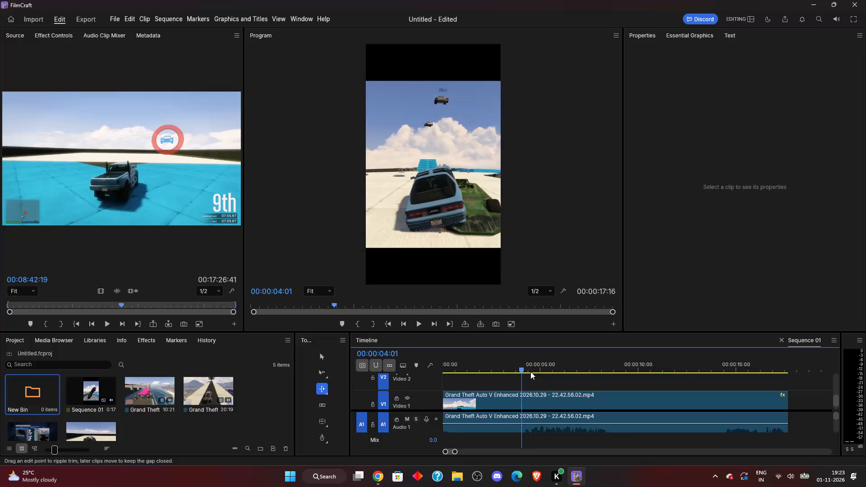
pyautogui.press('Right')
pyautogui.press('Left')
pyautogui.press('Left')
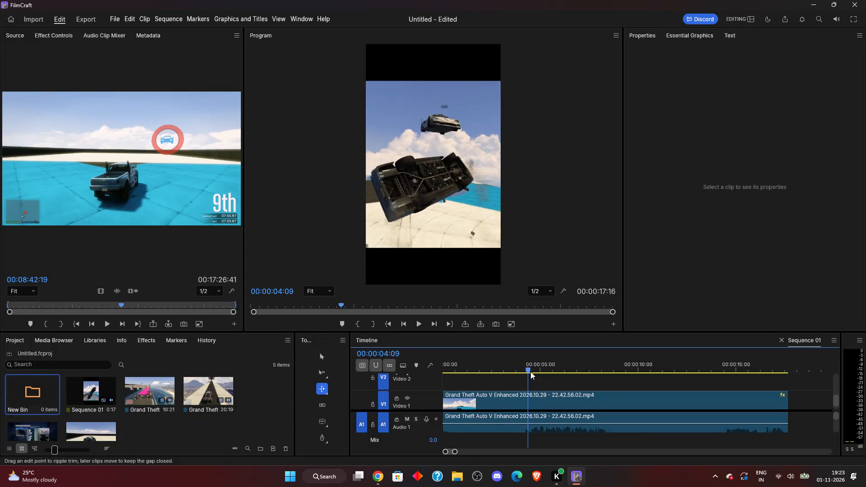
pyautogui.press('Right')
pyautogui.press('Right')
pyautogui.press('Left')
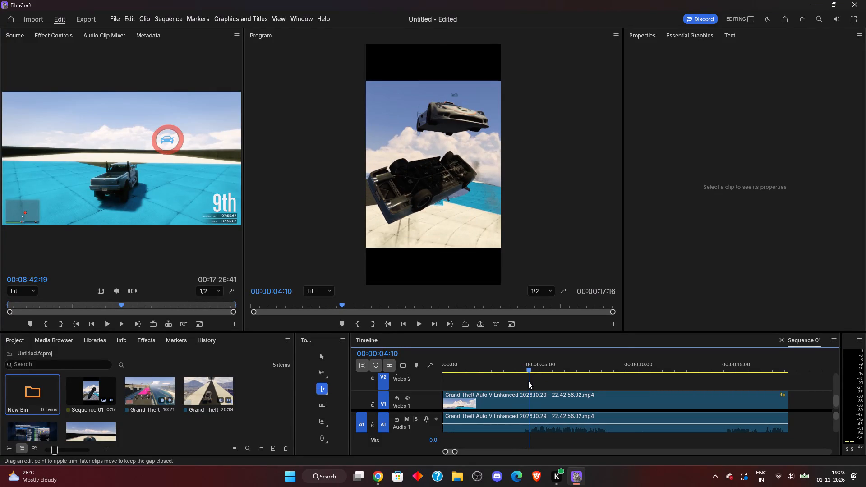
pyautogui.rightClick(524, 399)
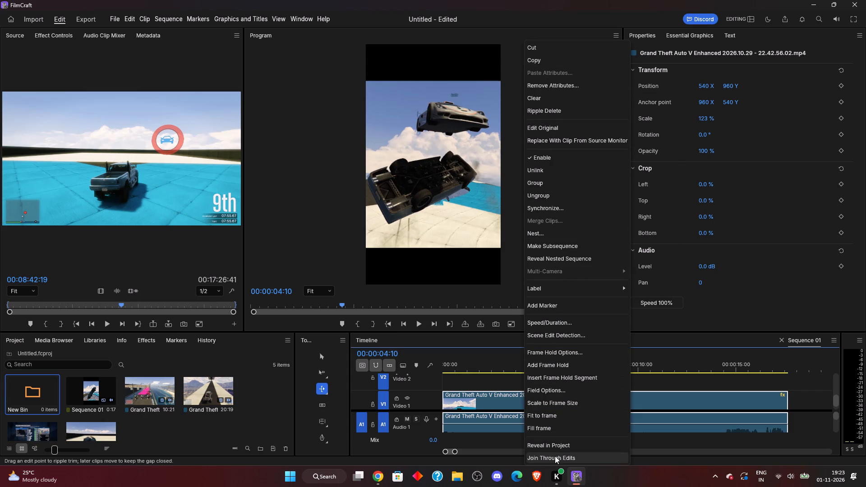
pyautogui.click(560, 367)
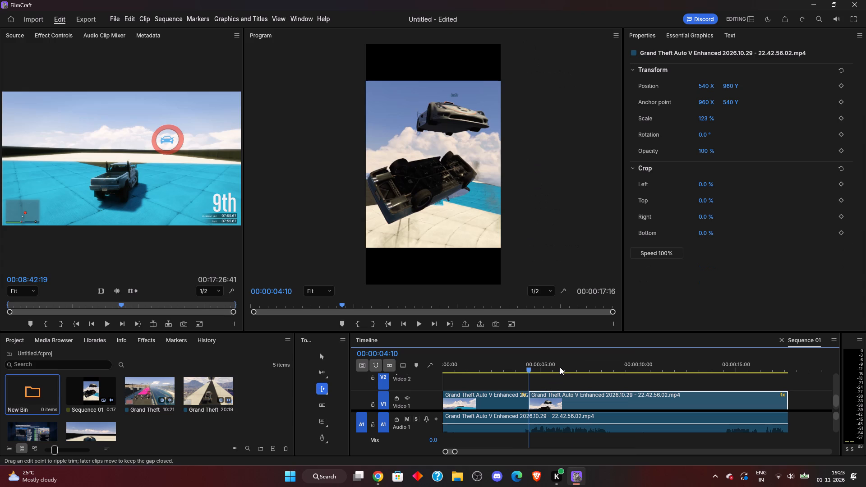
# Play through the held section to check the freeze, then return the playhead to the flip at 00:00:04:03.
pyautogui.press('space')
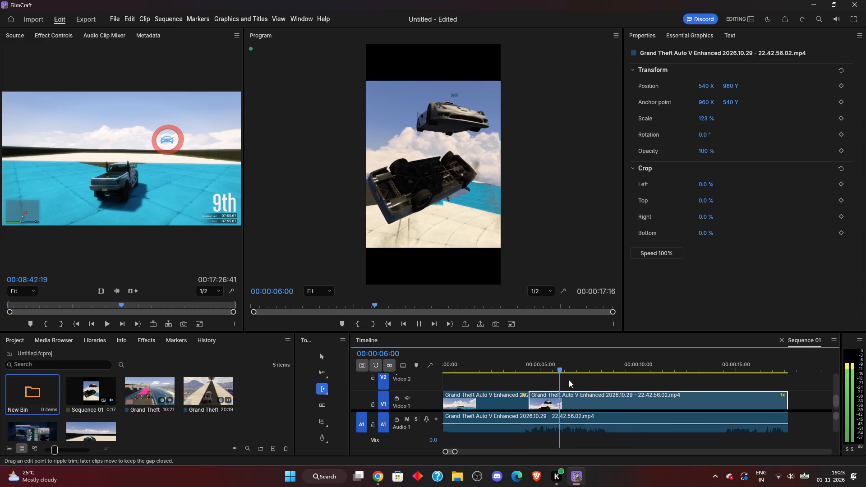
pyautogui.press('space')
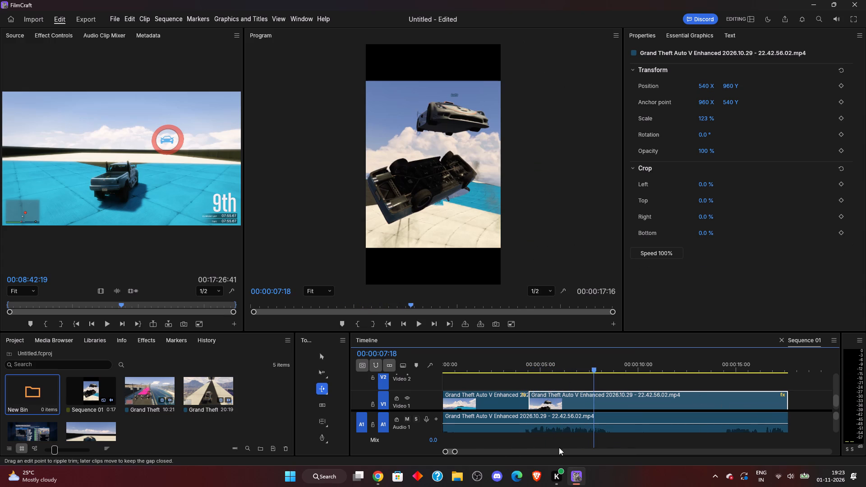
pyautogui.moveTo(456, 450); pyautogui.dragTo(479, 457)
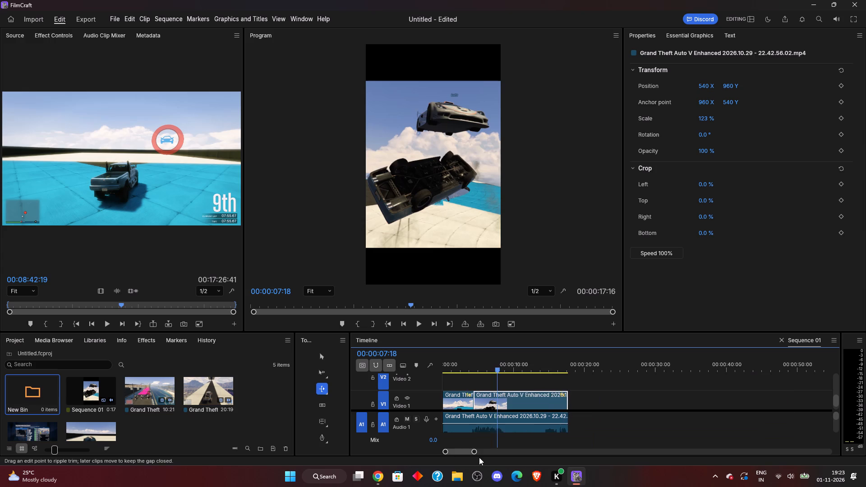
pyautogui.moveTo(479, 457); pyautogui.dragTo(492, 455)
pyautogui.press('space')
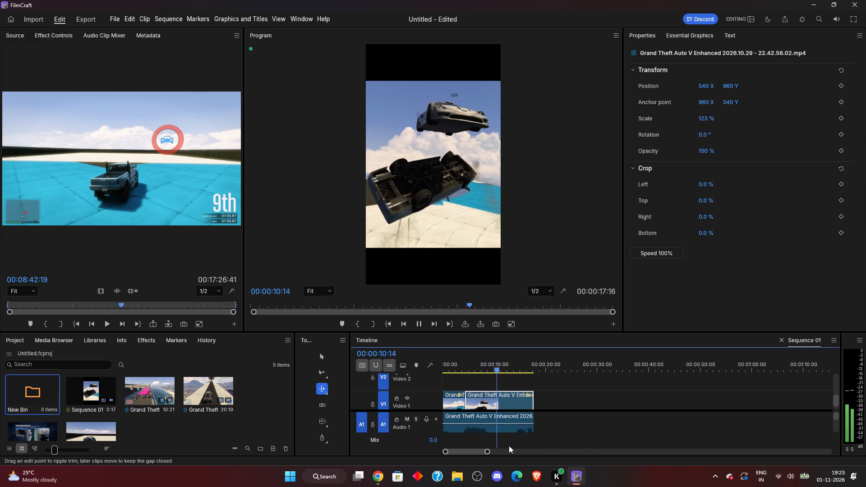
pyautogui.press('space')
pyautogui.click(460, 398)
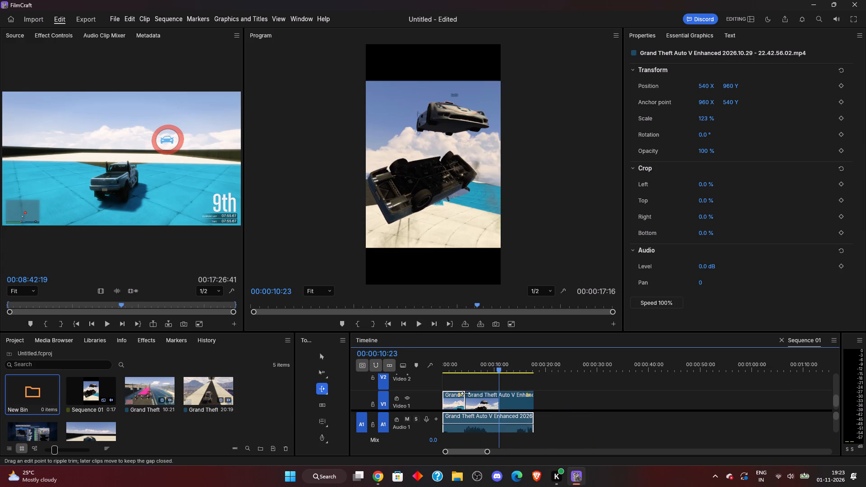
pyautogui.moveTo(499, 369); pyautogui.dragTo(461, 376)
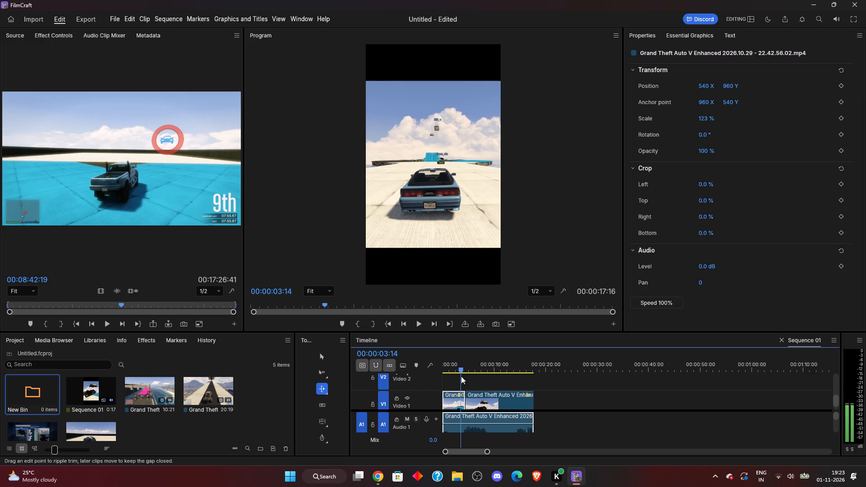
pyautogui.moveTo(461, 376); pyautogui.dragTo(463, 377)
pyautogui.moveTo(485, 450); pyautogui.dragTo(469, 450)
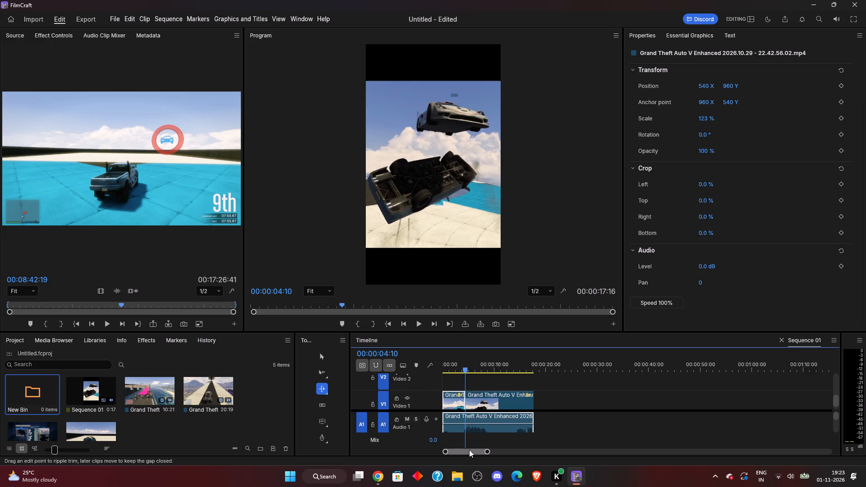
pyautogui.moveTo(469, 450); pyautogui.dragTo(461, 449)
pyautogui.moveTo(485, 451); pyautogui.dragTo(471, 451)
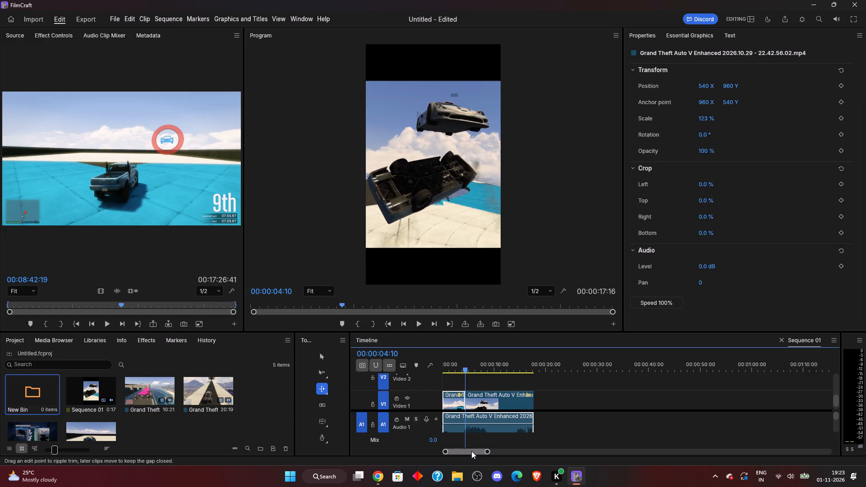
pyautogui.moveTo(471, 451); pyautogui.dragTo(473, 451)
pyautogui.doubleClick(475, 451)
pyautogui.moveTo(485, 450); pyautogui.dragTo(471, 449)
pyautogui.moveTo(471, 449); pyautogui.dragTo(444, 460)
pyautogui.moveTo(489, 452); pyautogui.dragTo(458, 459)
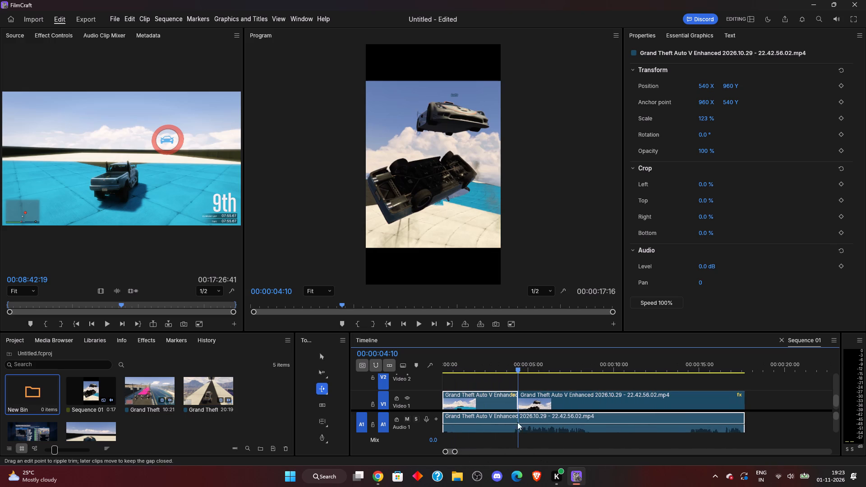
pyautogui.click(516, 369)
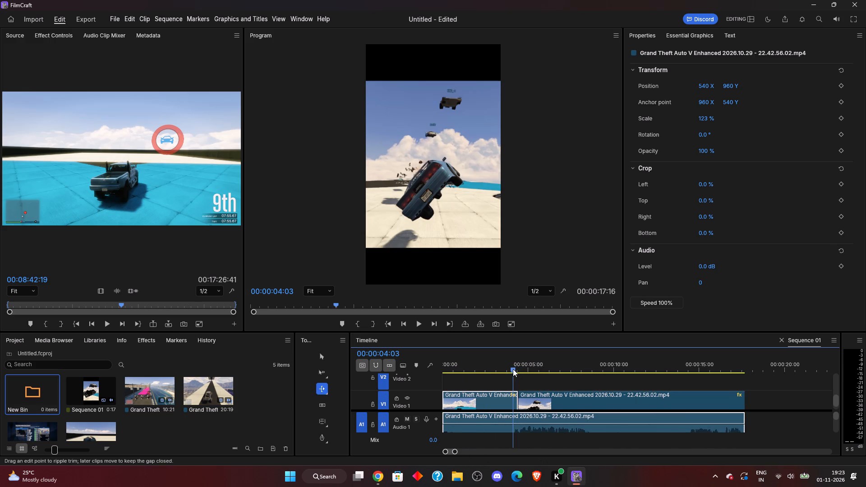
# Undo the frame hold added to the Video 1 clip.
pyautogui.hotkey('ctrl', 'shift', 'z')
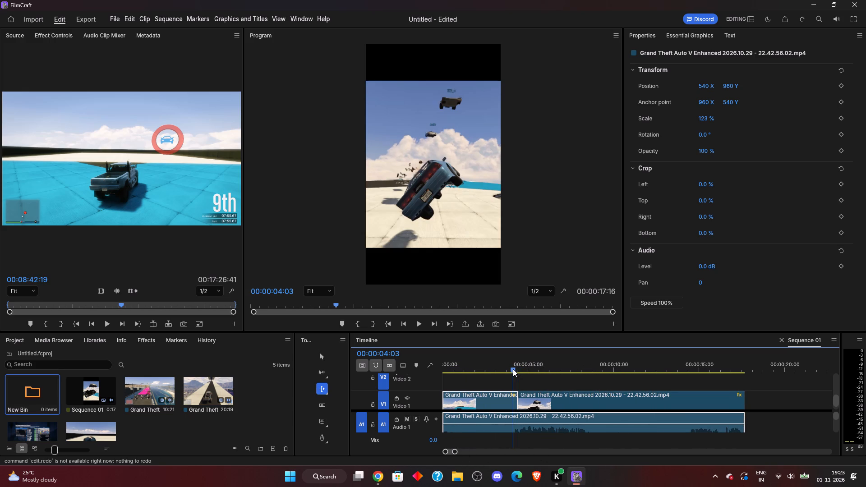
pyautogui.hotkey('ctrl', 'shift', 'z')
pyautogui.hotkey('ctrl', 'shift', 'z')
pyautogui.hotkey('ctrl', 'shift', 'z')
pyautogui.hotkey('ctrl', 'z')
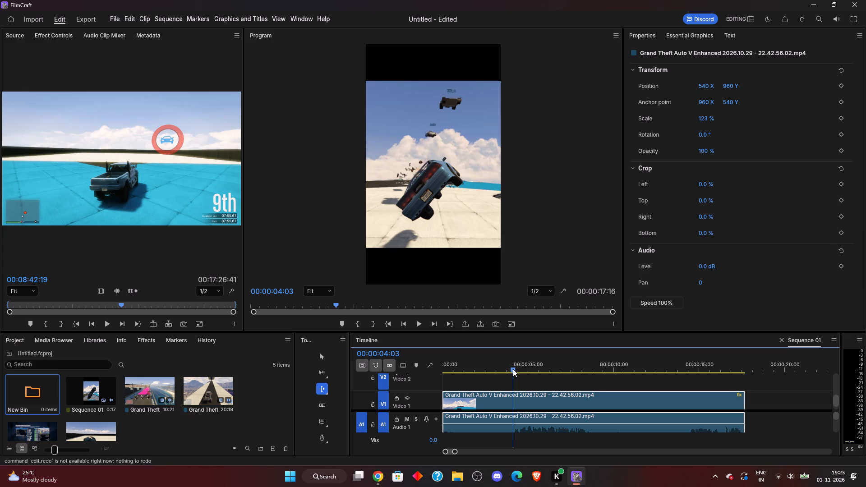
# Find the flip frame at 00:00:04:10 by stepping frame by frame and insert a frame hold segment there.
pyautogui.press('space')
pyautogui.press('space')
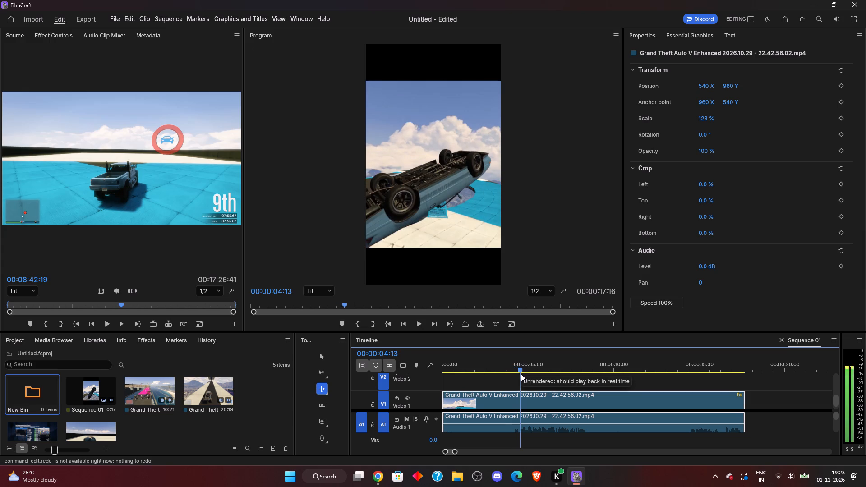
pyautogui.press('Left')
pyautogui.press('Left')
pyautogui.press('Left')
pyautogui.press('Left')
pyautogui.press('Left')
pyautogui.press('Left')
pyautogui.press('Left')
pyautogui.press('Left')
pyautogui.press('Left')
pyautogui.press('Left')
pyautogui.press('Left')
pyautogui.press('Left')
pyautogui.press('Left')
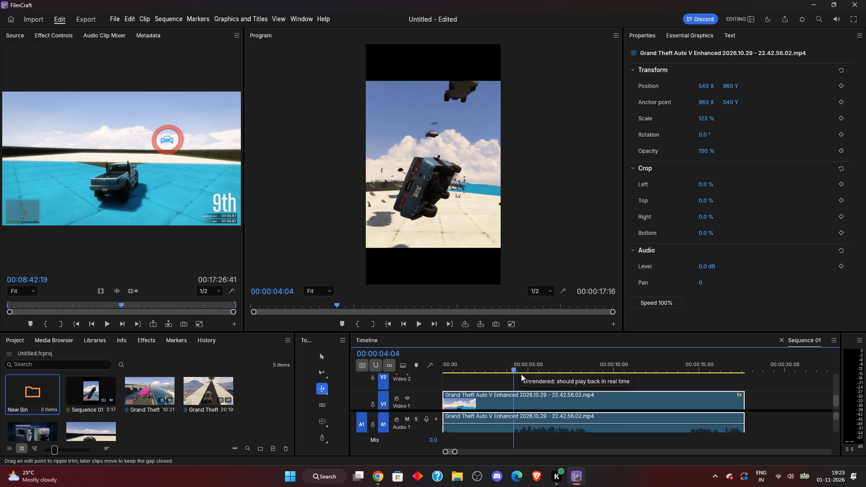
pyautogui.press('Right')
pyautogui.press('Right')
pyautogui.press('Right')
pyautogui.press('Right')
pyautogui.press('Right')
pyautogui.press('Right')
pyautogui.press('Right')
pyautogui.press('Right')
pyautogui.press('Right')
pyautogui.press('Right')
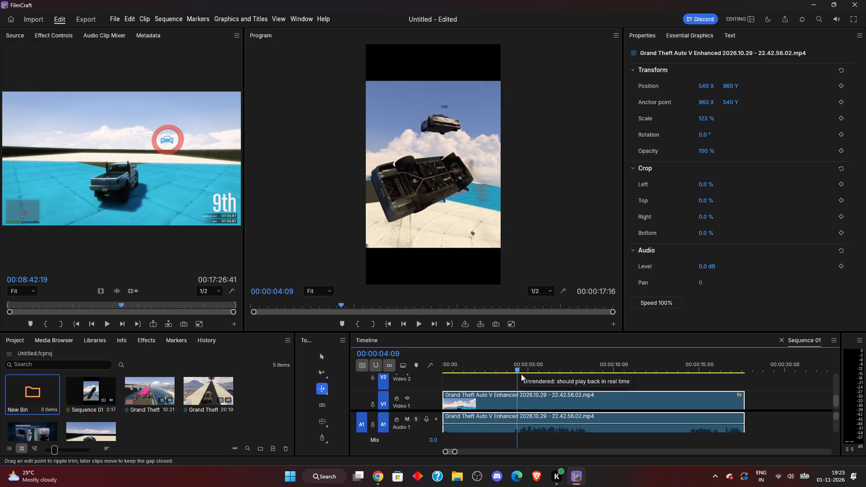
pyautogui.press('Right')
pyautogui.press('Left')
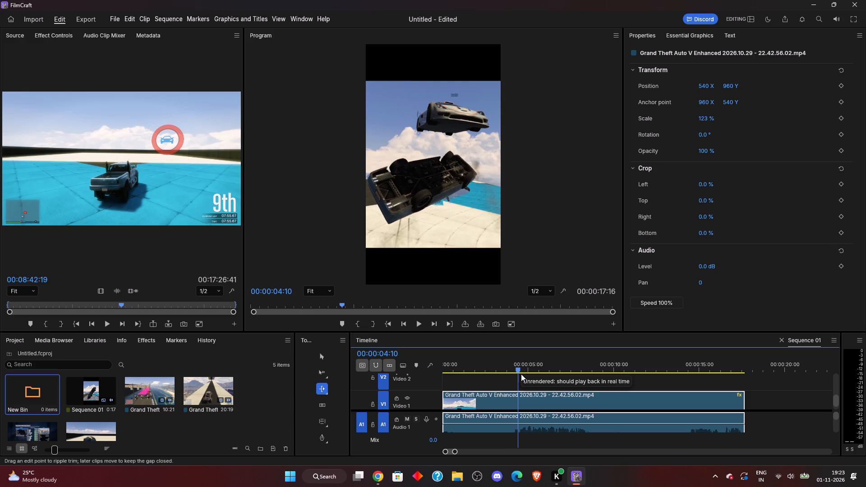
pyautogui.press('Right')
pyautogui.press('Left')
pyautogui.press('Left')
pyautogui.press('Left')
pyautogui.press('Left')
pyautogui.press('Left')
pyautogui.press('Left')
pyautogui.press('Left')
pyautogui.press('Left')
pyautogui.press('Left')
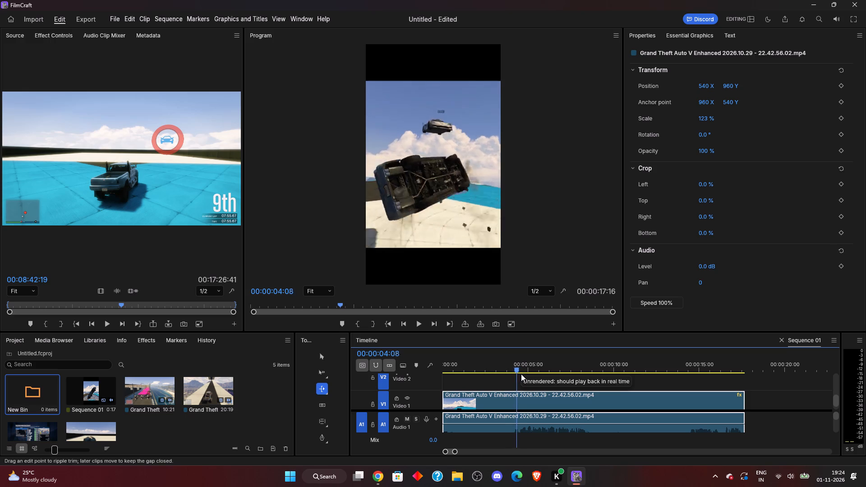
pyautogui.press('Right')
pyautogui.press('Right')
pyautogui.press('Right')
pyautogui.press('Right')
pyautogui.press('Right')
pyautogui.press('Right')
pyautogui.press('Right')
pyautogui.press('Right')
pyautogui.press('Right')
pyautogui.press('Right')
pyautogui.press('Right')
pyautogui.press('Right')
pyautogui.press('Right')
pyautogui.press('Left')
pyautogui.press('Left')
pyautogui.press('Left')
pyautogui.press('Left')
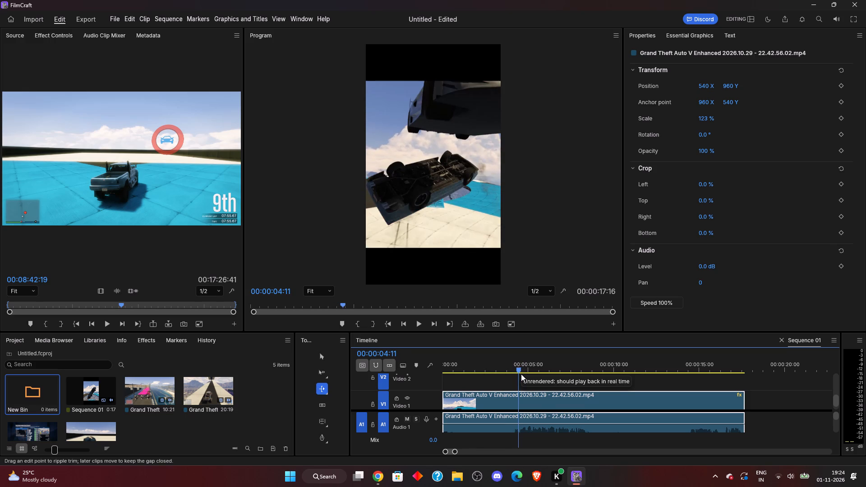
pyautogui.press('Left')
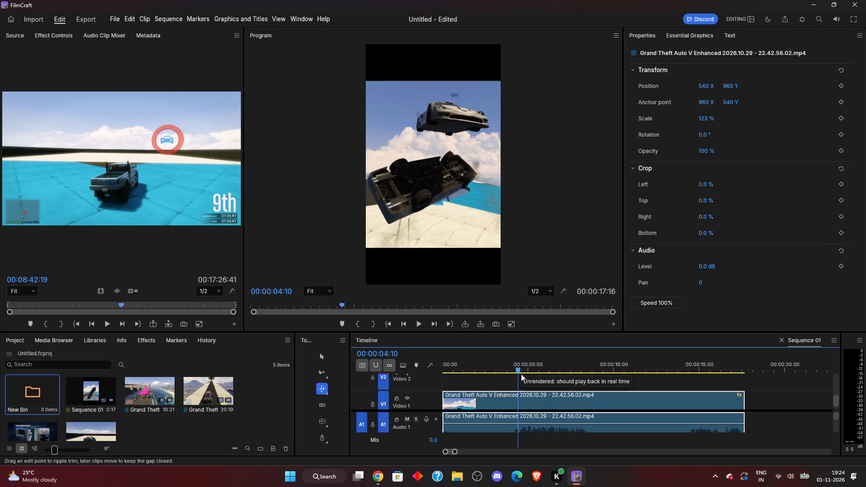
pyautogui.rightClick(520, 407)
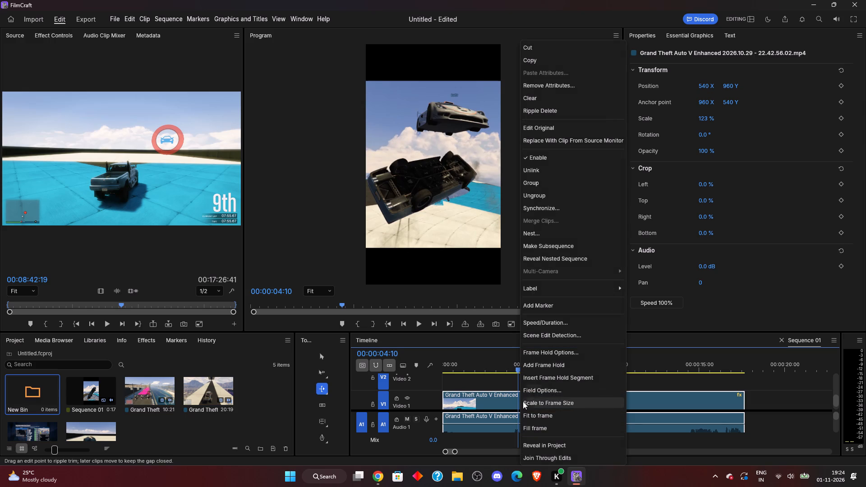
pyautogui.click(544, 382)
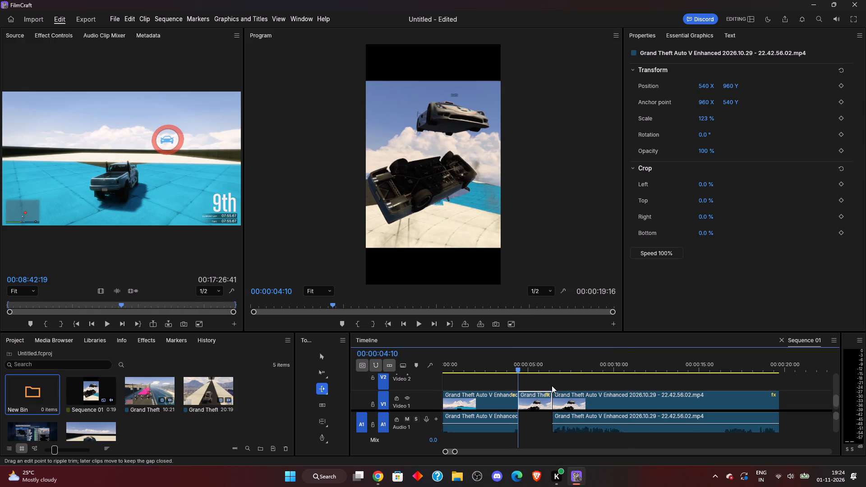
# Mute the Audio 1 track and select the clip before the freeze frame.
pyautogui.click(407, 418)
pyautogui.click(587, 418)
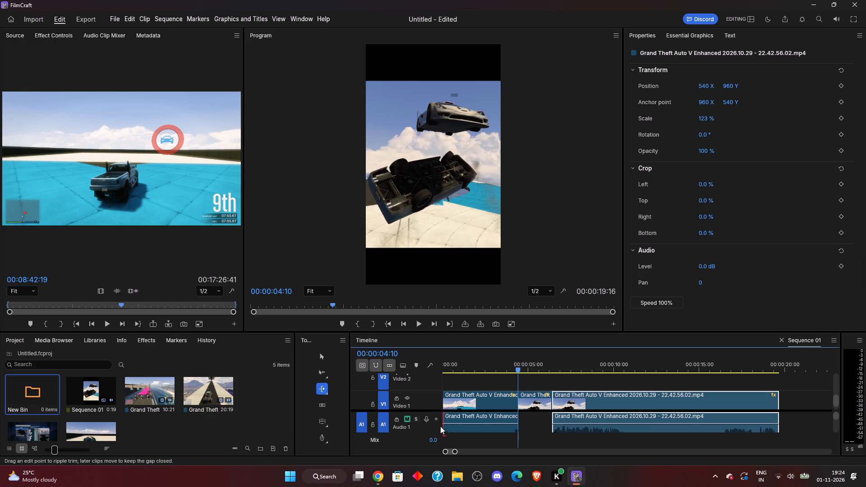
pyautogui.click(484, 405)
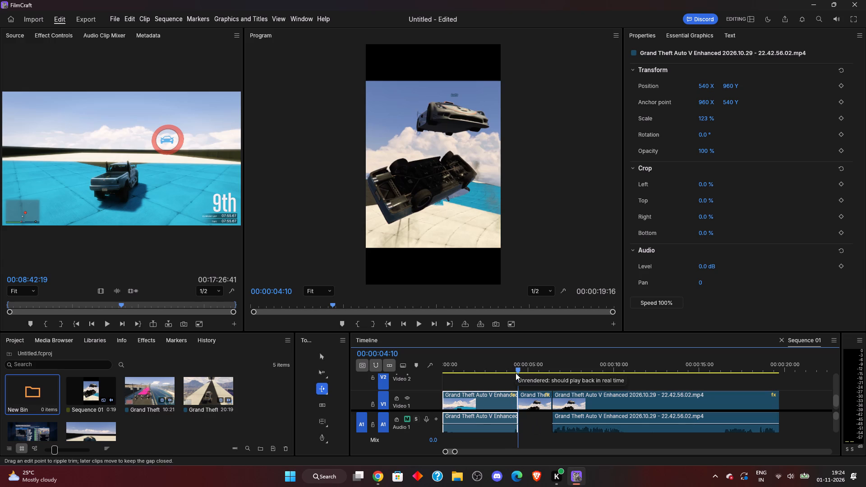
# Play the sequence from the start through the freeze frame and pause after the landing at 00:00:10:03.
pyautogui.moveTo(518, 372); pyautogui.dragTo(428, 367)
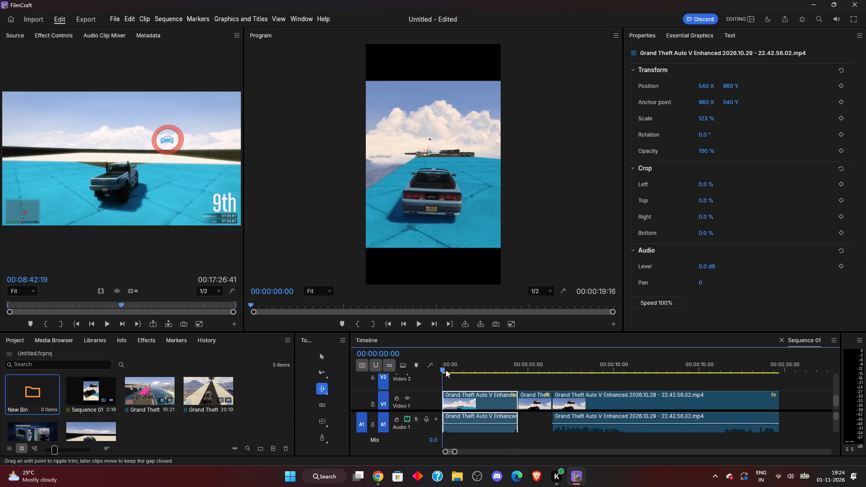
pyautogui.press('space')
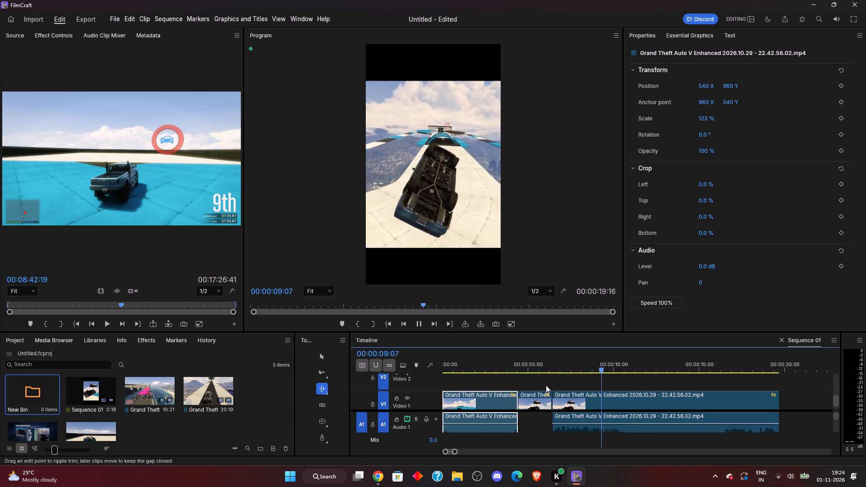
pyautogui.press('space')
pyautogui.press('space')
pyautogui.press('space')
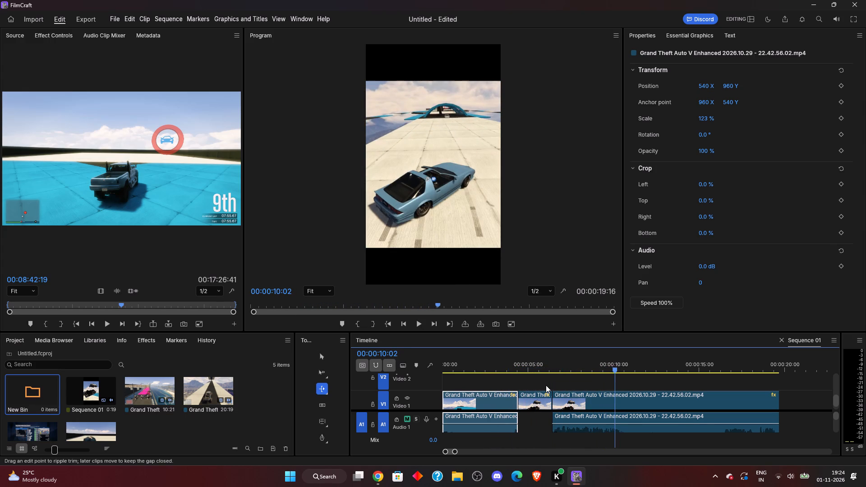
pyautogui.press('space')
pyautogui.press('space')
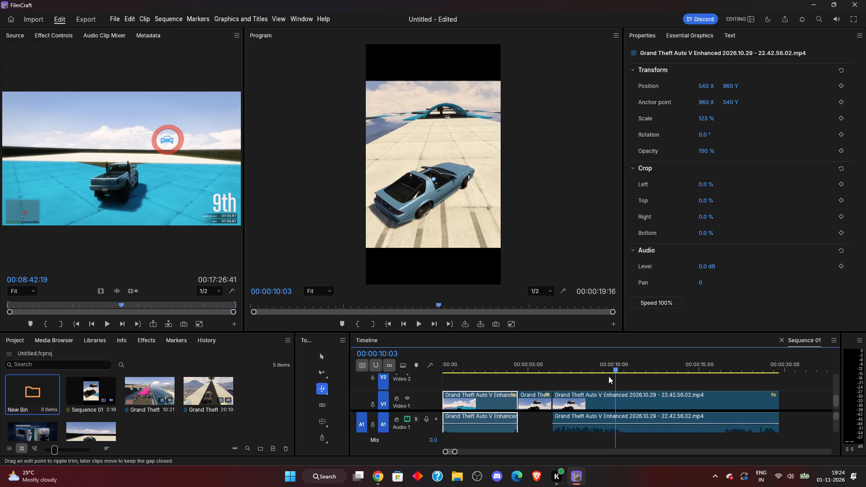
# Find the car's landing frame at 00:00:10:02 and insert a frame hold segment in the Video 1 clip there.
pyautogui.press('Left')
pyautogui.press('Left')
pyautogui.press('Left')
pyautogui.press('Left')
pyautogui.press('Left')
pyautogui.press('Left')
pyautogui.press('Left')
pyautogui.press('Left')
pyautogui.press('Left')
pyautogui.press('Left')
pyautogui.press('Left')
pyautogui.press('Right')
pyautogui.press('Right')
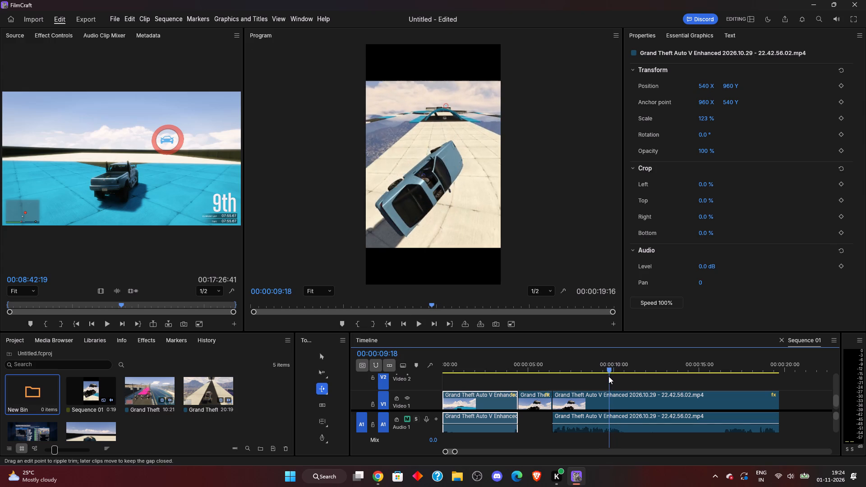
pyautogui.press('Right')
pyautogui.press('Right')
pyautogui.press('Right')
pyautogui.press('Right')
pyautogui.press('Right')
pyautogui.press('Right')
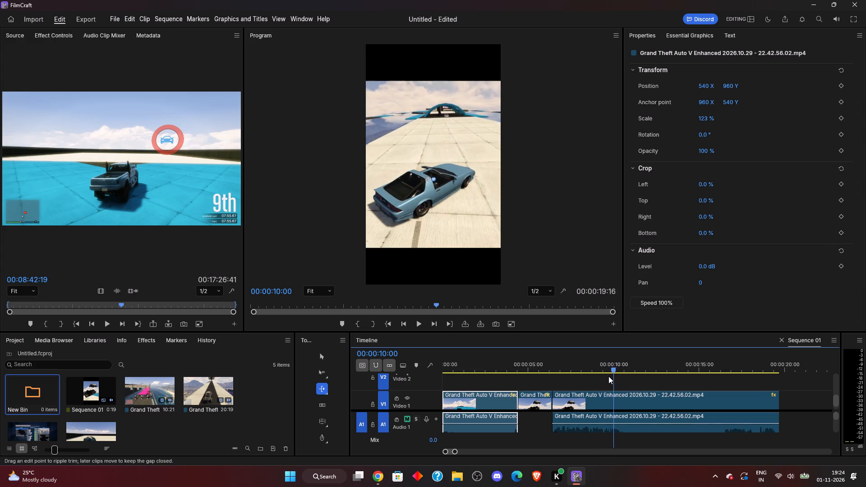
pyautogui.press('Right')
pyautogui.press('Right')
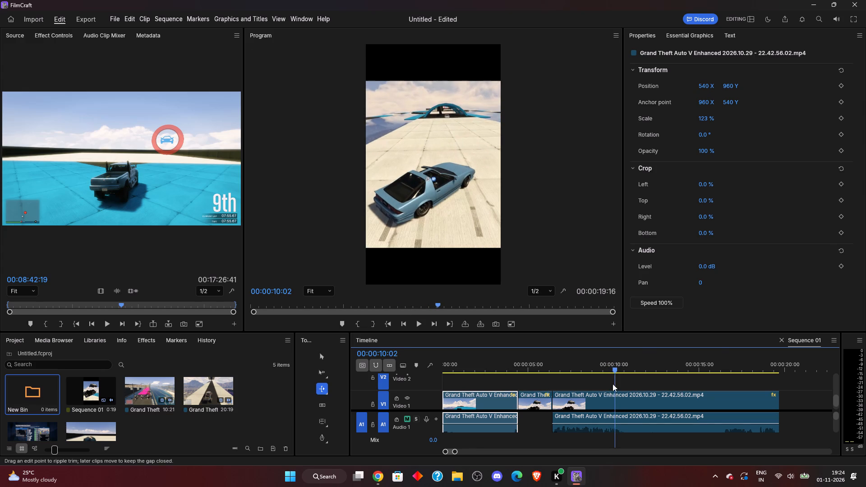
pyautogui.rightClick(618, 398)
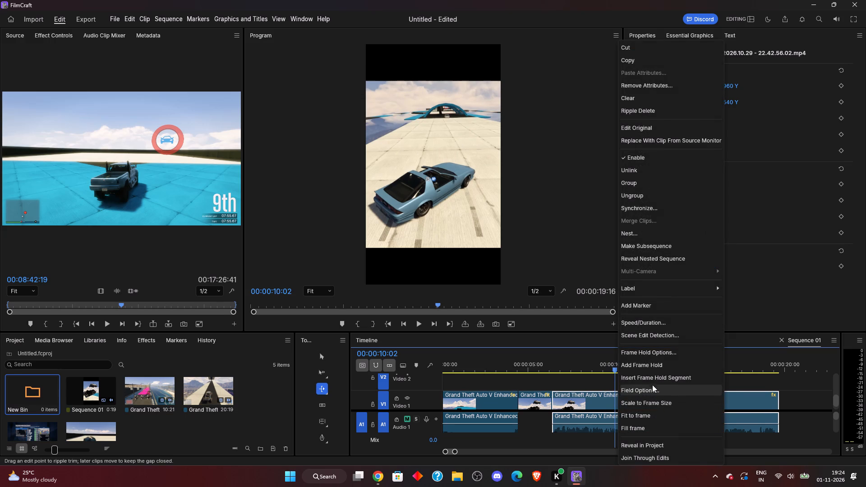
pyautogui.click(654, 381)
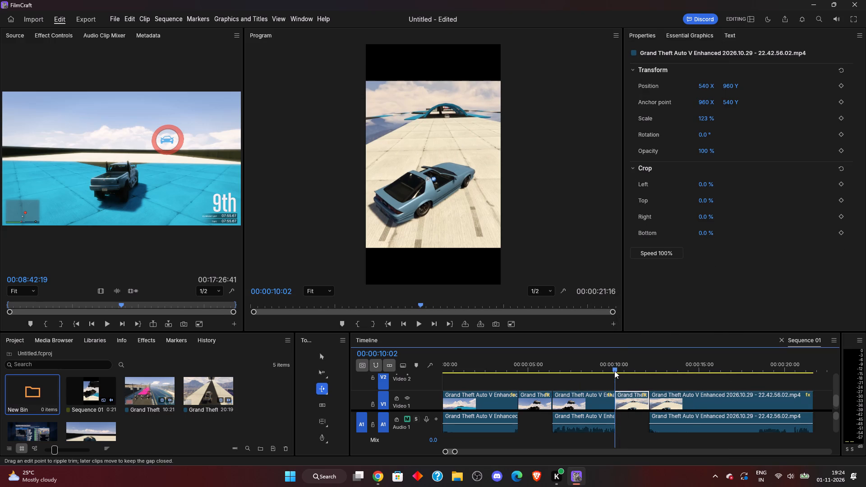
# Find the frame where the vehicle passes overhead at 00:00:18:13 and insert a frame hold segment in the last clip there.
pyautogui.moveTo(614, 371); pyautogui.dragTo(736, 375)
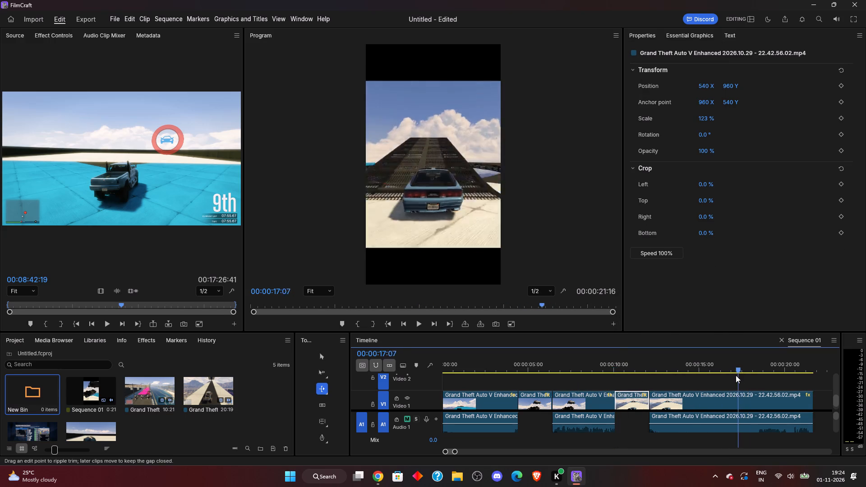
pyautogui.moveTo(736, 375); pyautogui.dragTo(713, 374)
pyautogui.press('space')
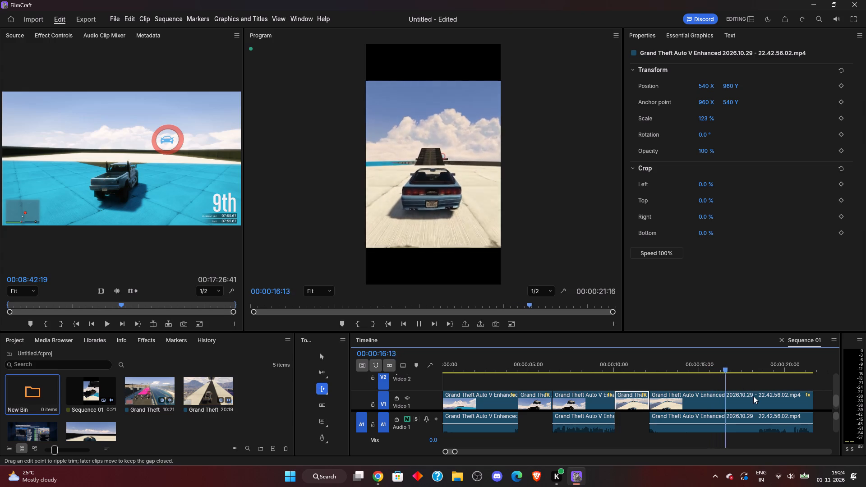
pyautogui.press('space')
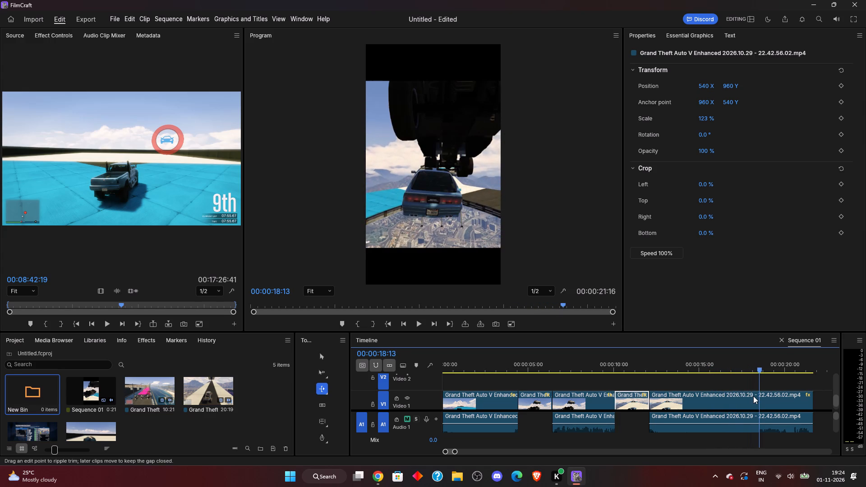
pyautogui.press('Left')
pyautogui.press('Left')
pyautogui.press('Left')
pyautogui.press('Left')
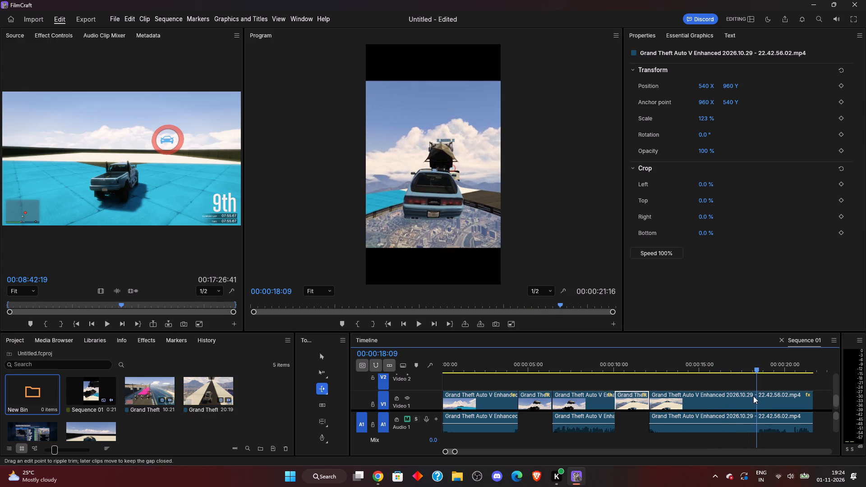
pyautogui.press('Right')
pyautogui.press('Right')
pyautogui.press('Right')
pyautogui.press('Right')
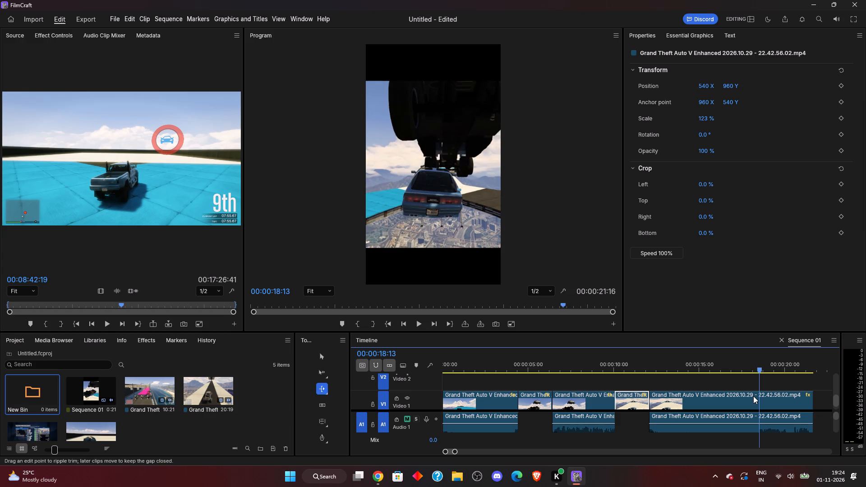
pyautogui.press('Left')
pyautogui.press('Right')
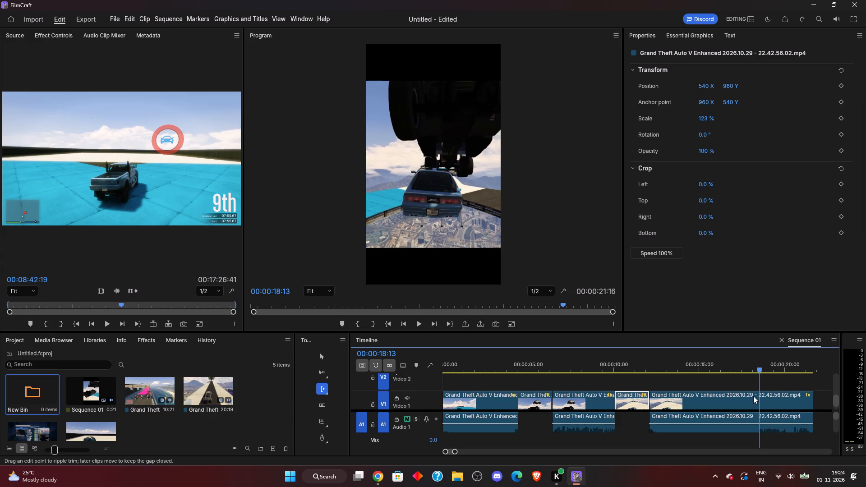
pyautogui.click(753, 396)
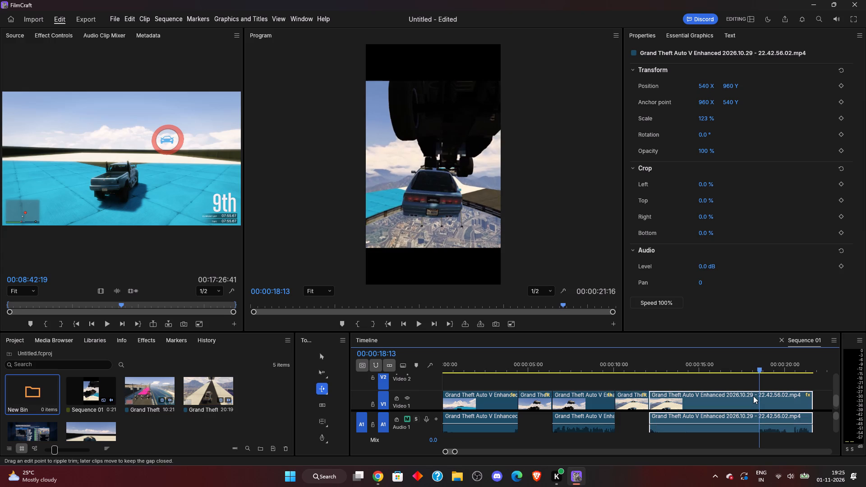
pyautogui.scroll(1, 753, 396)
pyautogui.scroll(-1, 753, 396)
pyautogui.rightClick(753, 396)
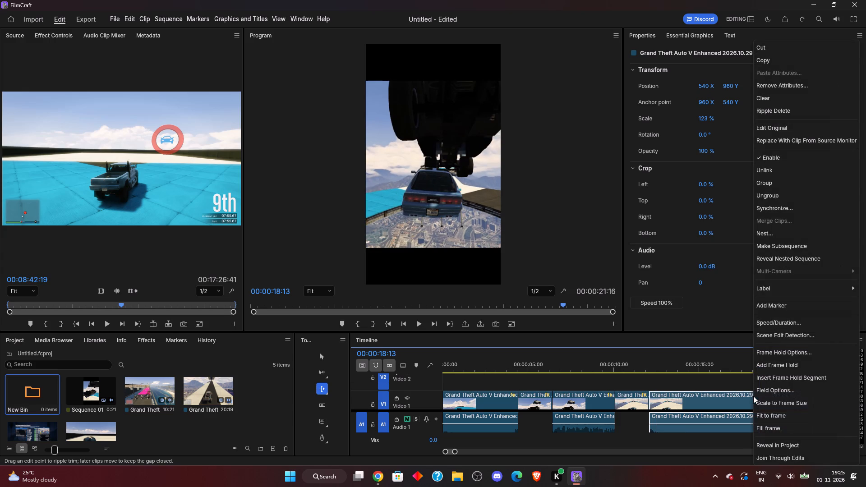
pyautogui.click(792, 375)
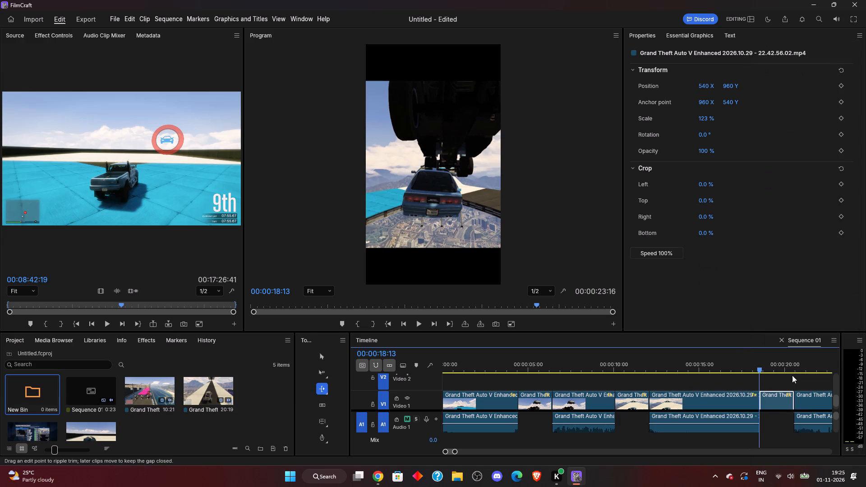
# Play past the third freeze frame, split the last clip at 00:00:21:12 and delete the portion after the cut.
pyautogui.press('space')
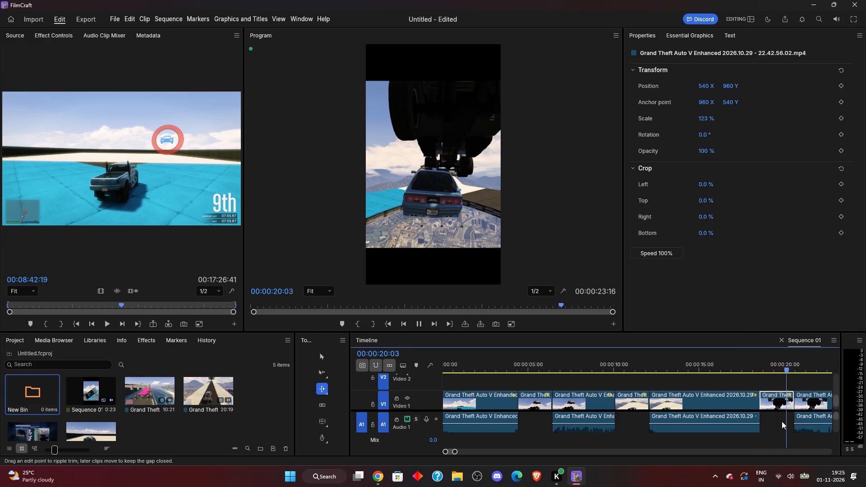
pyautogui.press('space')
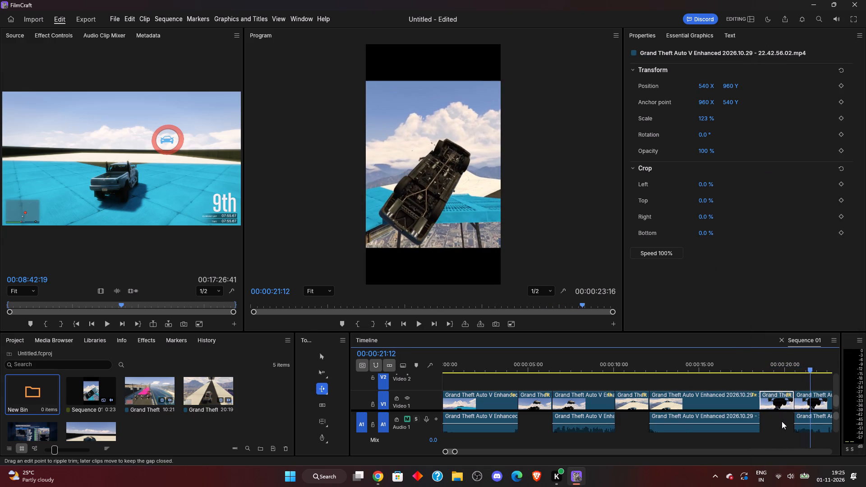
pyautogui.press('space')
pyautogui.press('space')
pyautogui.click(811, 400)
pyautogui.hotkey('ctrl', 'k')
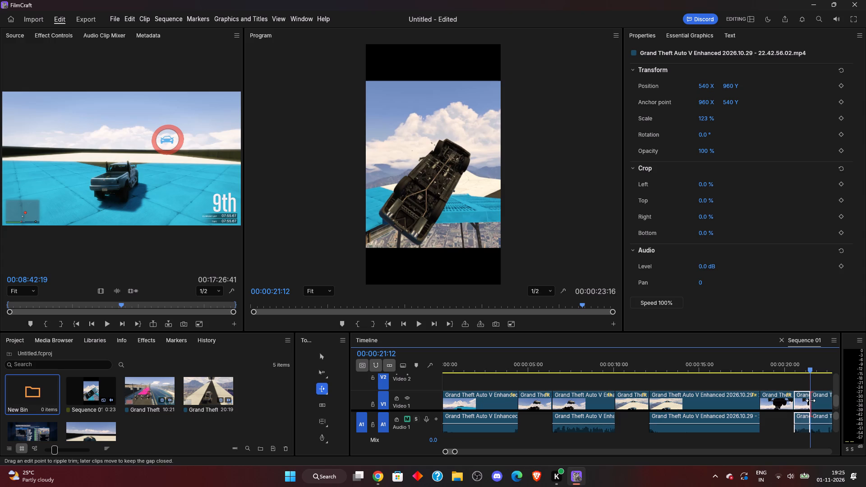
pyautogui.click(816, 398)
pyautogui.press('Delete')
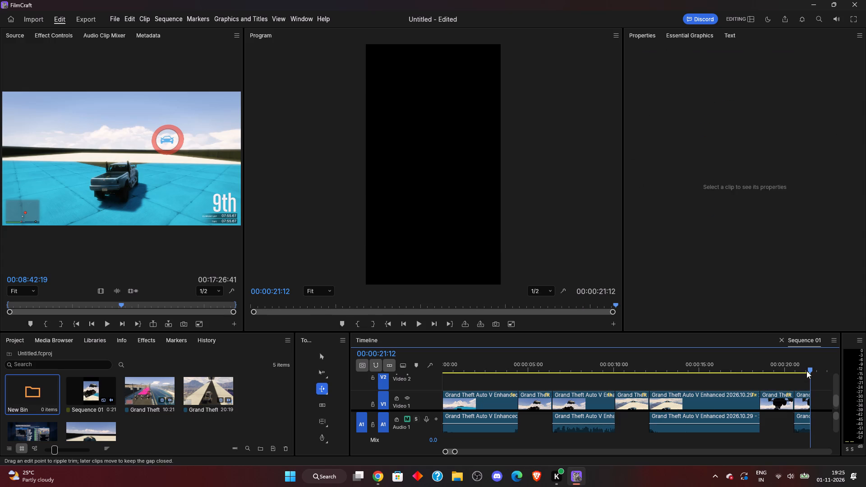
# Return the playhead to the start of the sequence at 00:00:00:00.
pyautogui.moveTo(809, 367); pyautogui.dragTo(711, 375)
pyautogui.moveTo(711, 375); pyautogui.dragTo(656, 380)
pyautogui.click(445, 372)
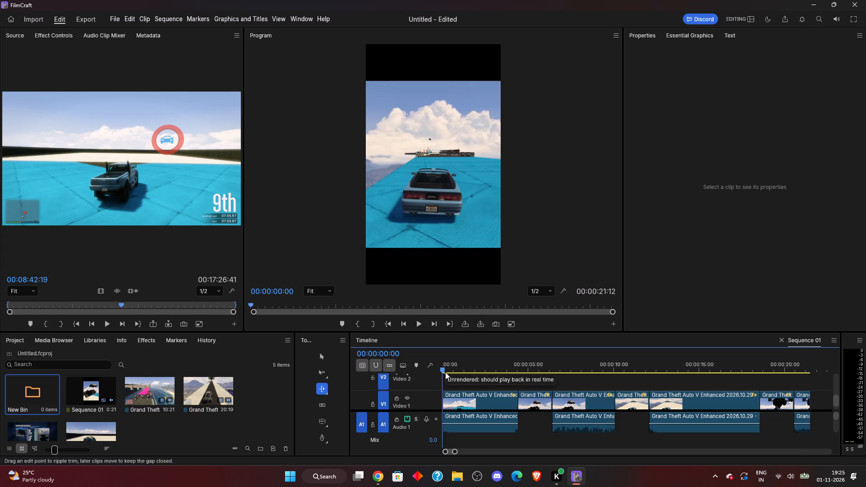
pyautogui.moveTo(442, 372); pyautogui.dragTo(426, 372)
# Switch to Chrome, search for "yt to mp3" in a new tab and open the Flvto converter site.
pyautogui.click(373, 469)
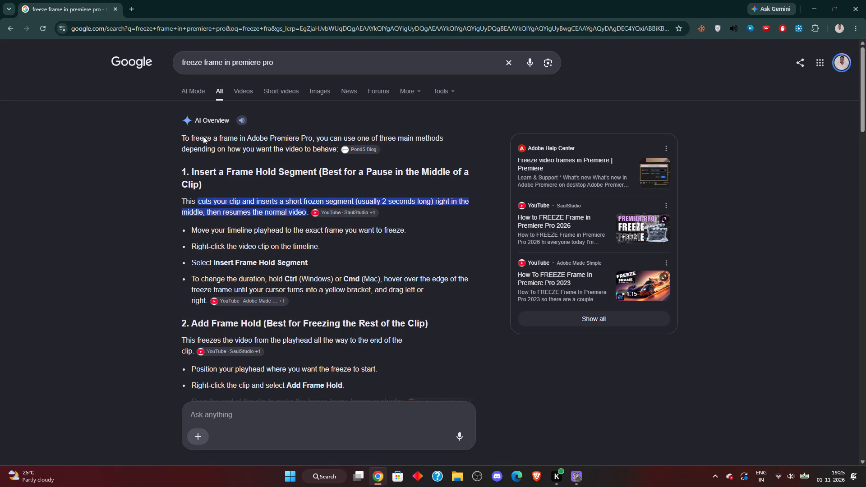
pyautogui.click(138, 5)
pyautogui.click(134, 2)
pyautogui.write('yt to mp3')
pyautogui.press('Return')
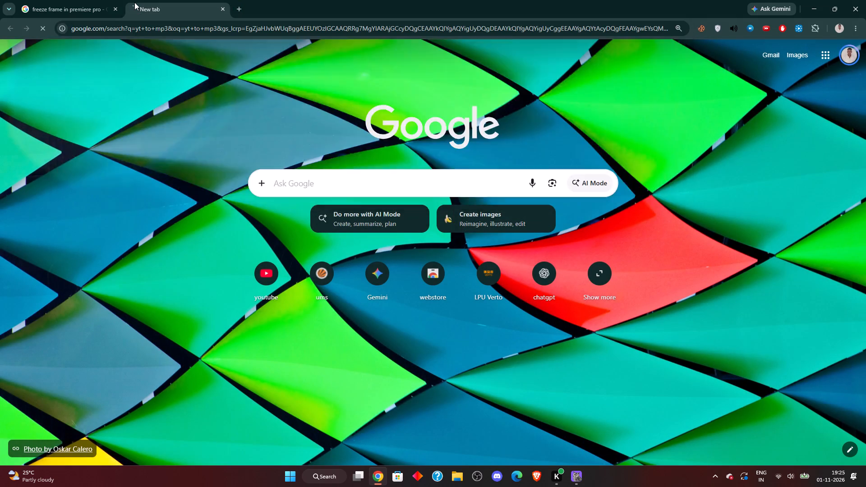
pyautogui.scroll(-1, 256, 285)
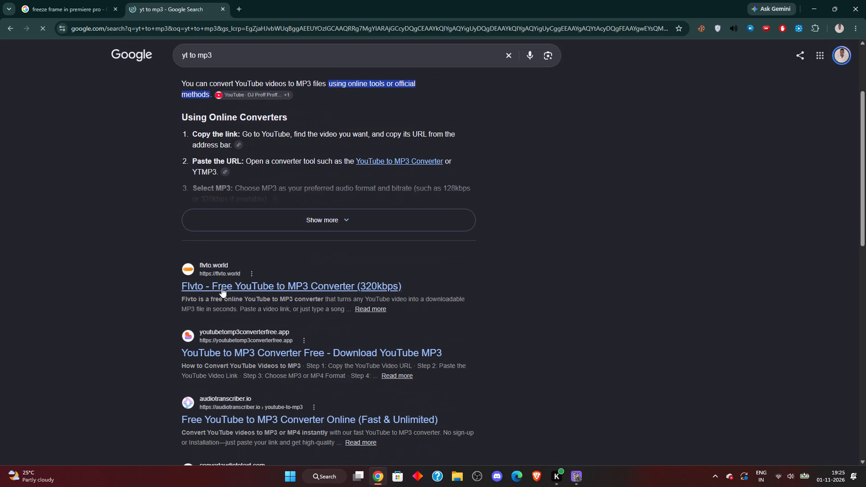
pyautogui.click(221, 286)
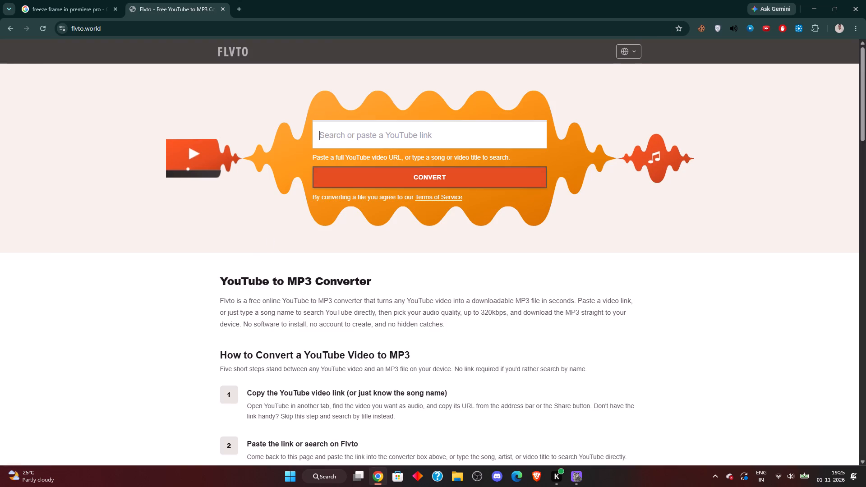
# Convert the copied YouTube link, download MONTAGEM PEGADORA (Slowed) as a 320kbps mp3, check the download history and close the browser tabs.
pyautogui.click(392, 142)
pyautogui.hotkey('ctrl', 'v')
pyautogui.click(413, 174)
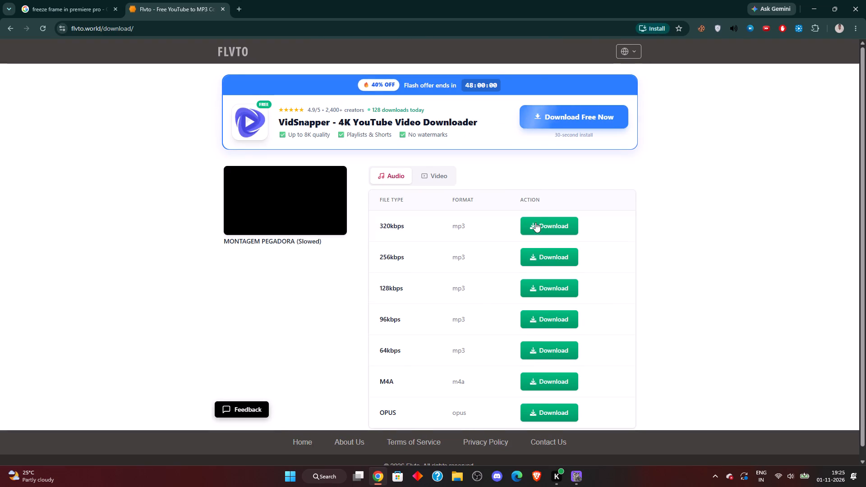
pyautogui.click(536, 224)
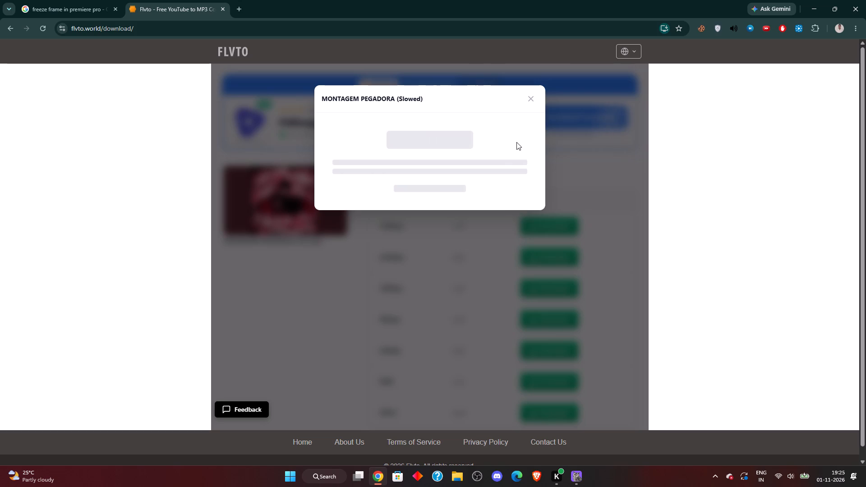
pyautogui.click(446, 134)
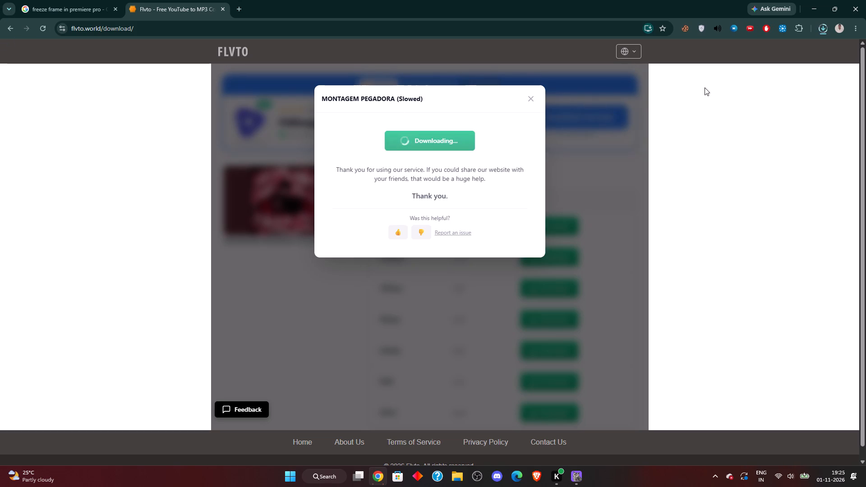
pyautogui.click(825, 27)
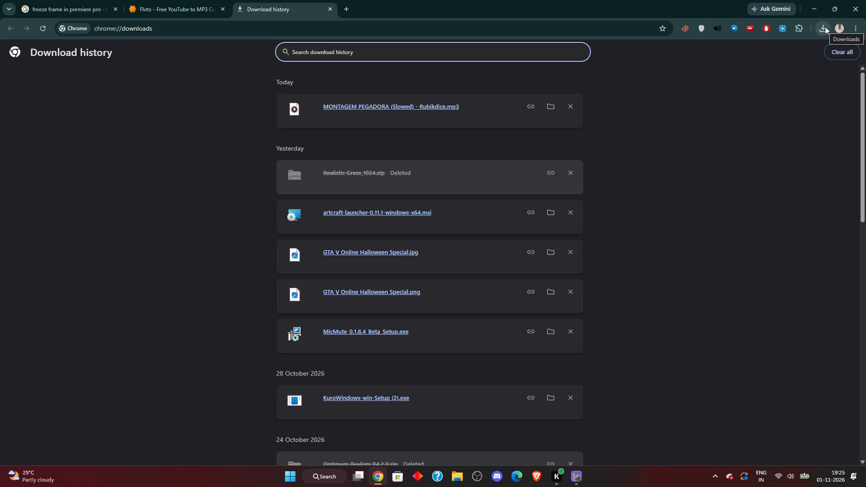
pyautogui.hotkey('ctrl', 'w')
pyautogui.hotkey('ctrl', 'w')
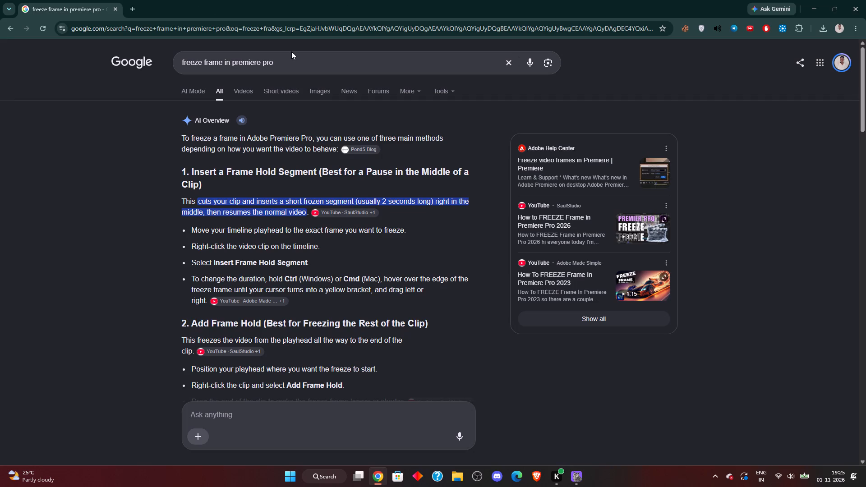
pyautogui.hotkey('ctrl', 'w')
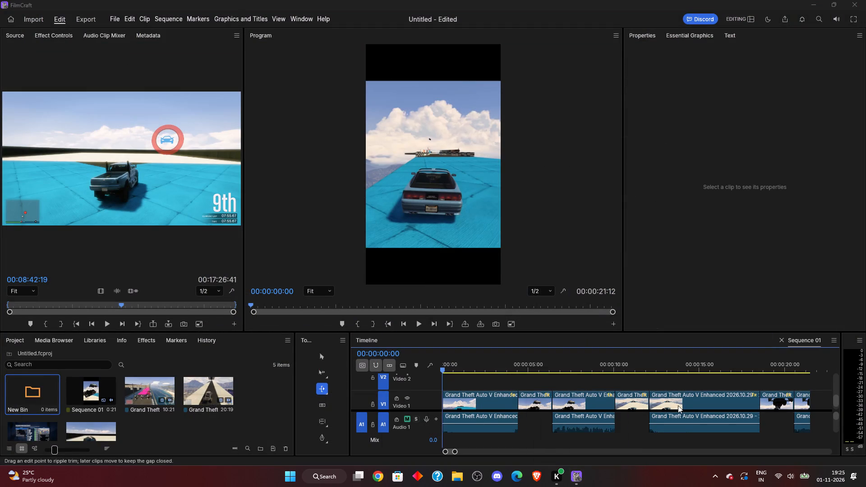
# Import the MONTAGEM PEGADORA (Slowed) audio file from the Downloads folder into the project.
pyautogui.doubleClick(180, 426)
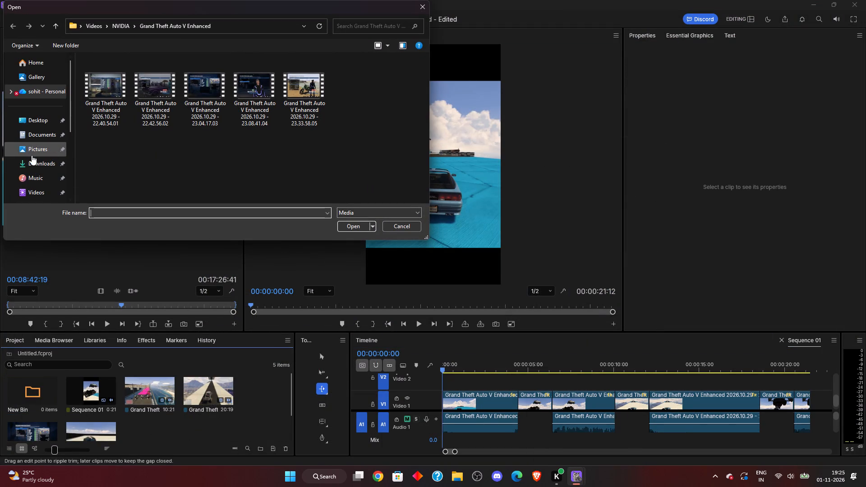
pyautogui.click(35, 158)
pyautogui.click(115, 92)
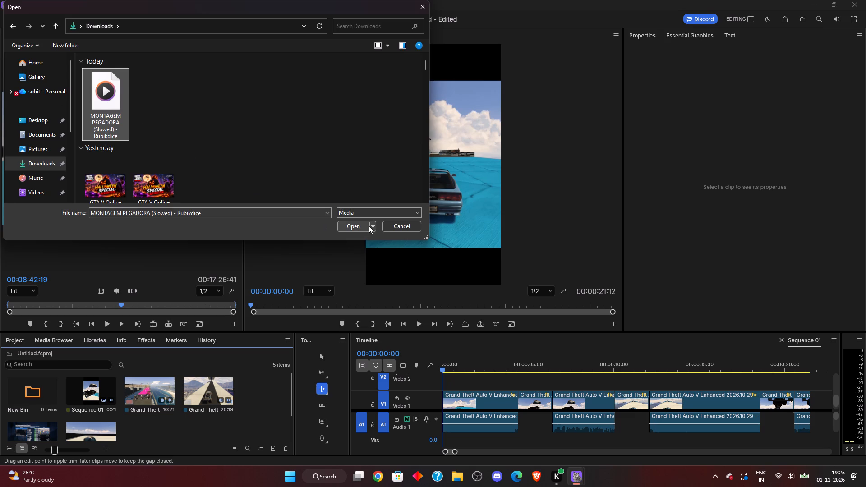
pyautogui.click(368, 225)
# Place the MONTAGEM PEGADORA (Slowed) audio on Audio 1 at the start of the sequence, over the existing game audio.
pyautogui.scroll(-1, 138, 407)
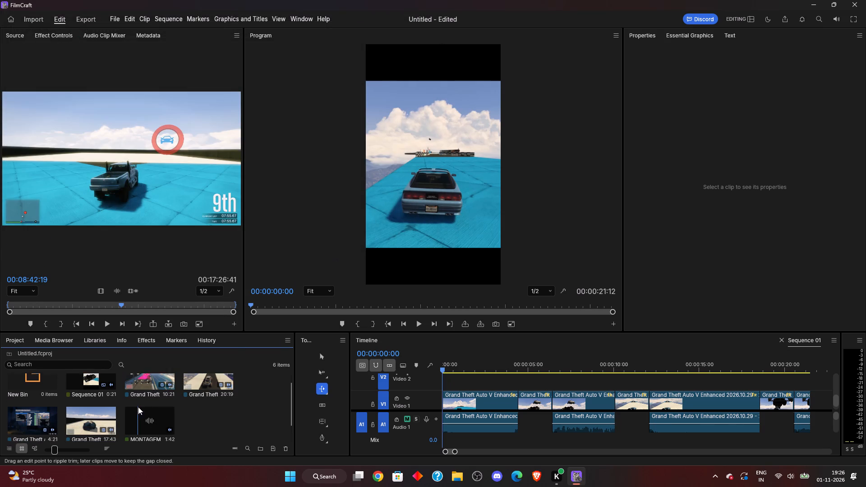
pyautogui.click(151, 419)
pyautogui.moveTo(151, 419); pyautogui.dragTo(415, 440)
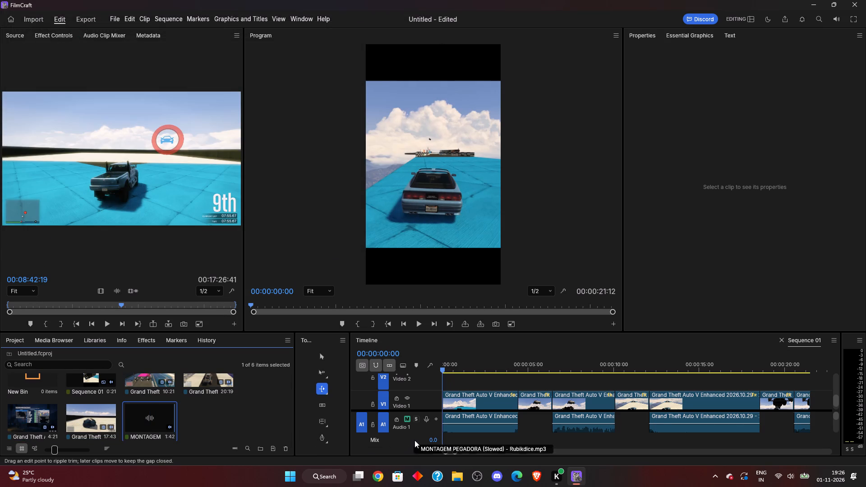
pyautogui.moveTo(415, 440); pyautogui.dragTo(441, 432)
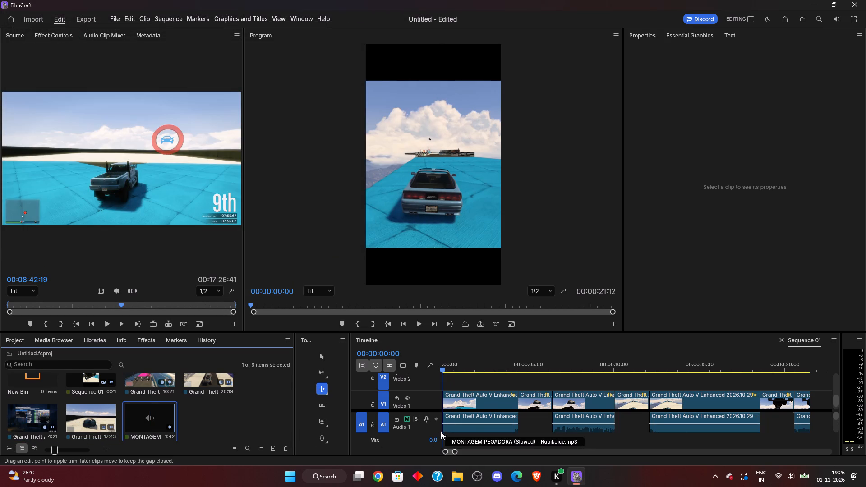
pyautogui.moveTo(441, 432); pyautogui.dragTo(443, 418)
# Play the sequence from the start with the Audio 1 track unmuted, and stop just past 00:00:15:00.
pyautogui.press('space')
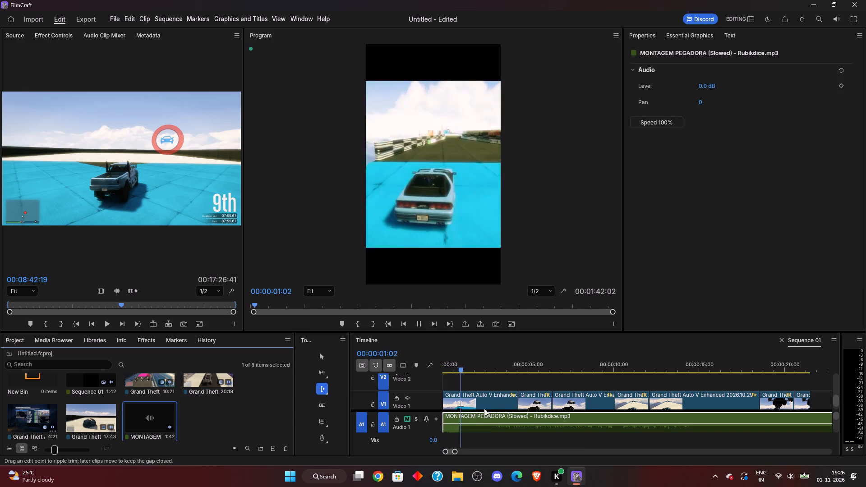
pyautogui.click(405, 418)
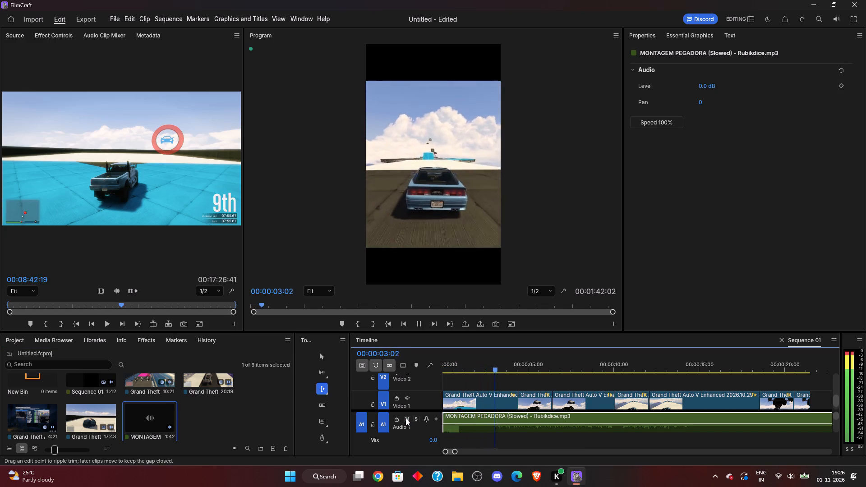
pyautogui.scroll(-1, 599, 431)
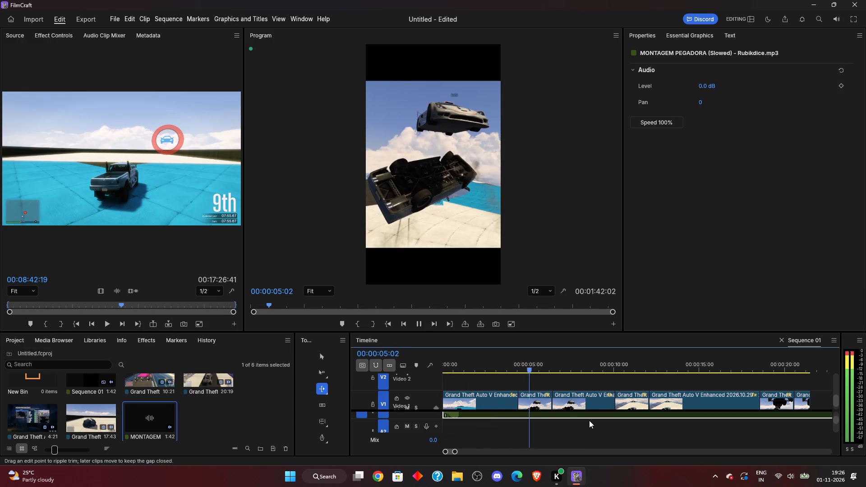
pyautogui.scroll(2, 589, 420)
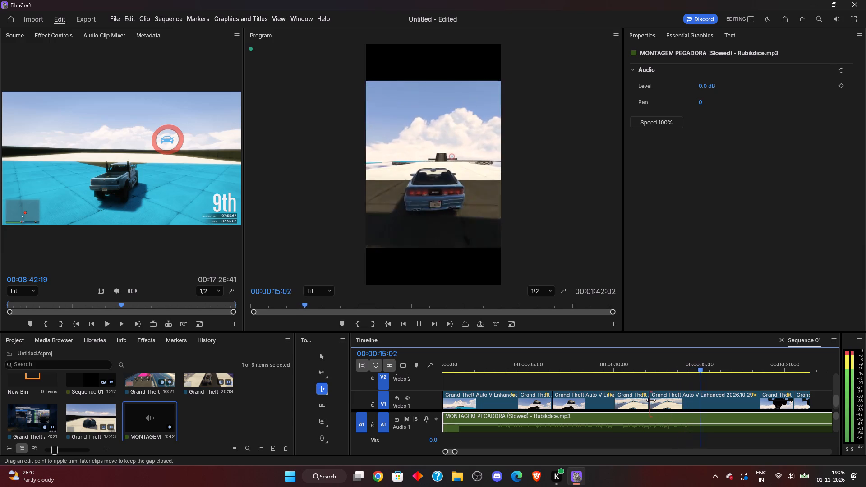
pyautogui.press('space')
# Replay the music around 00:00:15:00 in short bursts to locate the point where it should be cut.
pyautogui.moveTo(714, 370); pyautogui.dragTo(703, 370)
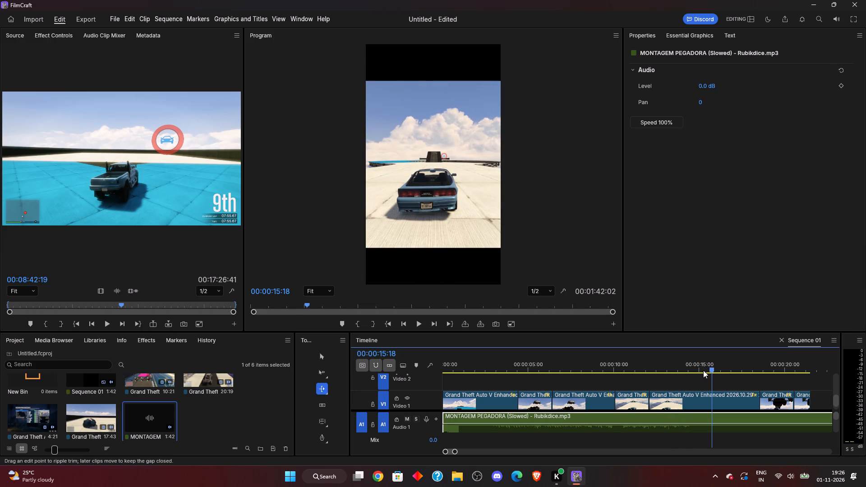
pyautogui.moveTo(703, 370); pyautogui.dragTo(699, 370)
pyautogui.press('space')
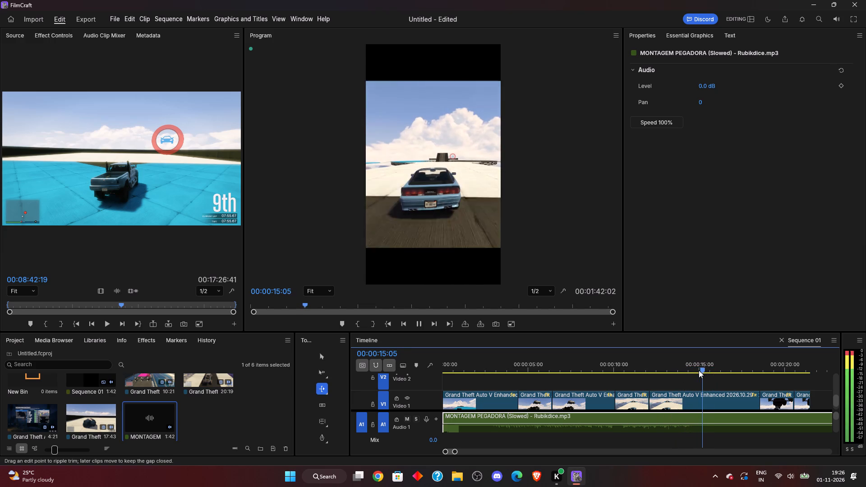
pyautogui.press('space')
pyautogui.press('space')
pyautogui.press('space')
pyautogui.press('space')
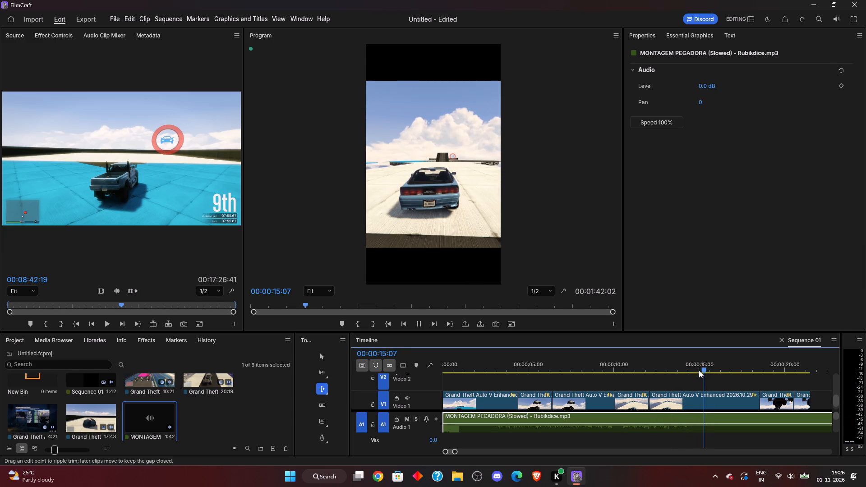
pyautogui.press('space')
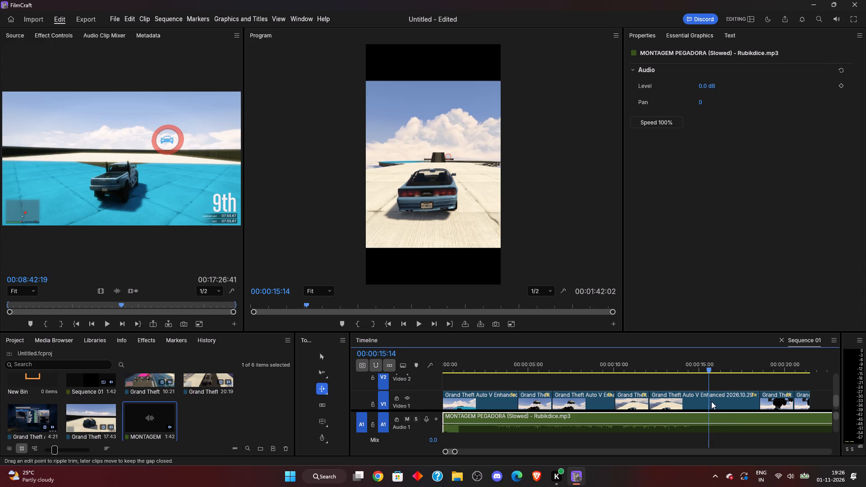
pyautogui.click(700, 414)
pyautogui.click(689, 426)
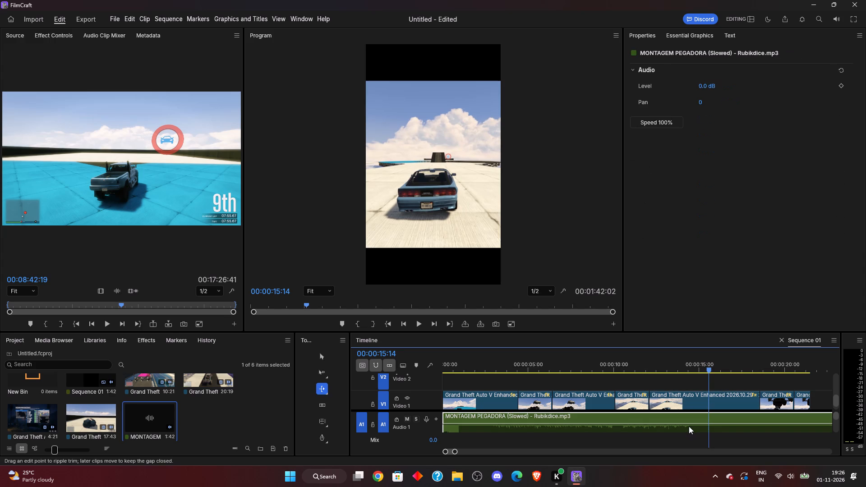
pyautogui.rightClick(689, 426)
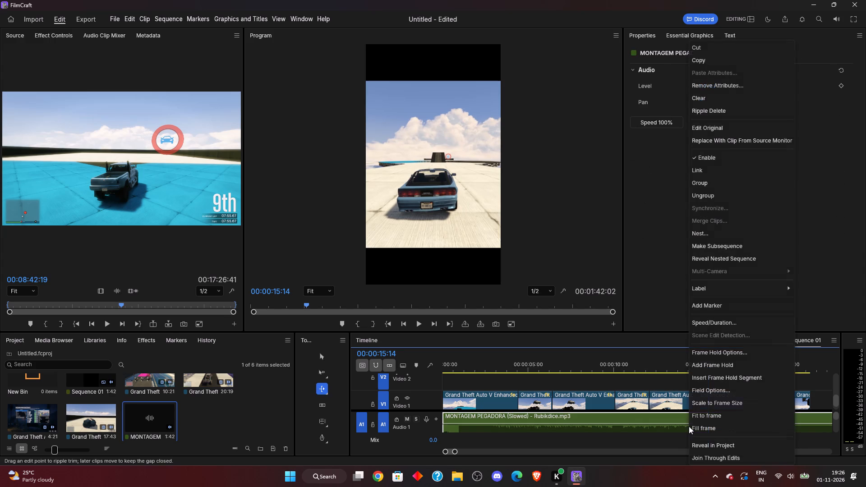
pyautogui.click(668, 424)
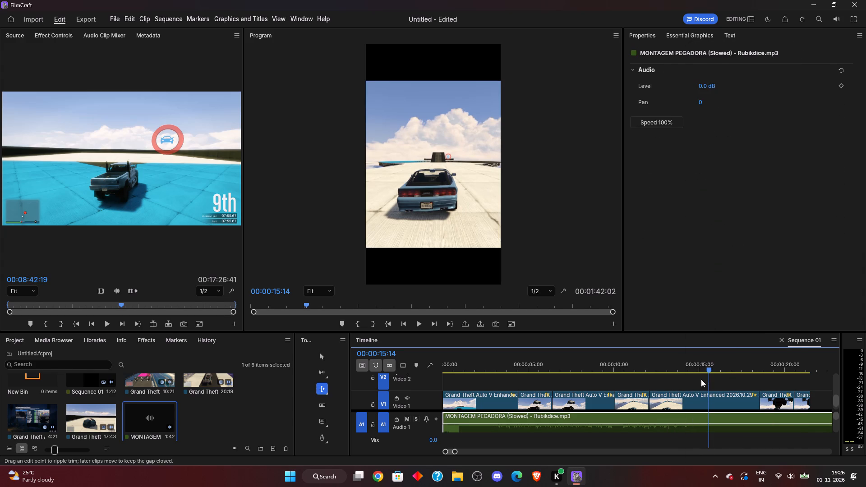
# Fine-tune the cut point by ear, split the music clip at 00:00:15:08 and delete the portion before the cut.
pyautogui.moveTo(707, 372); pyautogui.dragTo(696, 372)
pyautogui.press('space')
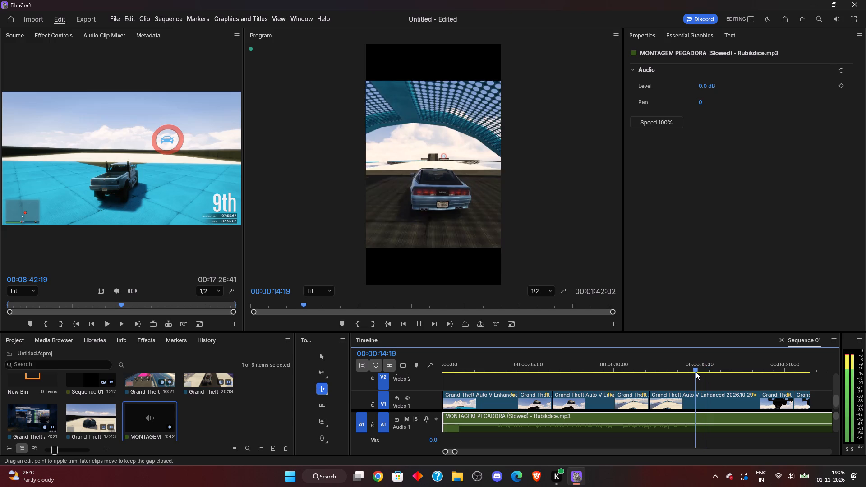
pyautogui.press('space')
pyautogui.press('space')
pyautogui.press('space')
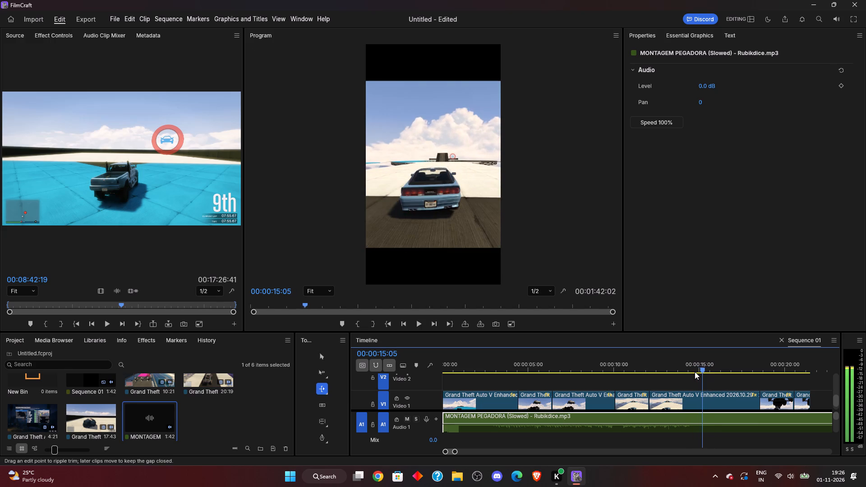
pyautogui.press('space')
pyautogui.press('space')
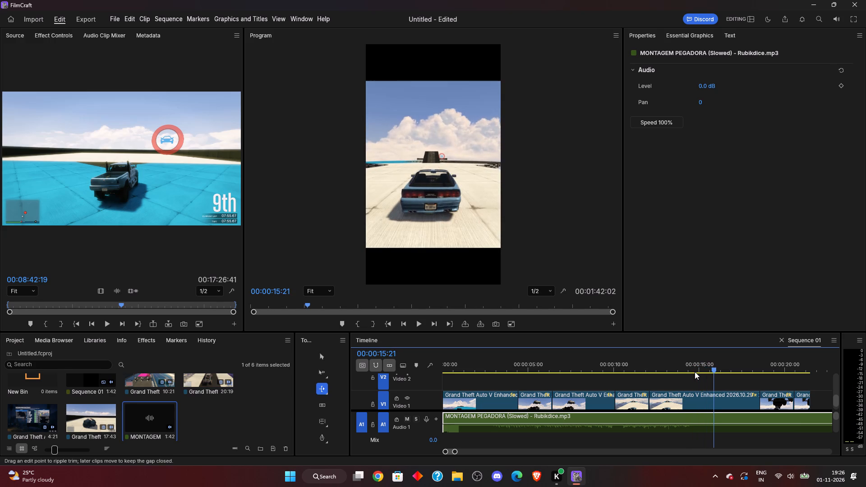
pyautogui.moveTo(714, 370); pyautogui.dragTo(701, 370)
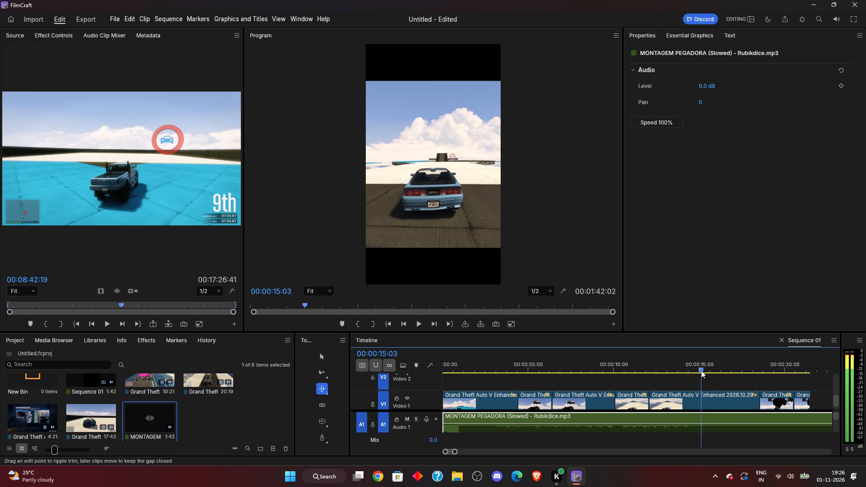
pyautogui.moveTo(701, 370); pyautogui.dragTo(704, 370)
pyautogui.click(704, 370)
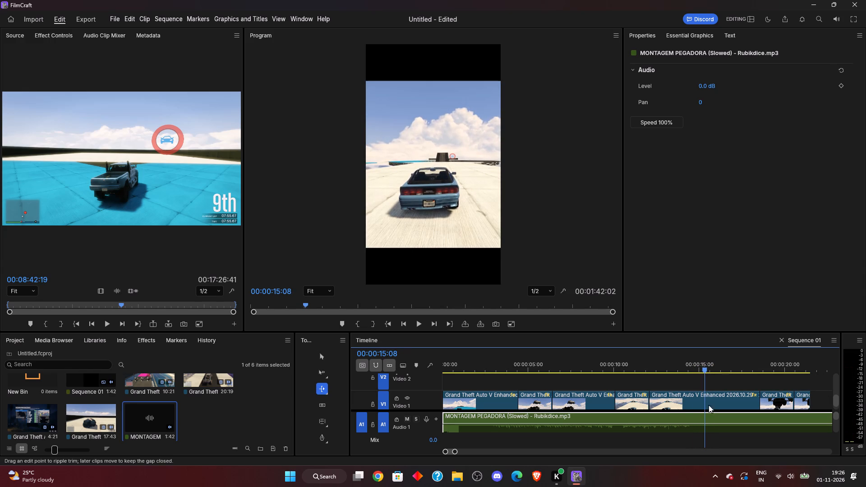
pyautogui.click(709, 423)
pyautogui.hotkey('ctrl', 'k')
pyautogui.click(648, 427)
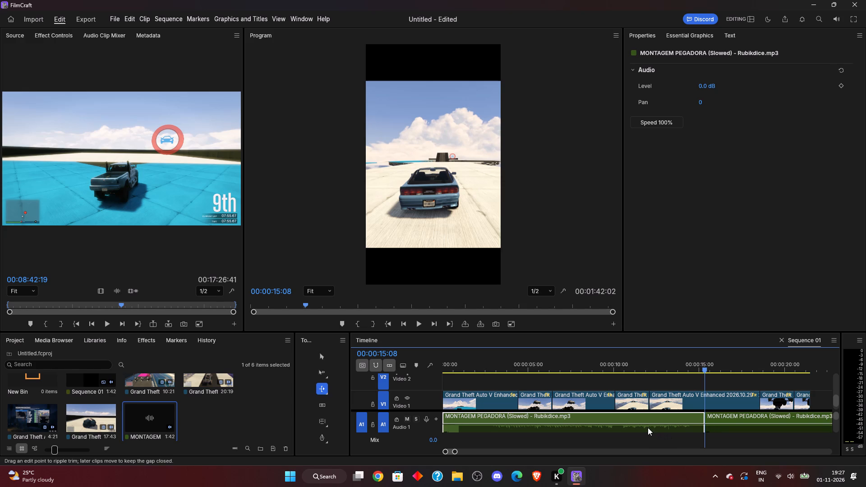
pyautogui.press('Delete')
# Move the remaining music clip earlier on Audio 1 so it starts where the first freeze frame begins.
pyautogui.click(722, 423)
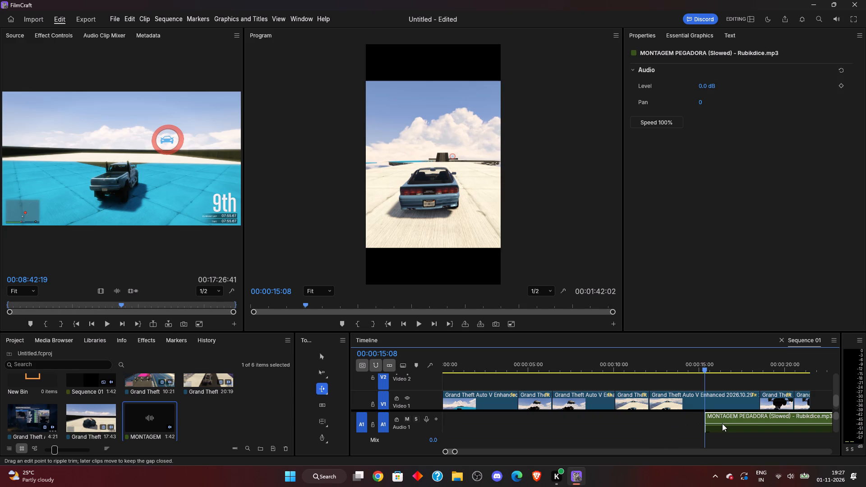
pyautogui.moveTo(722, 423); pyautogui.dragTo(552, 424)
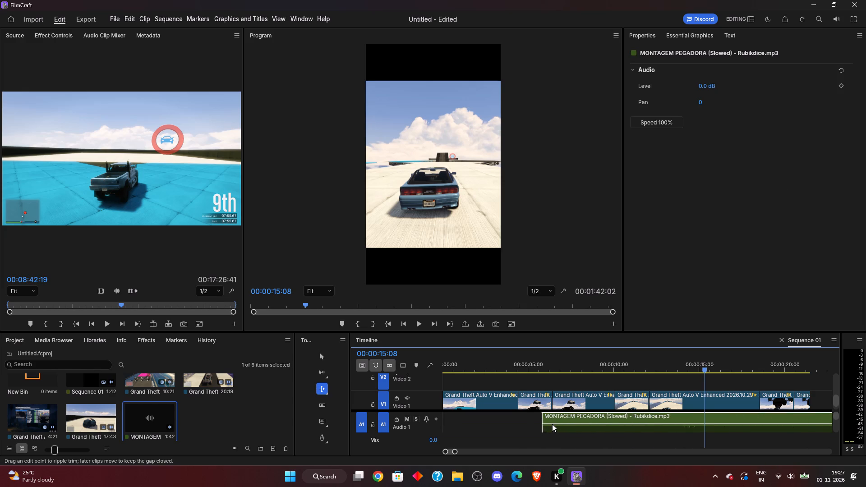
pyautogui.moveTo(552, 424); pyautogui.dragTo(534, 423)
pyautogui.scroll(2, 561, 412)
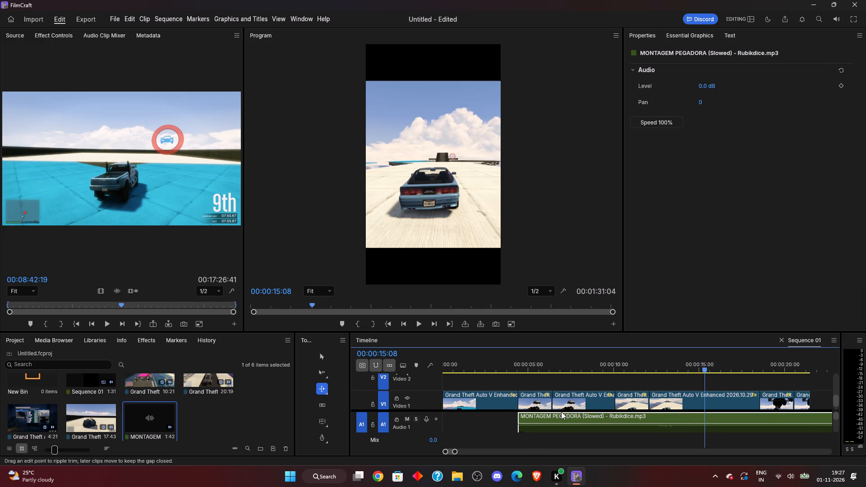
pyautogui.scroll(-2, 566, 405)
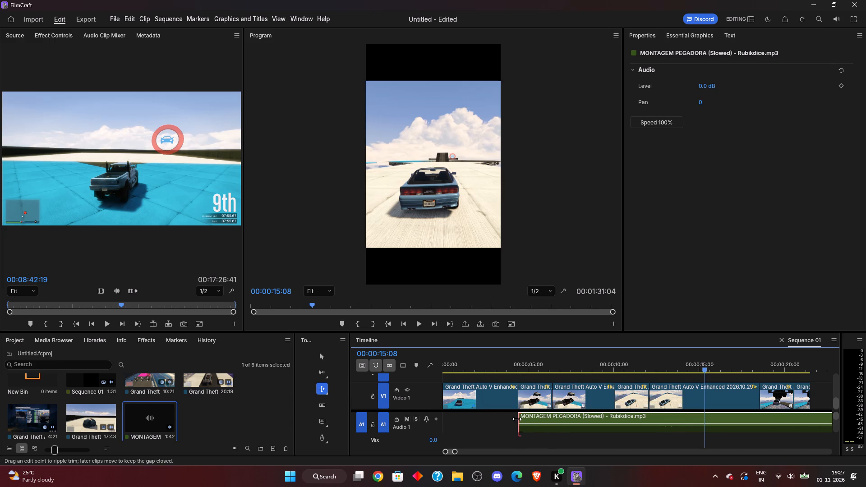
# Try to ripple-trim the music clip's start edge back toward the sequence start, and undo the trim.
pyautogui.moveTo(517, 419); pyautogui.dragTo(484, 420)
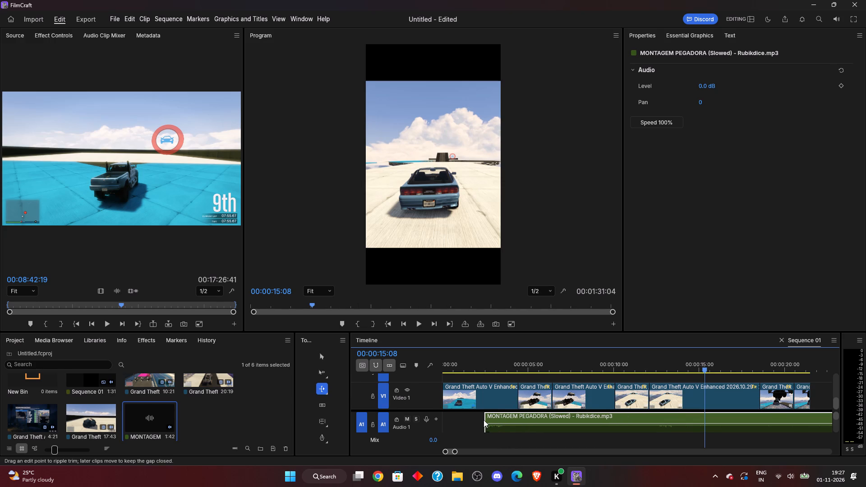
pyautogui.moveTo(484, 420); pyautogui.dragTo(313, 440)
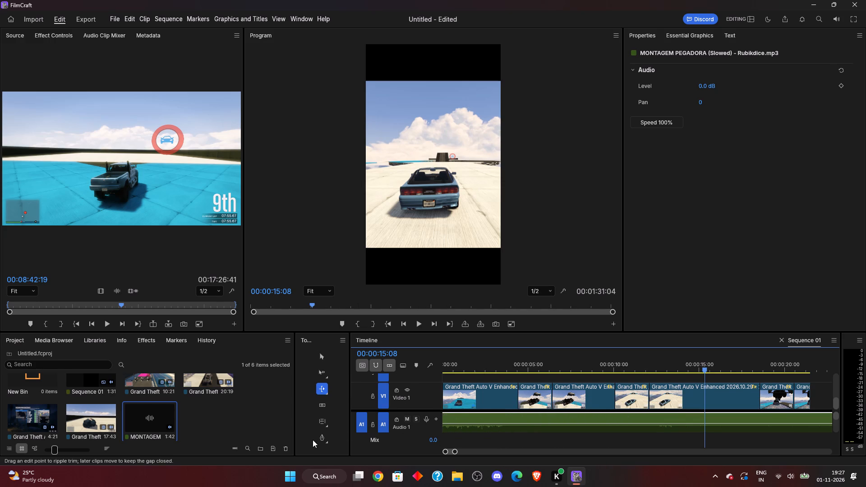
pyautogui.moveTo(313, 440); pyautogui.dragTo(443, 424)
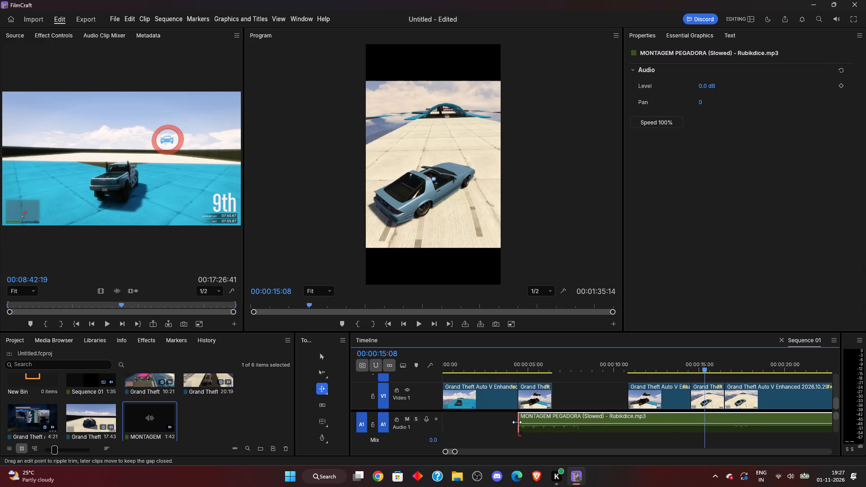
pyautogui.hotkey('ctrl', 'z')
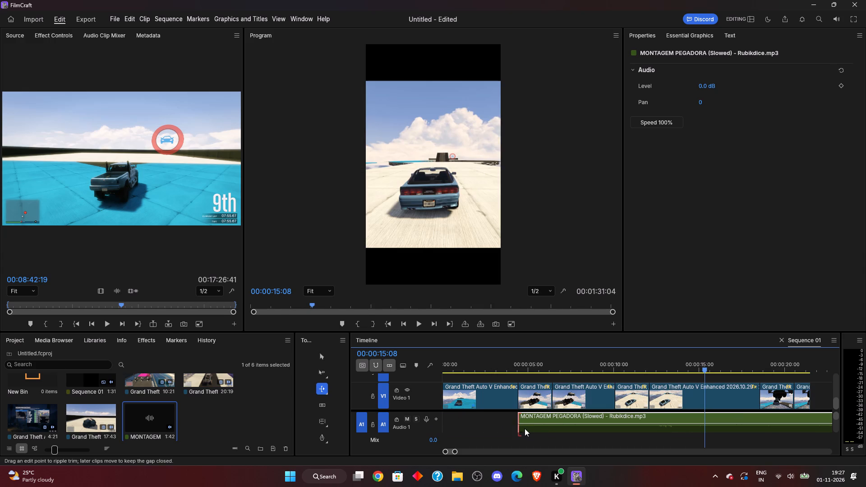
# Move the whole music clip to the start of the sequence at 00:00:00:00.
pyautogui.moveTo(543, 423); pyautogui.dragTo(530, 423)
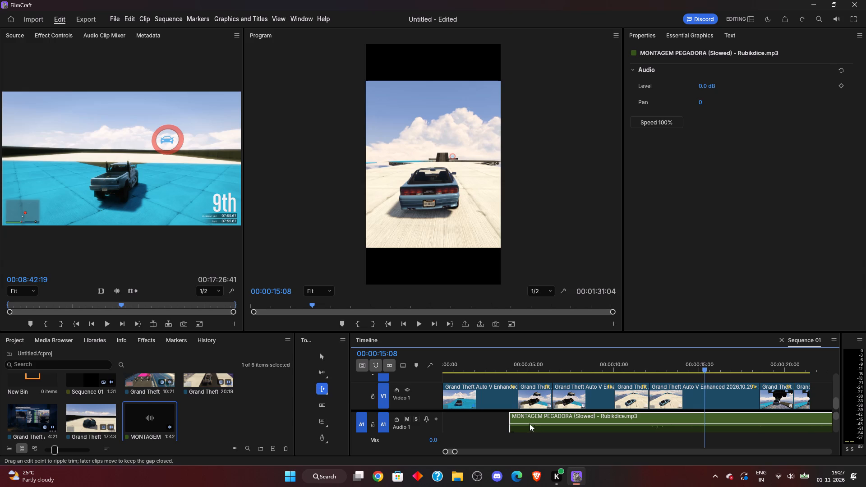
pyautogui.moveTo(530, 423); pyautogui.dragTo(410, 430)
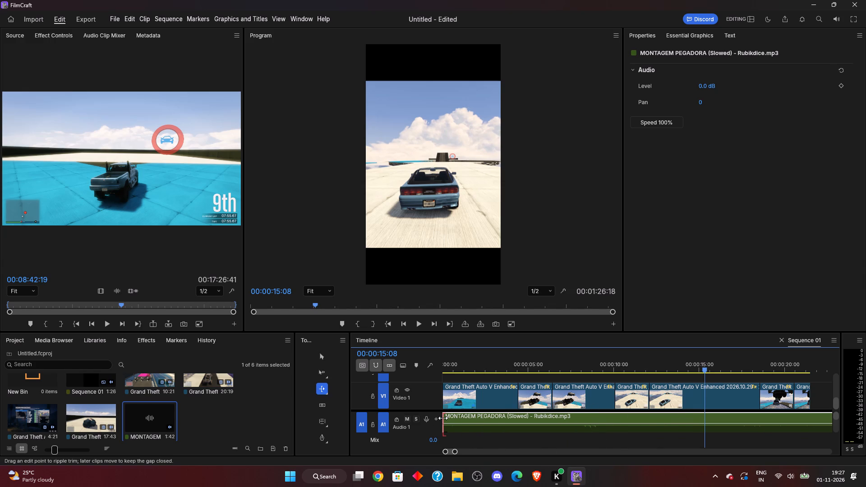
# Move the music clip on Audio 1 so it starts where the first freeze frame begins, at 00:00:04:10.
pyautogui.click(525, 399)
pyautogui.click(497, 399)
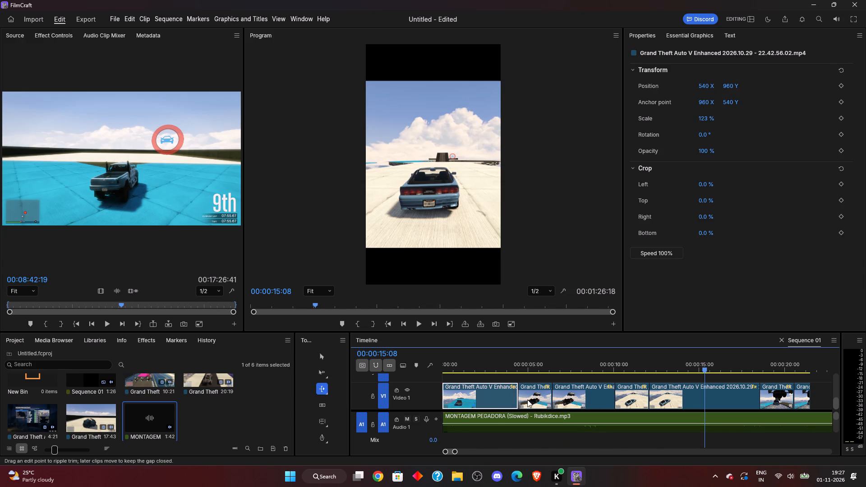
pyautogui.click(528, 400)
pyautogui.moveTo(463, 421); pyautogui.dragTo(516, 420)
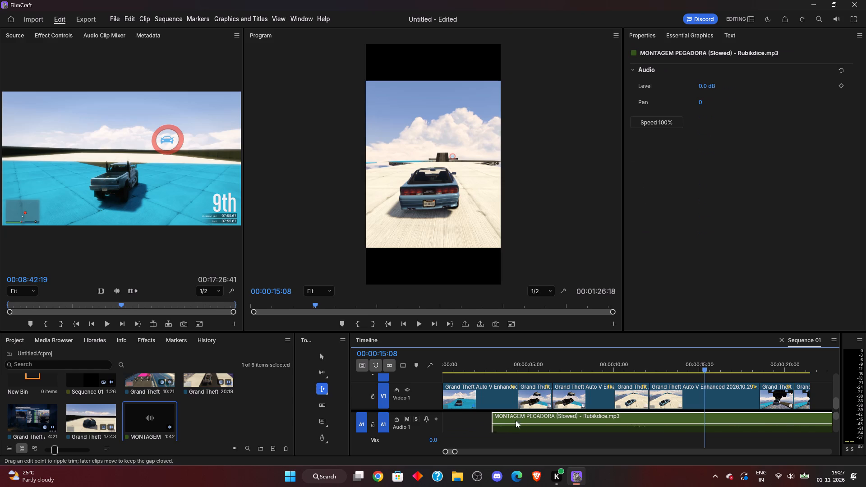
pyautogui.moveTo(516, 420); pyautogui.dragTo(539, 420)
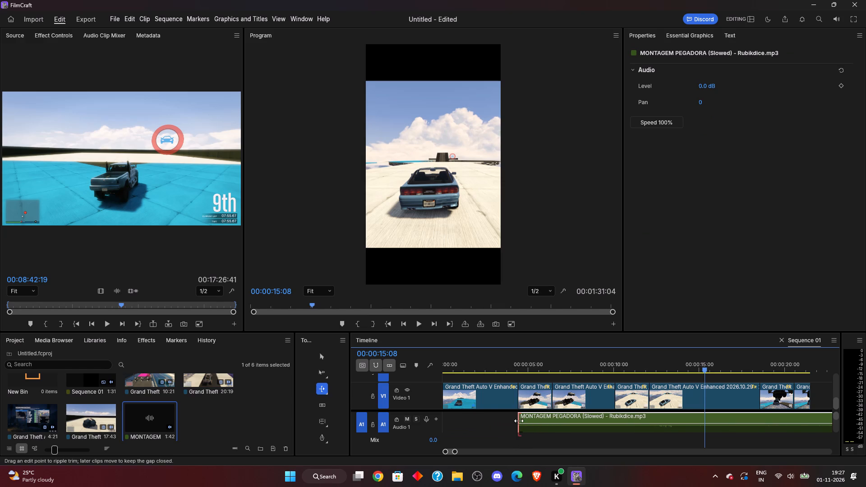
pyautogui.click(522, 420)
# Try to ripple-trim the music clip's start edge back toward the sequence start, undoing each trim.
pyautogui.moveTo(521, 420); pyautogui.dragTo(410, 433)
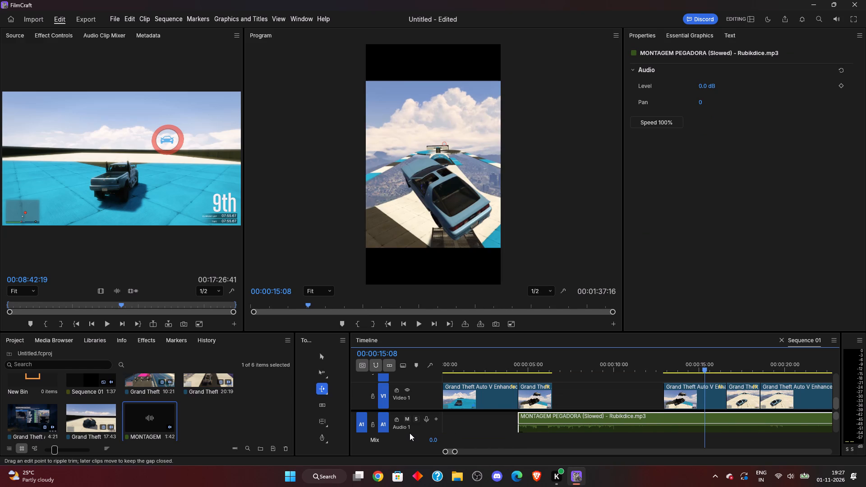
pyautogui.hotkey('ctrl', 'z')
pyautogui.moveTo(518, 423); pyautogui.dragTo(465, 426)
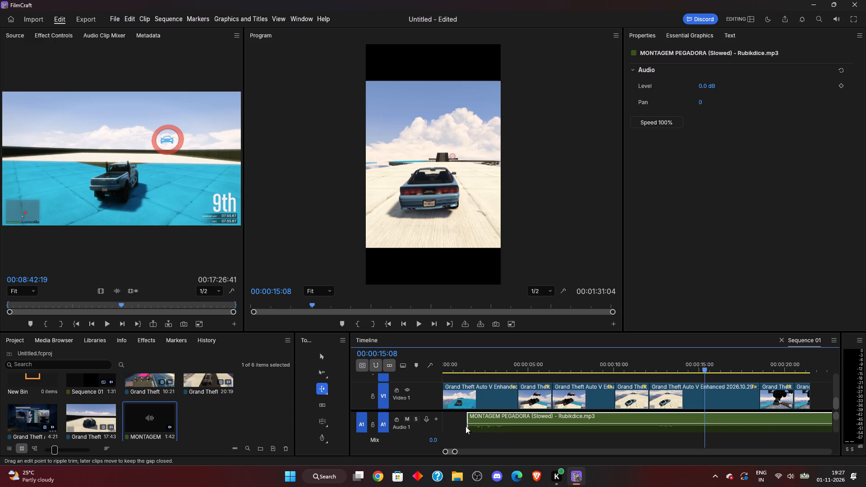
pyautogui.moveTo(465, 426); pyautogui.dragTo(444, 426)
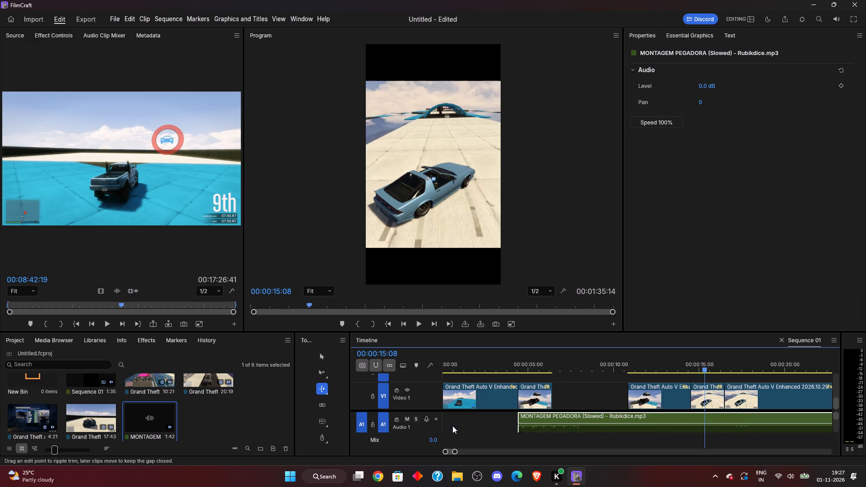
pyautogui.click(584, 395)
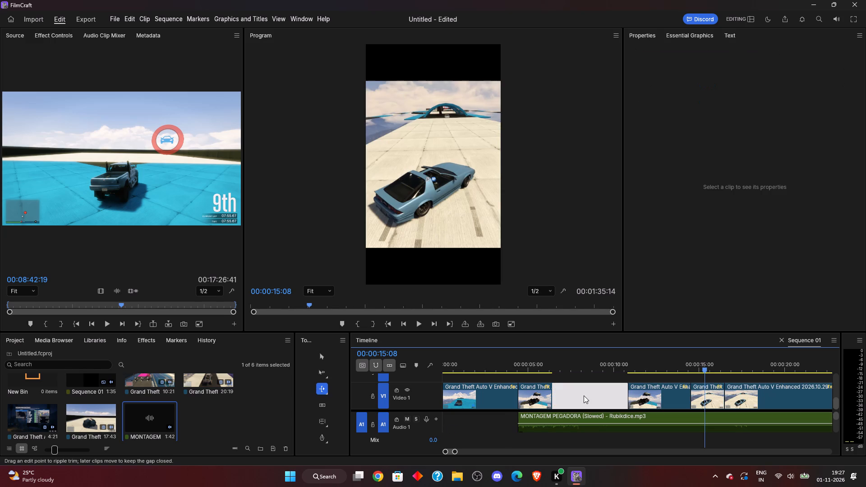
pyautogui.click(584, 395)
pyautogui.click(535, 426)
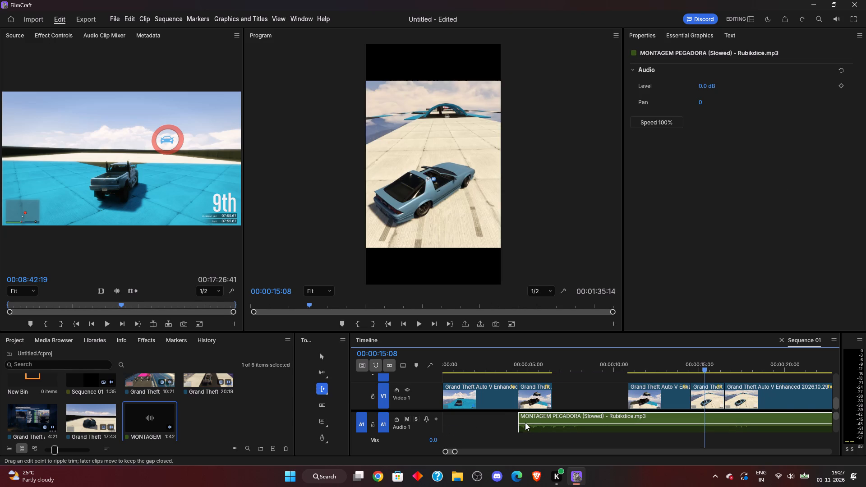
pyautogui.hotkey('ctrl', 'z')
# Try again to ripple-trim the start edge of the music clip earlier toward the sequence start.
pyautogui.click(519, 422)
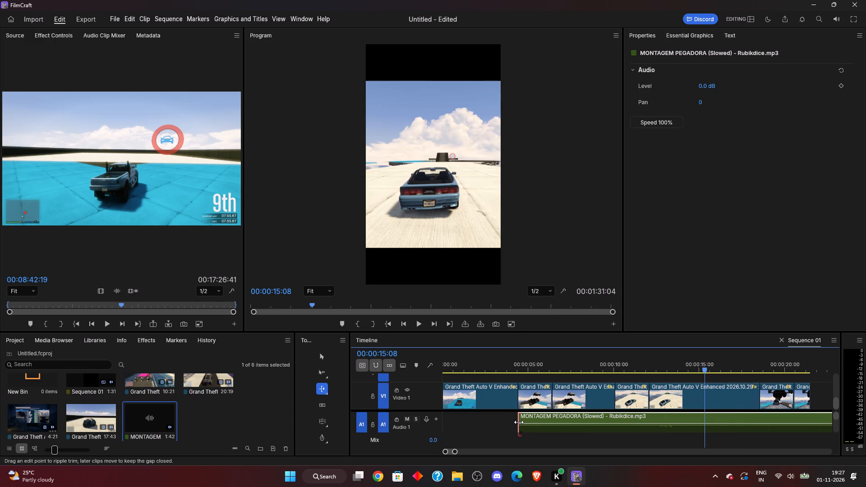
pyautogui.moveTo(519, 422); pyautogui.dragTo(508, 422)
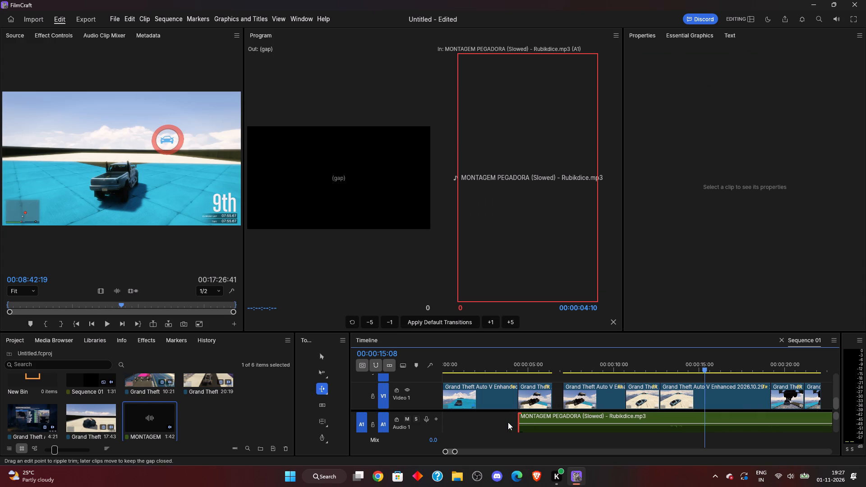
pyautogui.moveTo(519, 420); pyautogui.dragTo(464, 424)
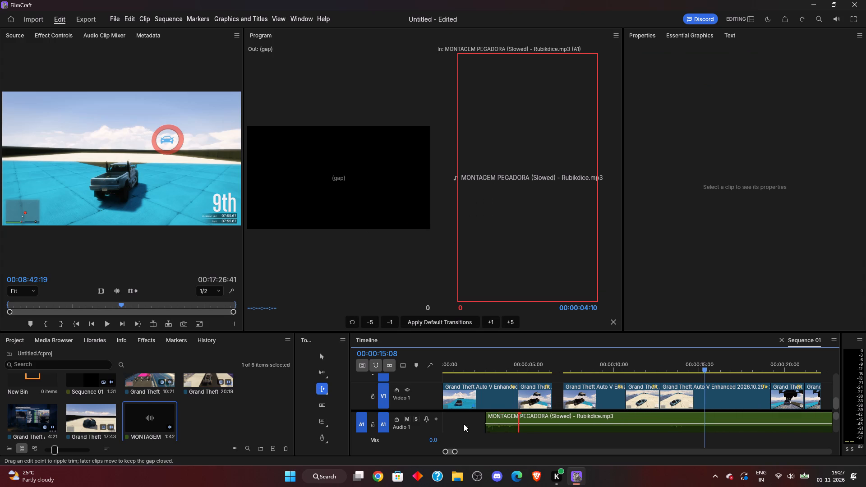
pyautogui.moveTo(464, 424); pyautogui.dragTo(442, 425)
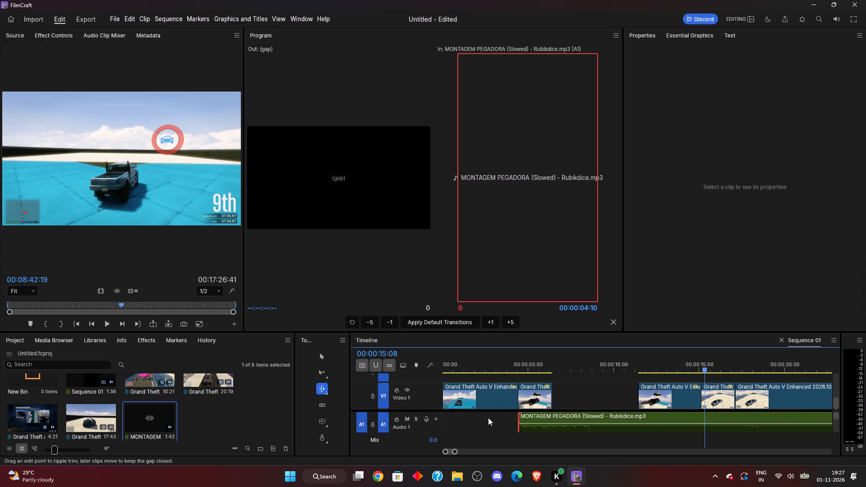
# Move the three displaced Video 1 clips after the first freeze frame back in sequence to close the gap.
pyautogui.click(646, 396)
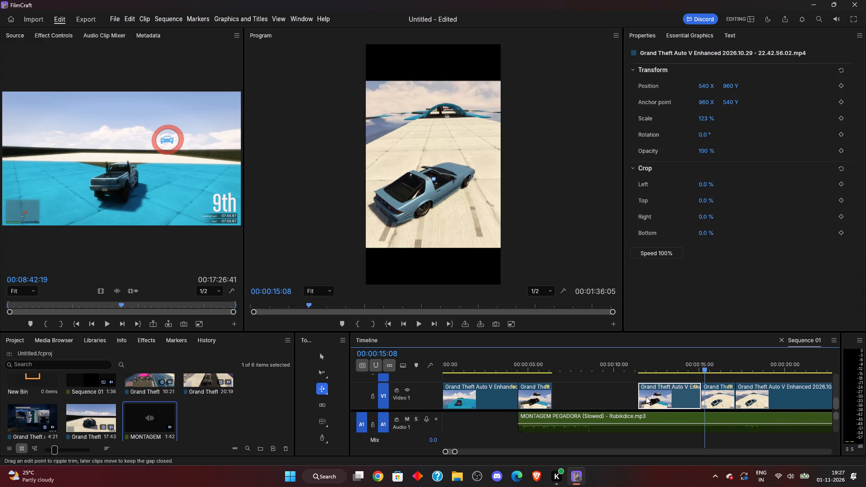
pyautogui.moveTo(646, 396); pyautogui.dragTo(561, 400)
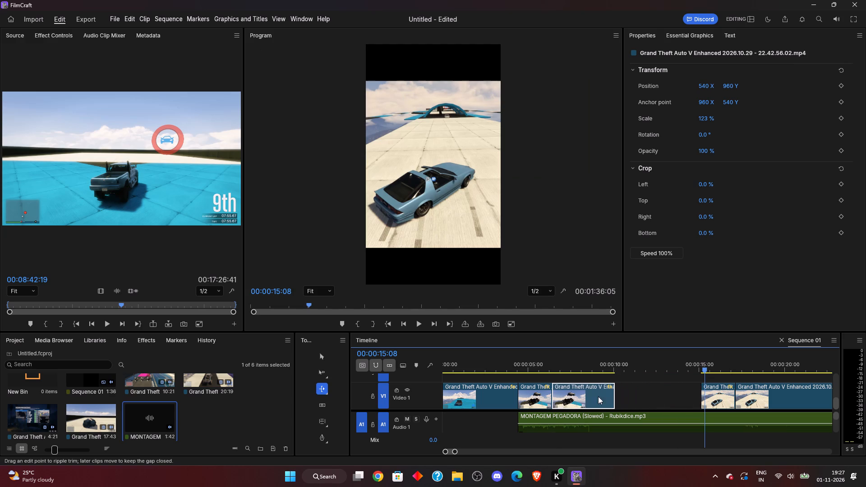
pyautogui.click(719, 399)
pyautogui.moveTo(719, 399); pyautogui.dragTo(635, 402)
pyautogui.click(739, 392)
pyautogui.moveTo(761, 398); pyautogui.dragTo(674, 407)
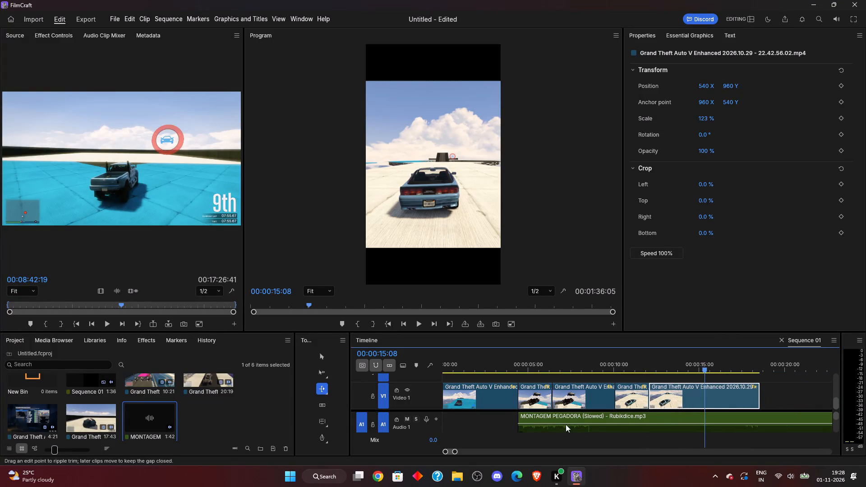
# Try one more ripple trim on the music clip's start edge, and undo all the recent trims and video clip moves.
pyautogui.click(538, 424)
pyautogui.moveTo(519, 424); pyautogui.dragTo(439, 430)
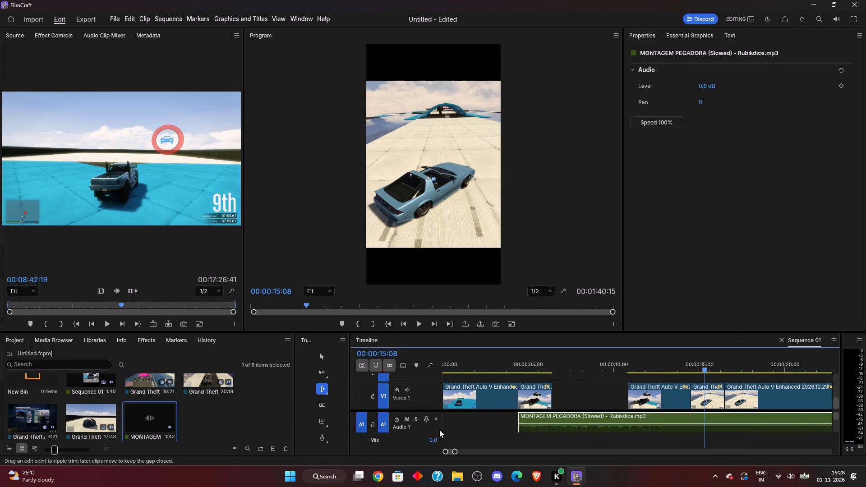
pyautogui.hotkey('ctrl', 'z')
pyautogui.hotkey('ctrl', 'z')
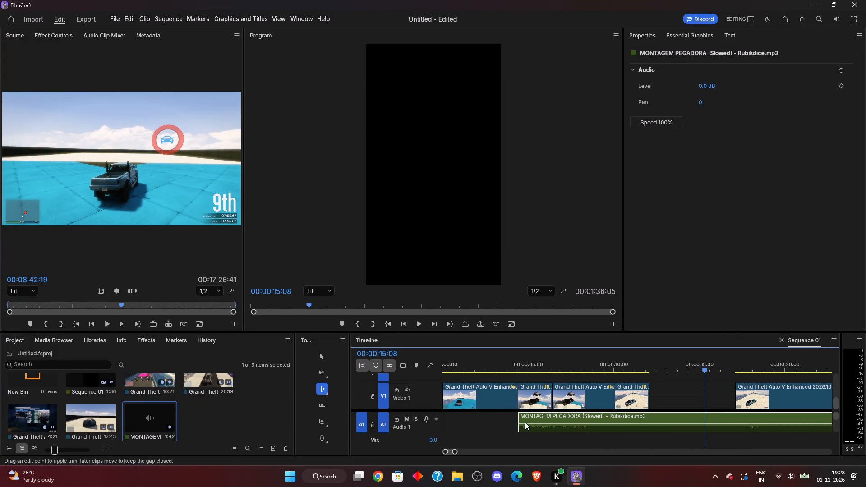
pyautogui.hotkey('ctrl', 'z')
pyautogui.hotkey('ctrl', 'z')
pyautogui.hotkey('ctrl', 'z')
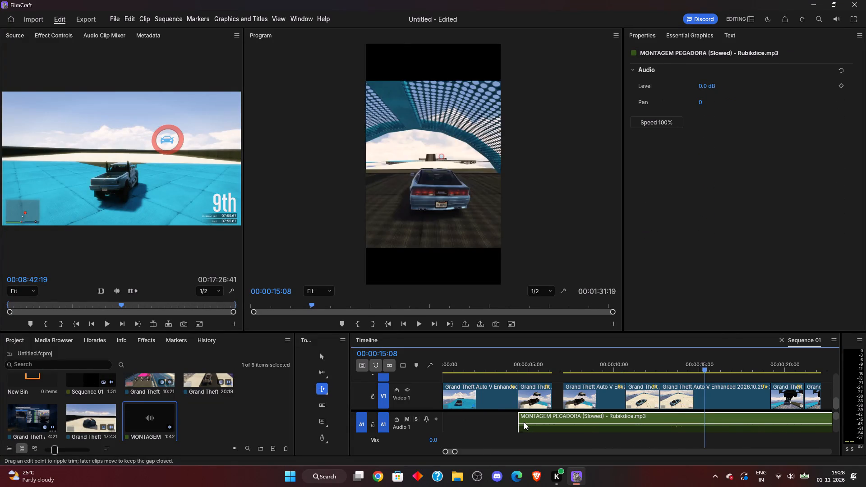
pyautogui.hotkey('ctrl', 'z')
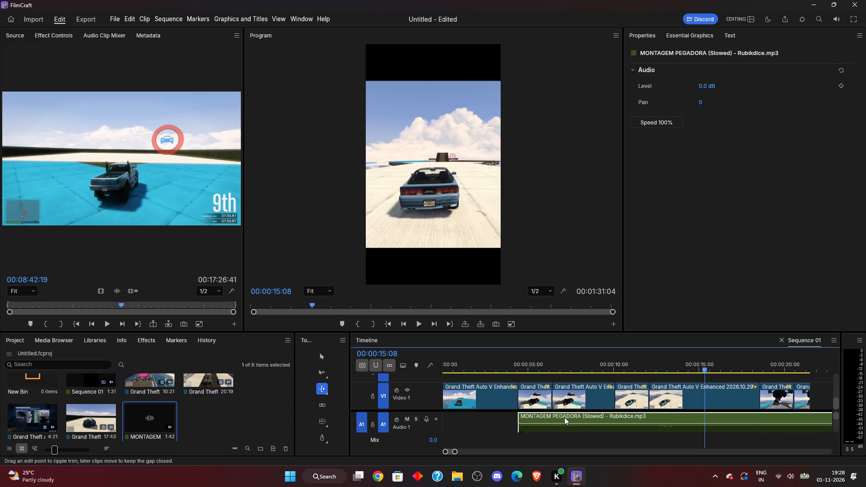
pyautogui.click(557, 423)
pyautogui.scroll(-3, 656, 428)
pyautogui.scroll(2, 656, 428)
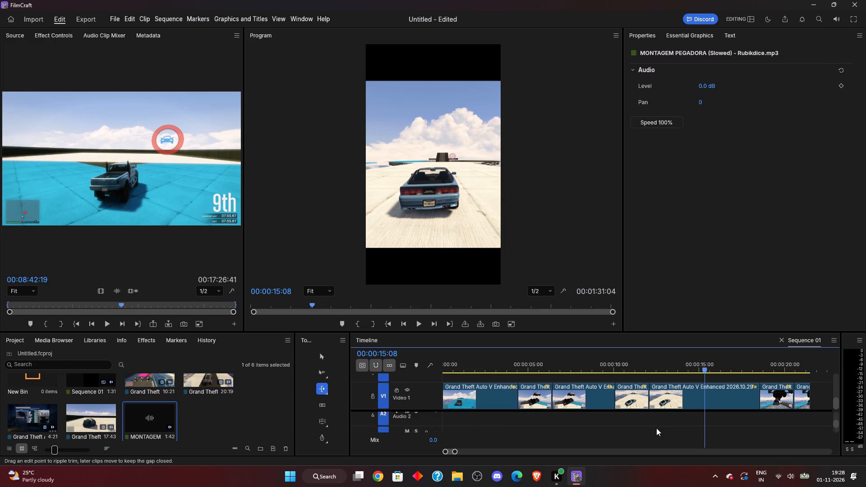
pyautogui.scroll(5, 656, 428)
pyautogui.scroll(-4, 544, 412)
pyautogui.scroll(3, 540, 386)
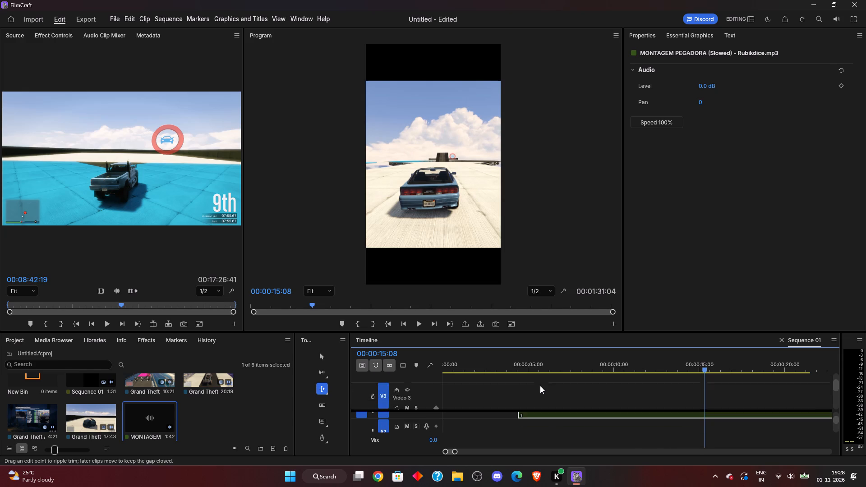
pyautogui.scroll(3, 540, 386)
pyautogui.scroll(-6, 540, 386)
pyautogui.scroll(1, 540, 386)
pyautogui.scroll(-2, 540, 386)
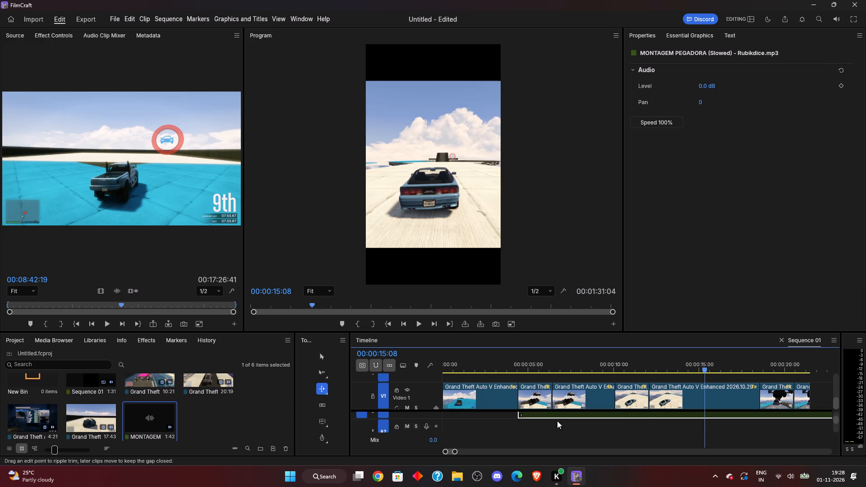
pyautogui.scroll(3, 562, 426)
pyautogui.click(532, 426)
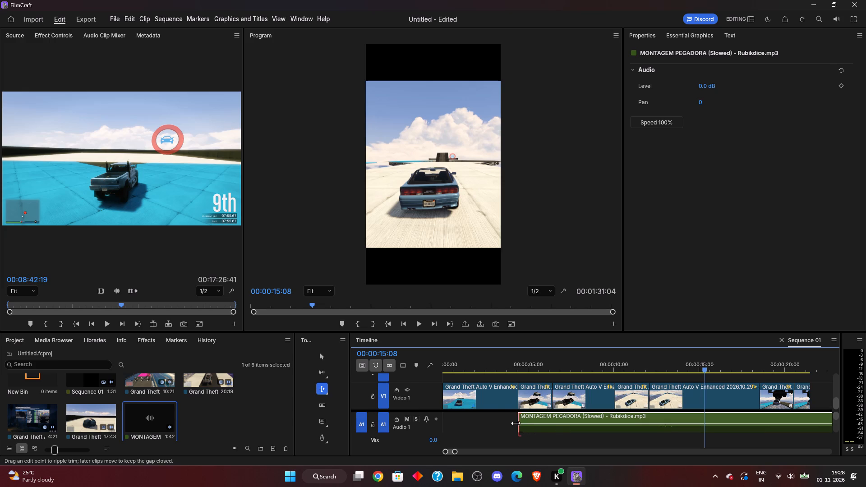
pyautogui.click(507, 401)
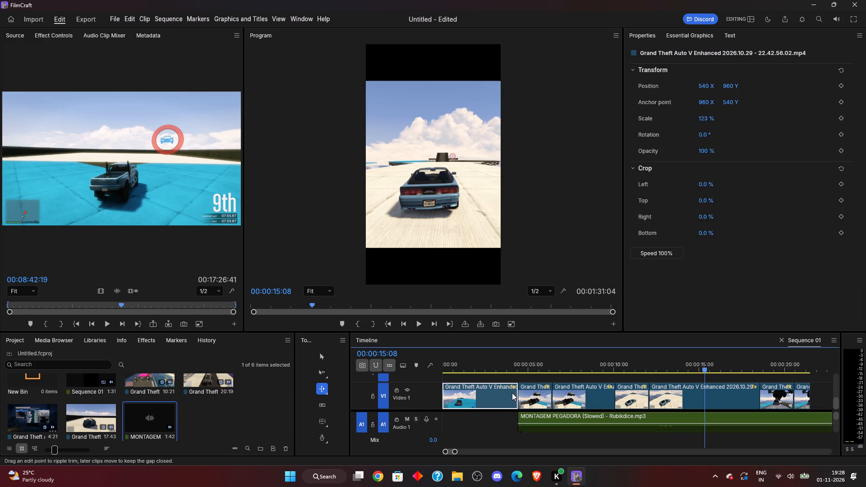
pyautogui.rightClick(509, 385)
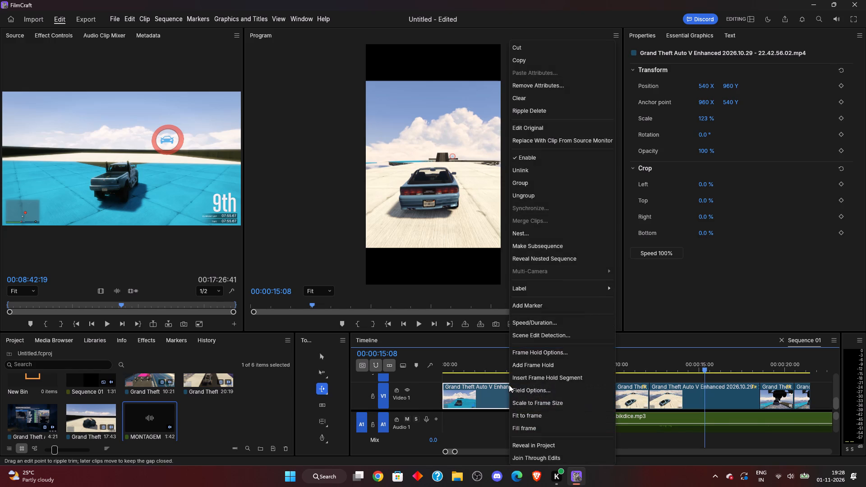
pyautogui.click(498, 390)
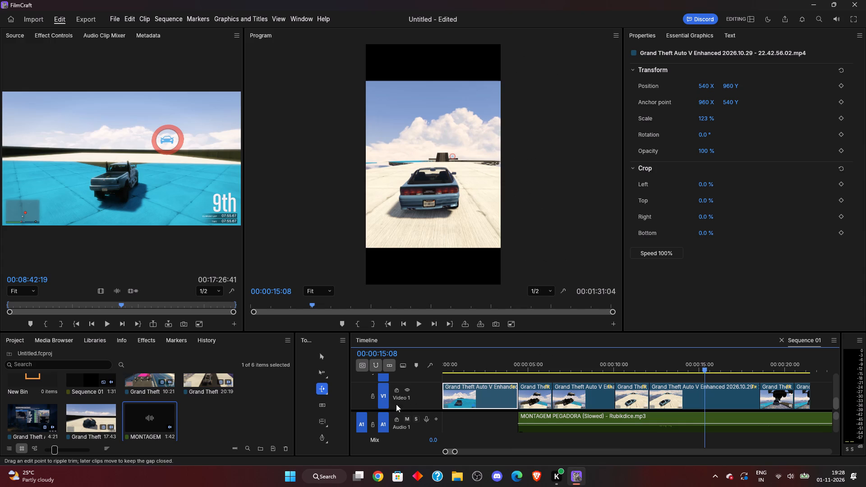
# Lock Video 1 and ripple-trim the music clip's start edge to restore about 4:10 of the earlier music.
pyautogui.click(369, 396)
pyautogui.click(531, 420)
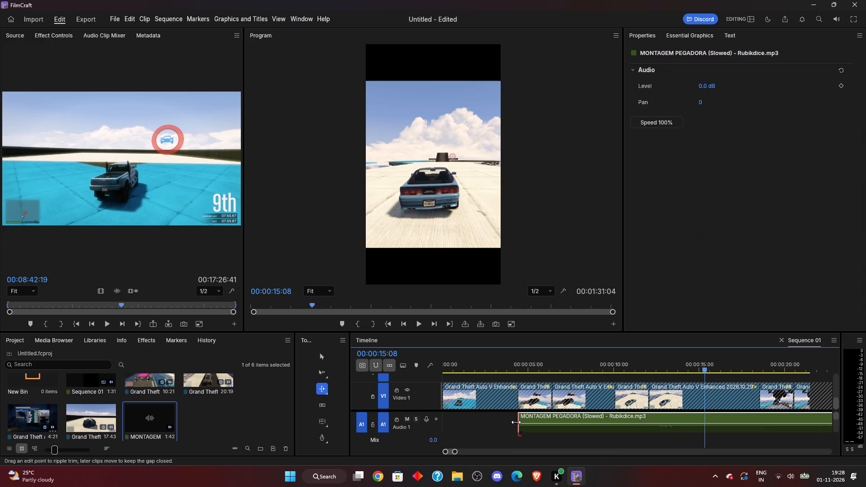
pyautogui.moveTo(515, 422); pyautogui.dragTo(436, 423)
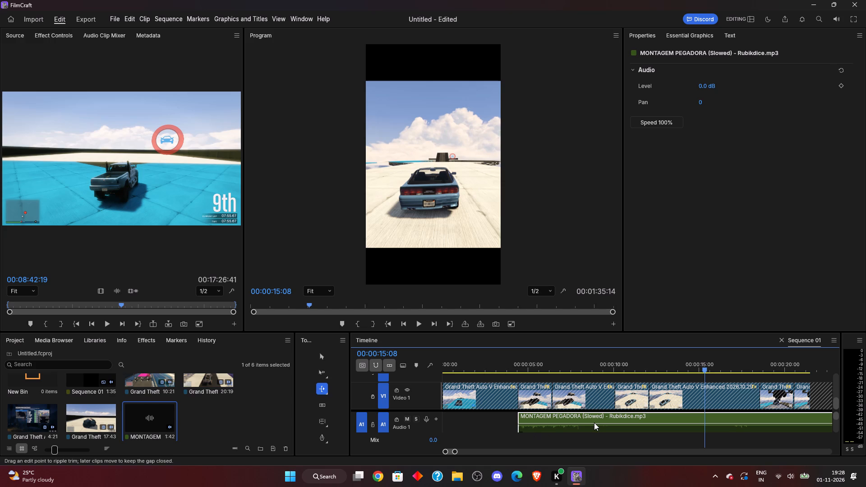
# Move the extended music clip to the start of the sequence at 00:00:00:00.
pyautogui.moveTo(594, 423); pyautogui.dragTo(512, 423)
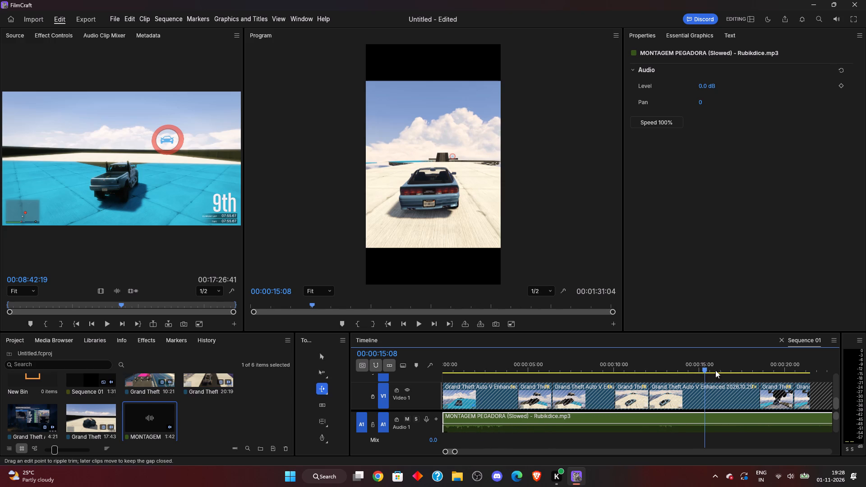
# Play the sequence from the start to check the music timing against the freeze frames, and stop at the first one.
pyautogui.moveTo(705, 371); pyautogui.dragTo(427, 395)
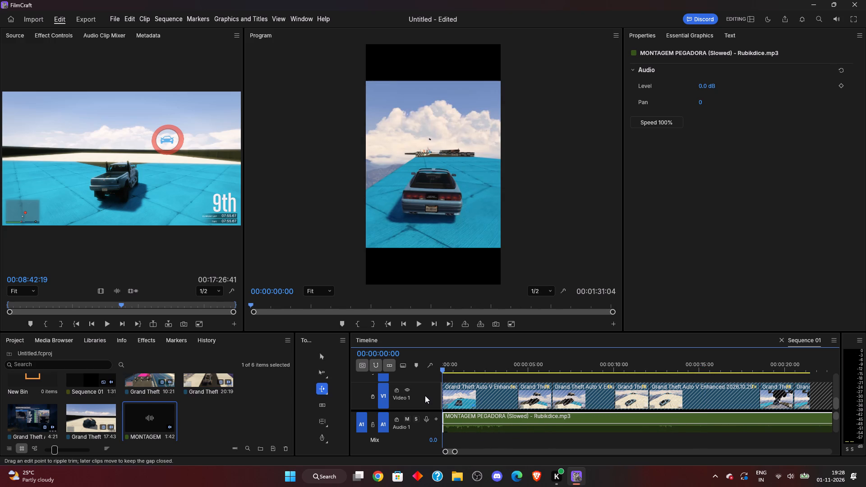
pyautogui.click(422, 327)
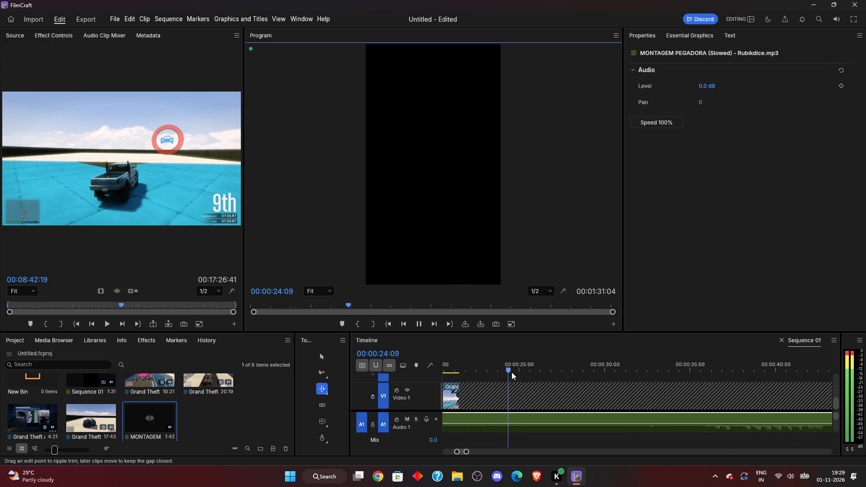
pyautogui.moveTo(511, 372); pyautogui.dragTo(346, 377)
pyautogui.press('space')
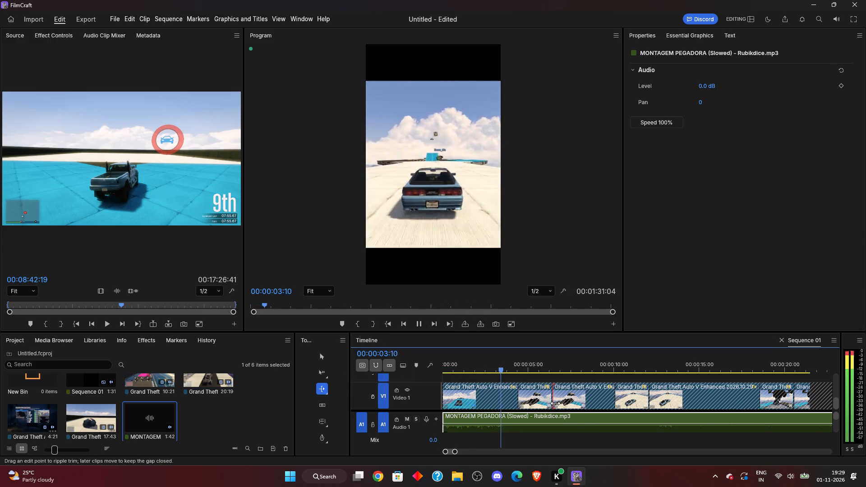
pyautogui.press('space')
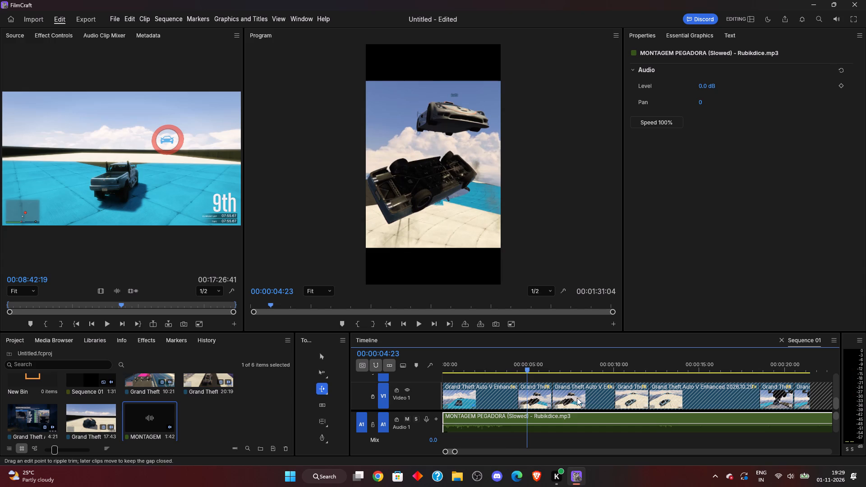
# Unlock Video 1 and ripple-trim the end of the first freeze frame to lengthen it by about 0.4 seconds.
pyautogui.click(372, 394)
pyautogui.click(541, 390)
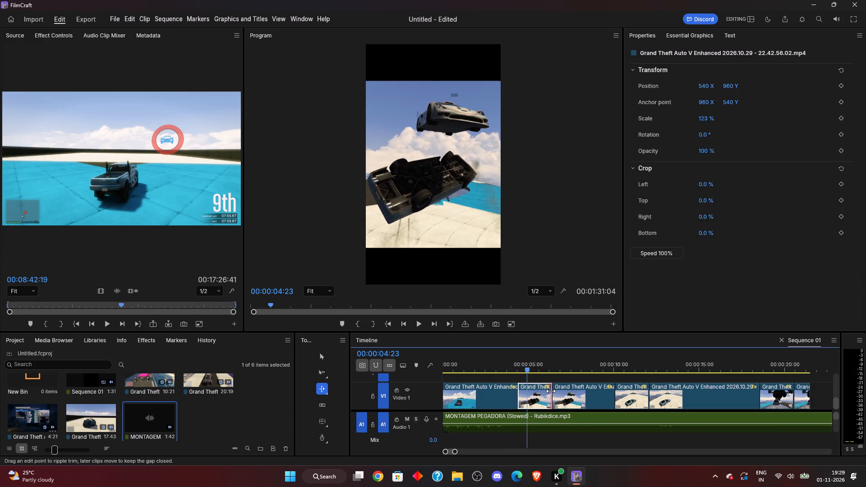
pyautogui.click(534, 395)
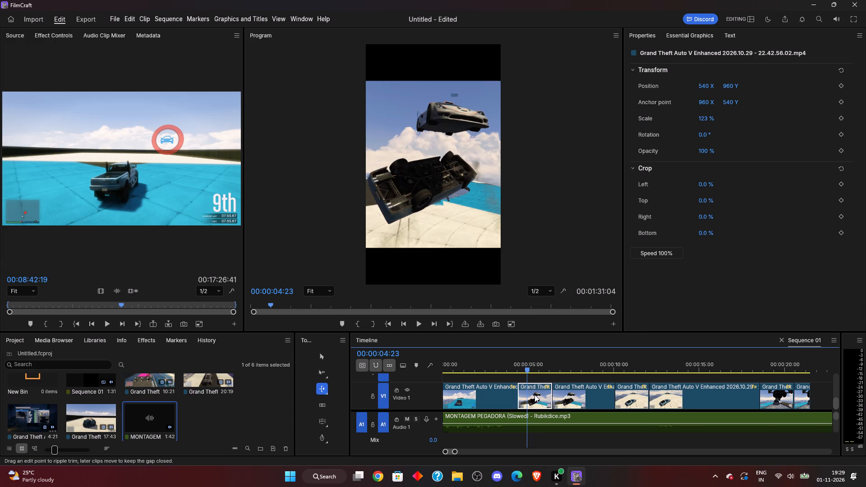
pyautogui.rightClick(534, 395)
pyautogui.click(528, 394)
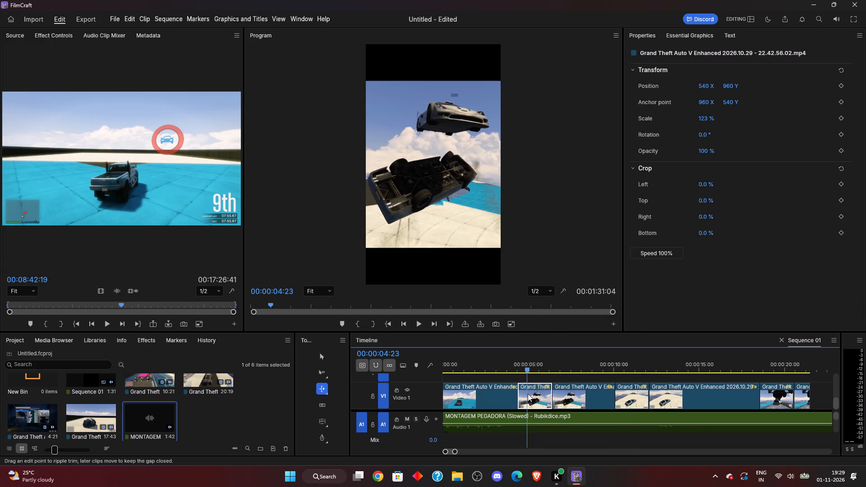
pyautogui.click(499, 396)
pyautogui.click(533, 395)
pyautogui.moveTo(551, 393); pyautogui.dragTo(557, 394)
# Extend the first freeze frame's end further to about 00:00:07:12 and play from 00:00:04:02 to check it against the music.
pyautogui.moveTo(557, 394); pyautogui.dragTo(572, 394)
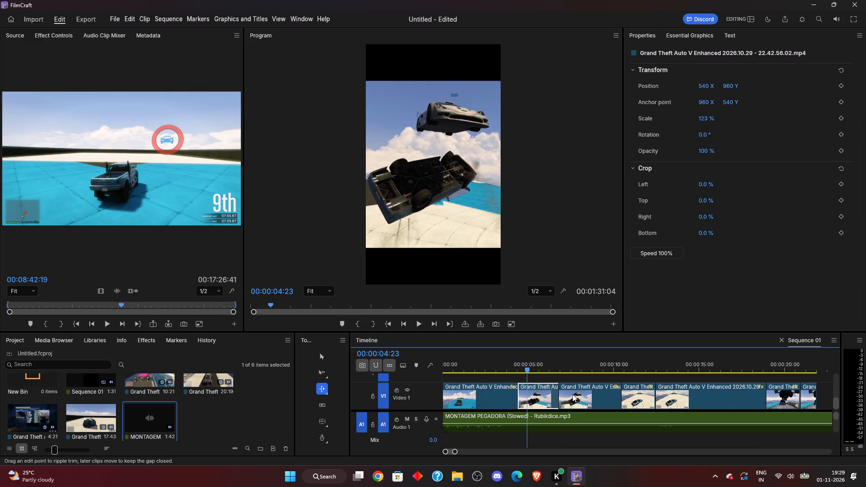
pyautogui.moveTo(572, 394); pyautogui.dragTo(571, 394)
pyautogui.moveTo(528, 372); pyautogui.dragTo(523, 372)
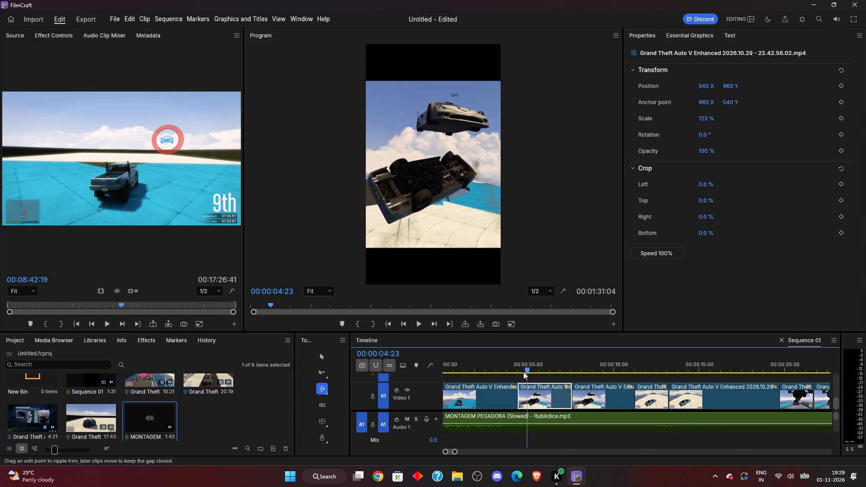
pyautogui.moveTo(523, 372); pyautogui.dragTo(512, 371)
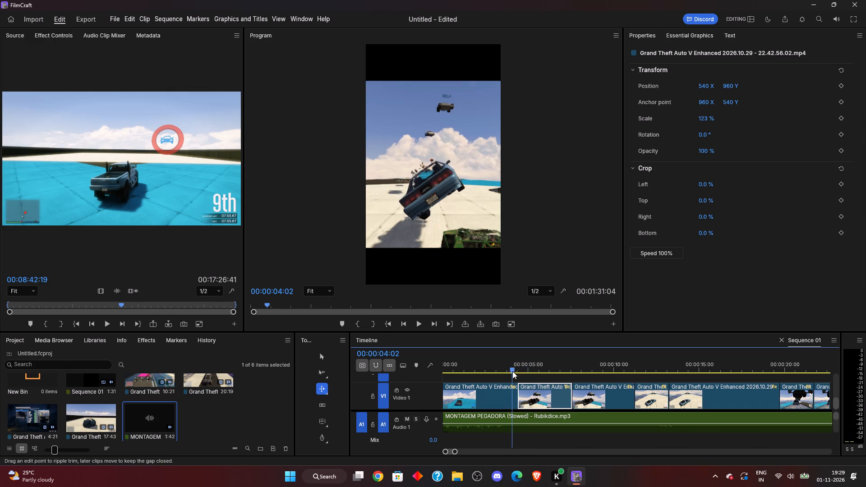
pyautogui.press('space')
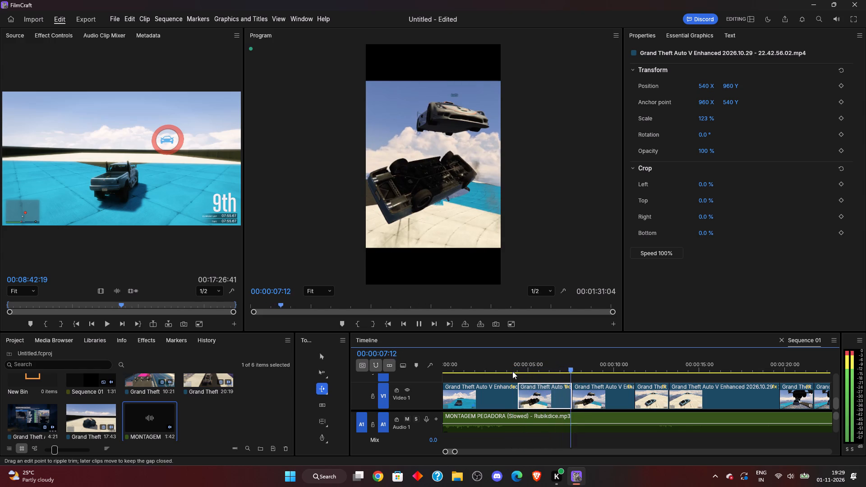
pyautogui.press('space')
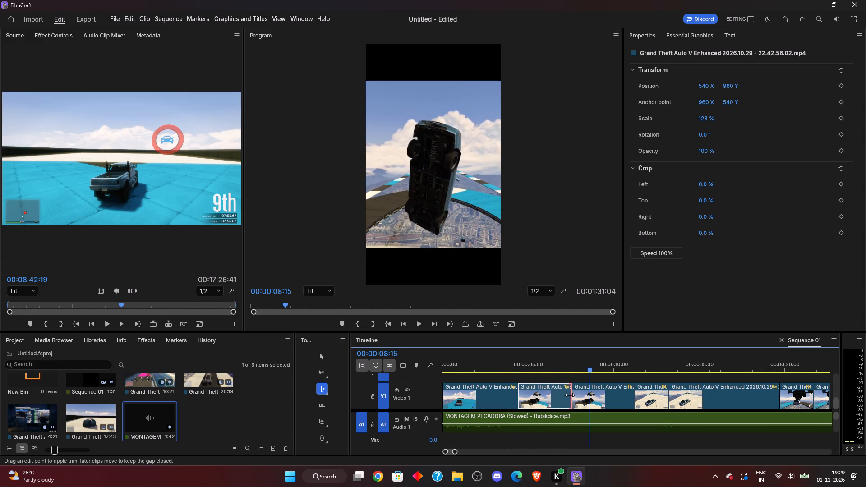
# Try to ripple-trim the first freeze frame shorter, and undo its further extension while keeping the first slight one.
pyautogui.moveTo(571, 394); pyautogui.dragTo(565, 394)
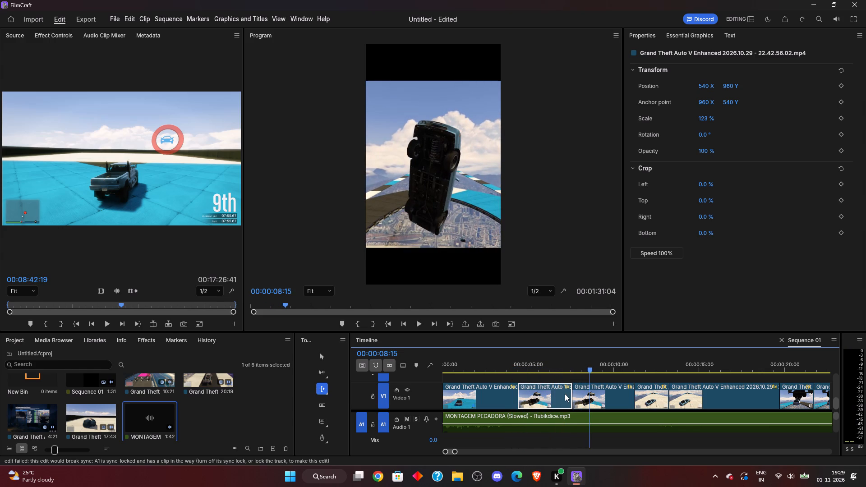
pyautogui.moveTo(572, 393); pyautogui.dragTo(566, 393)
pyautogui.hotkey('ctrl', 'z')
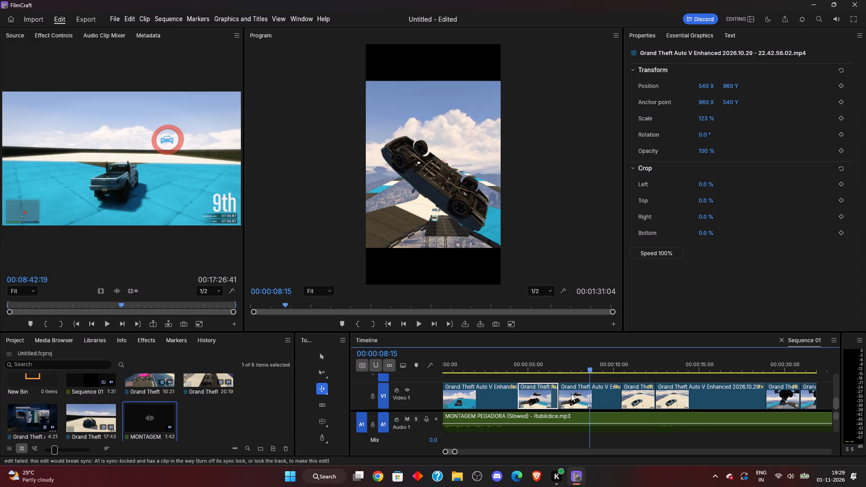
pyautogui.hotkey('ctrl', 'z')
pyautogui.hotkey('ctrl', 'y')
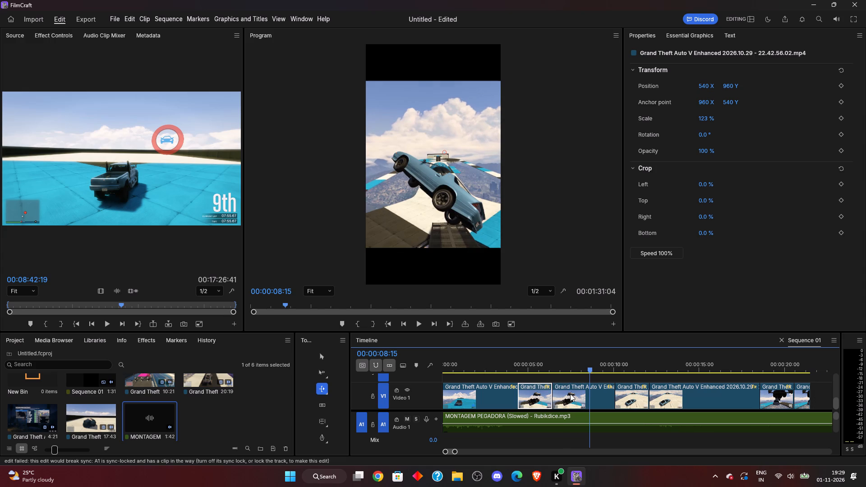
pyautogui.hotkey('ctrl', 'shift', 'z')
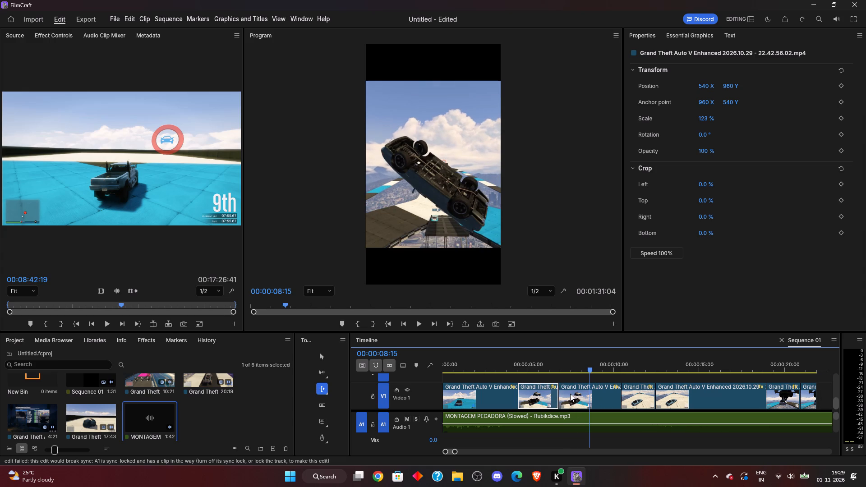
# Play the sequence from the start past the second freeze frame, and ripple-trim that frame's end to lengthen it by about 0.3 seconds.
pyautogui.moveTo(590, 371); pyautogui.dragTo(489, 373)
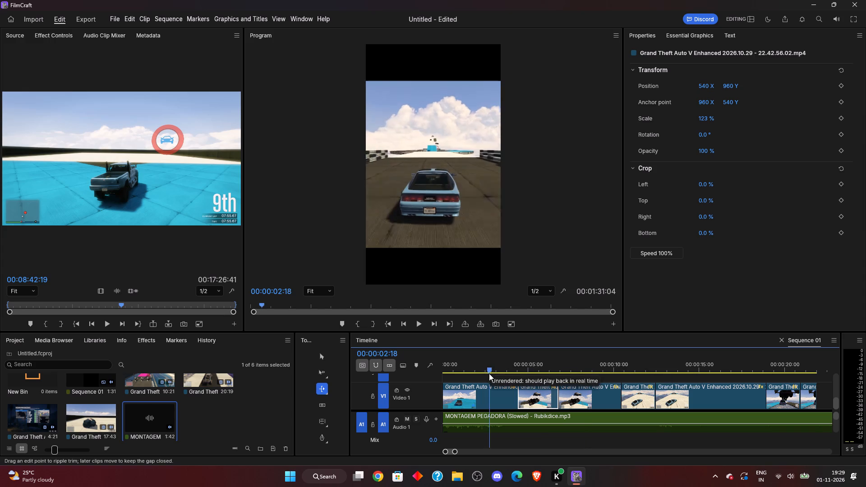
pyautogui.moveTo(489, 373); pyautogui.dragTo(442, 377)
pyautogui.press('space')
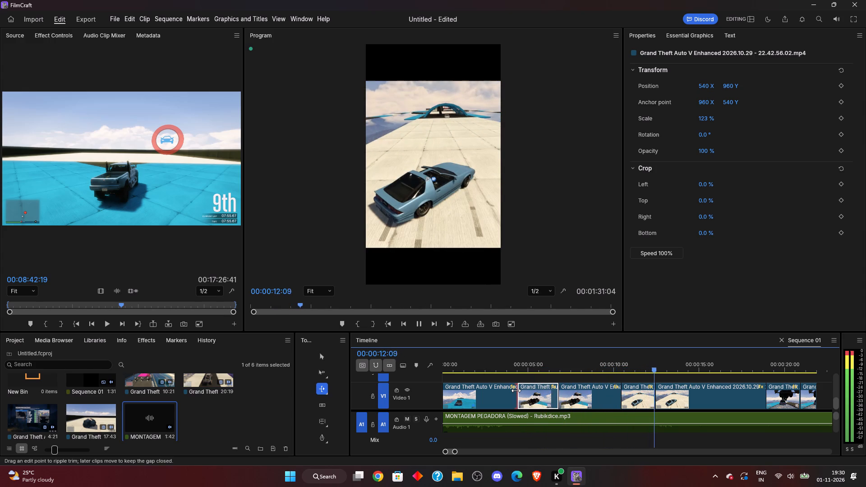
pyautogui.press('space')
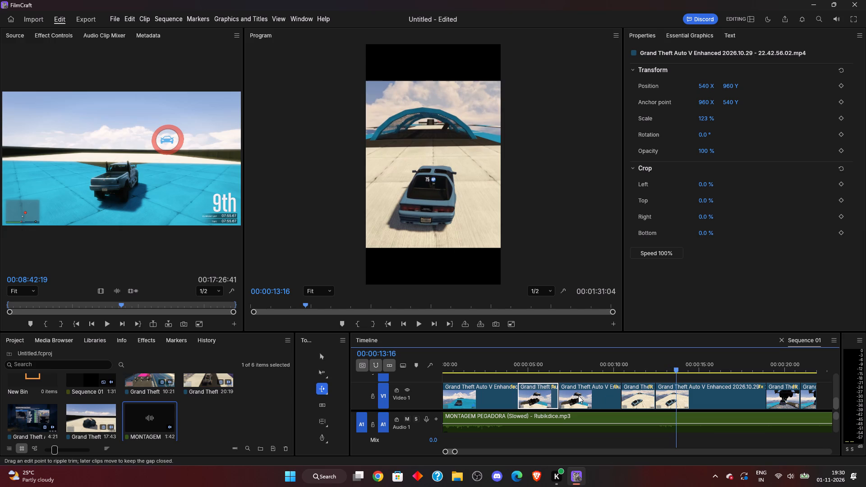
pyautogui.click(630, 395)
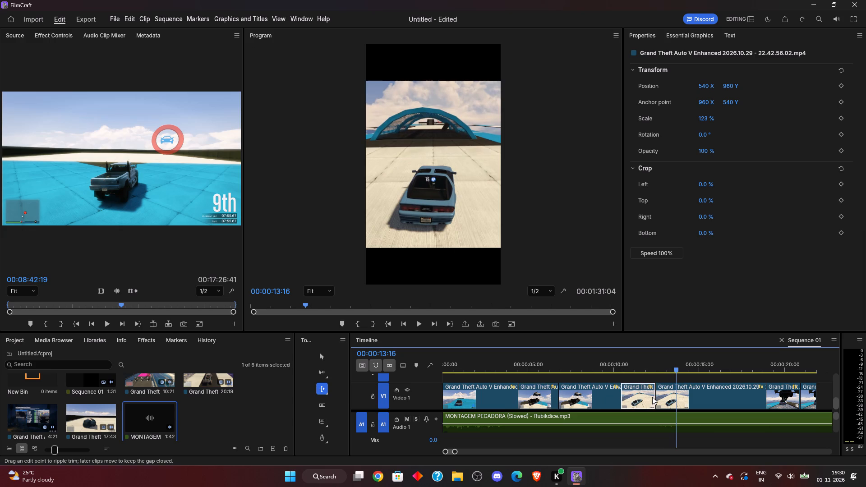
pyautogui.moveTo(654, 396); pyautogui.dragTo(660, 397)
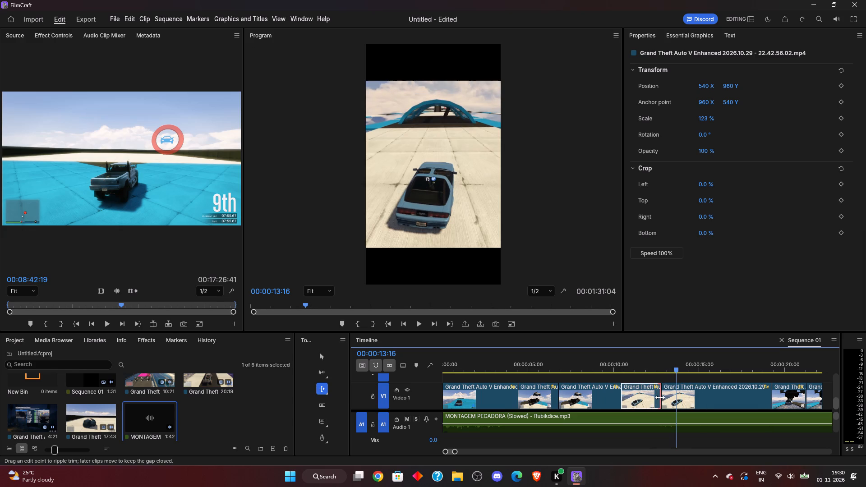
# Move the playhead to the start of the first freeze frame at 00:00:04:10 and select that clip.
pyautogui.moveTo(675, 369); pyautogui.dragTo(493, 377)
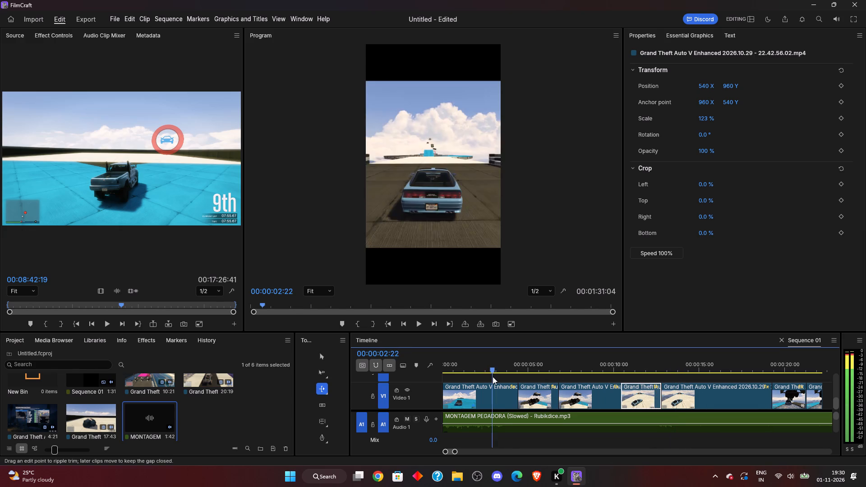
pyautogui.moveTo(493, 377); pyautogui.dragTo(516, 377)
pyautogui.click(531, 391)
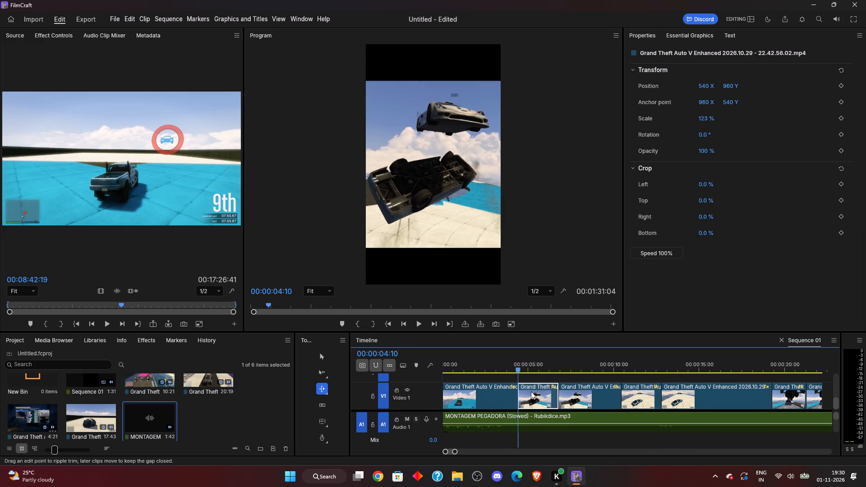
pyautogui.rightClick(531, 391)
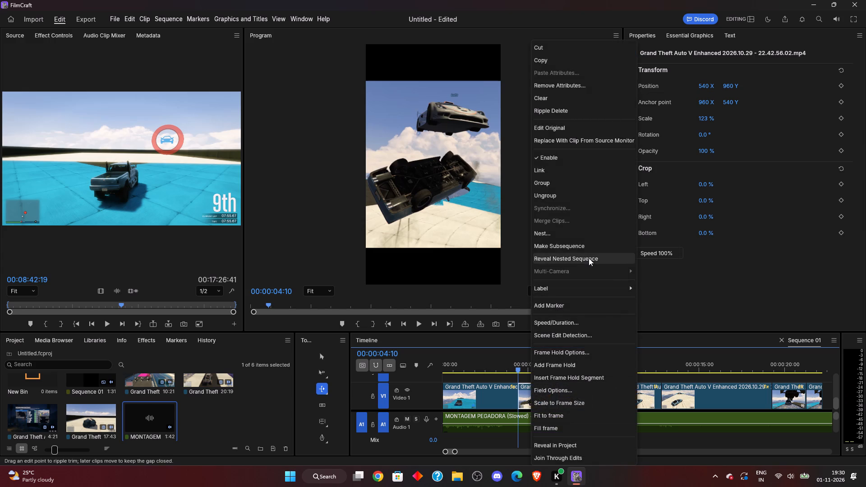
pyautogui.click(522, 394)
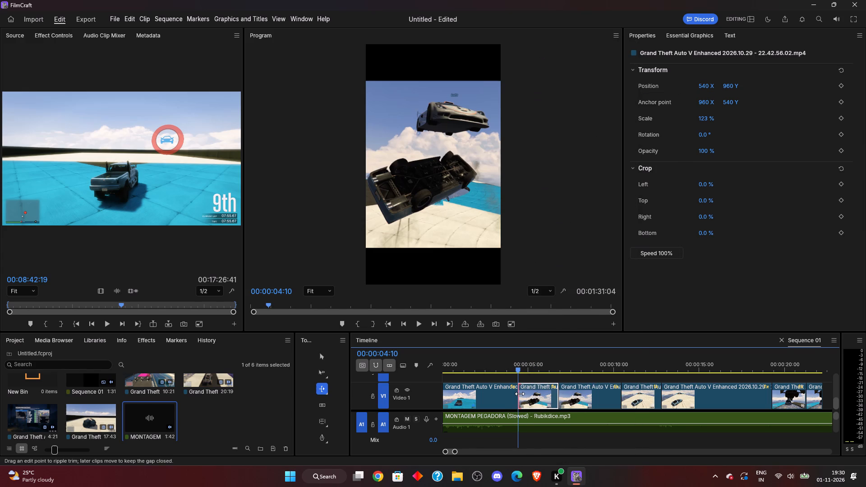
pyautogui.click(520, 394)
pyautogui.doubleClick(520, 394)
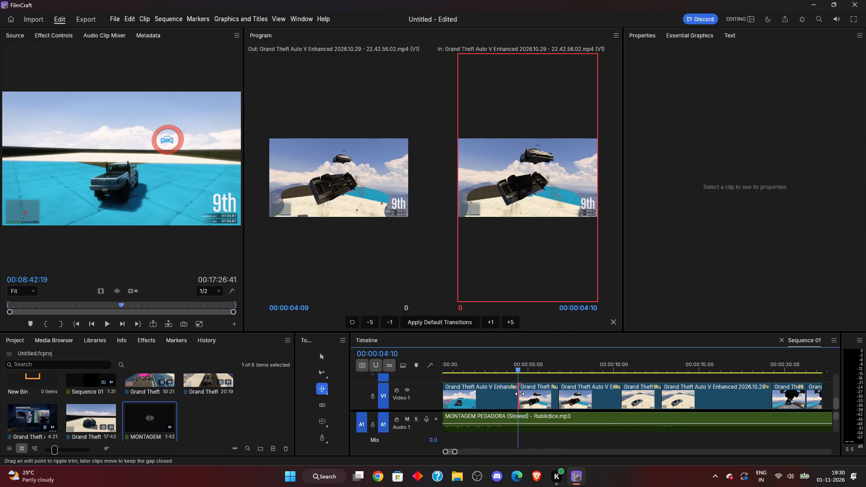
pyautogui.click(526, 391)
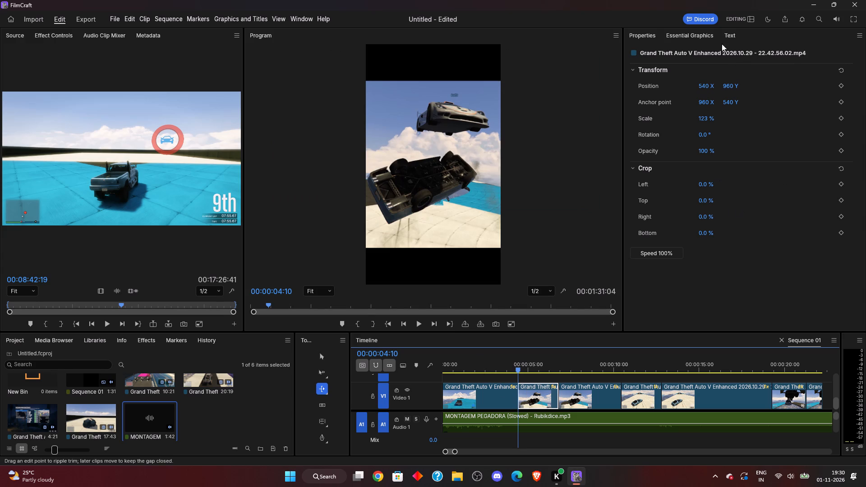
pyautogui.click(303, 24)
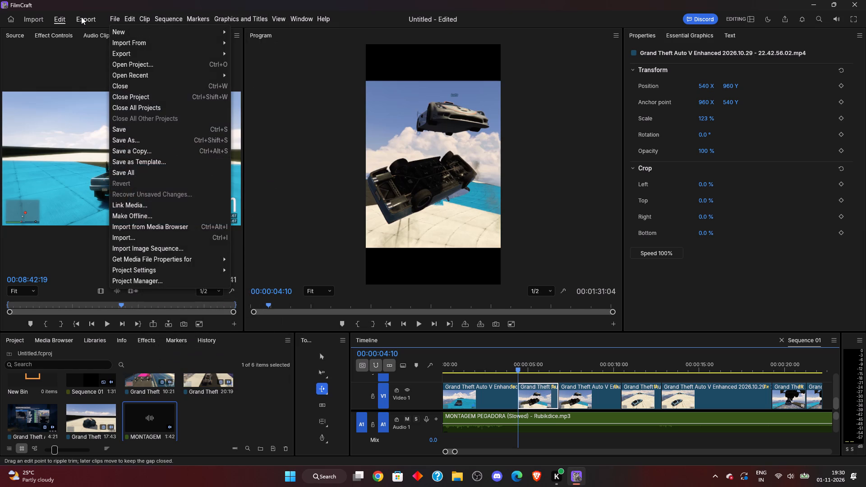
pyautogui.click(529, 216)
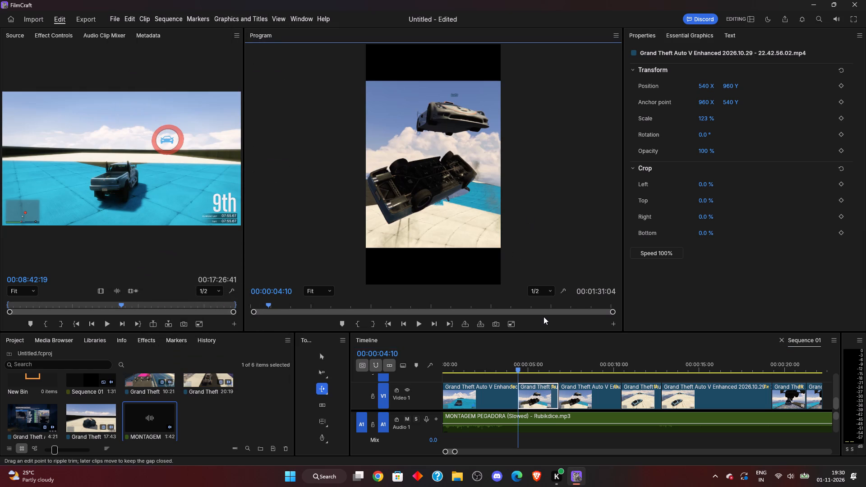
# Switch to Chrome, search Google for "shake effect premiere pro", and examine the results for how to add a shake effect.
pyautogui.click(371, 480)
pyautogui.click(378, 189)
pyautogui.write('shake ed')
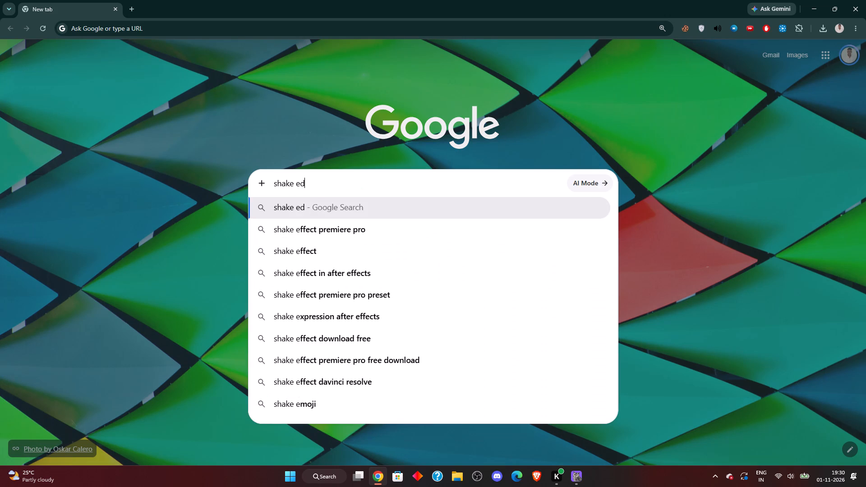
pyautogui.press('BackSpace')
pyautogui.write('ffect')
pyautogui.press('space')
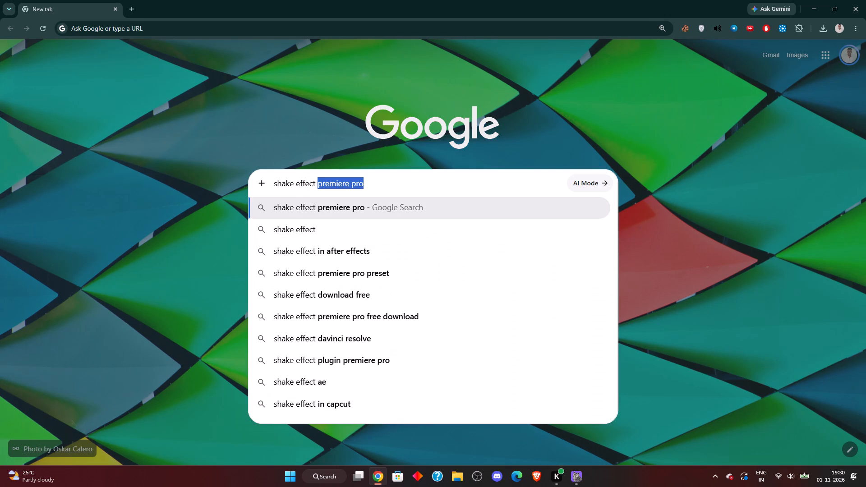
pyautogui.press('Return')
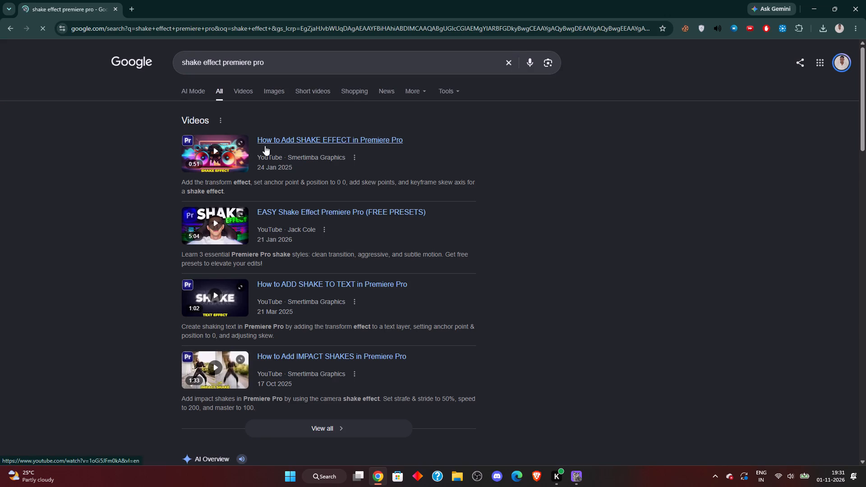
pyautogui.scroll(-1, 258, 204)
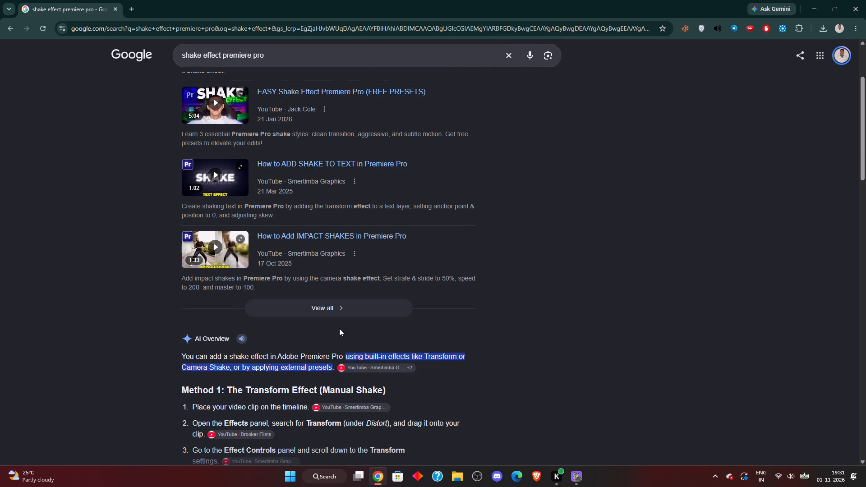
pyautogui.scroll(-1, 339, 328)
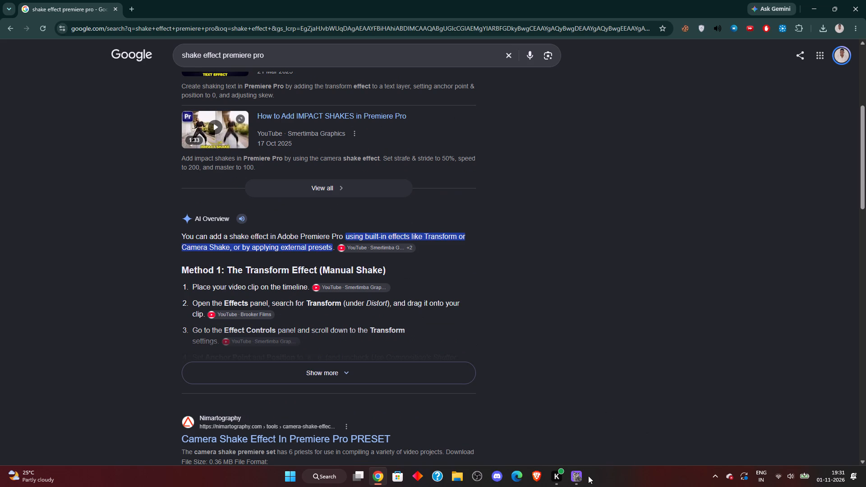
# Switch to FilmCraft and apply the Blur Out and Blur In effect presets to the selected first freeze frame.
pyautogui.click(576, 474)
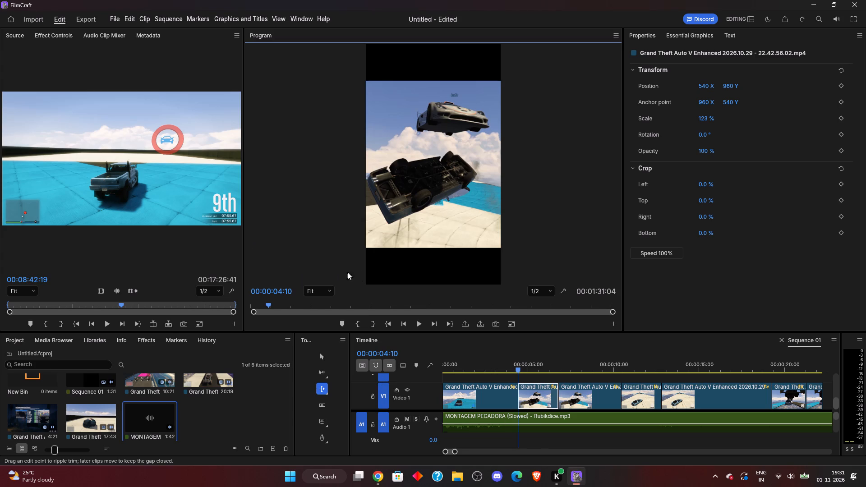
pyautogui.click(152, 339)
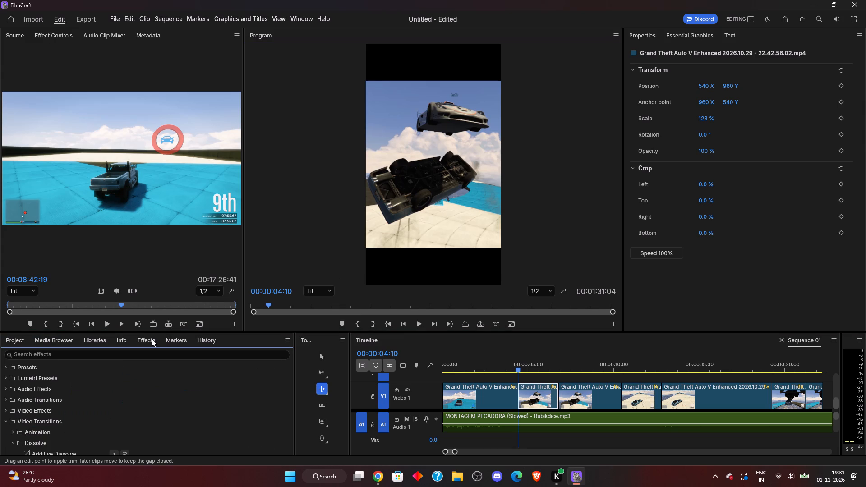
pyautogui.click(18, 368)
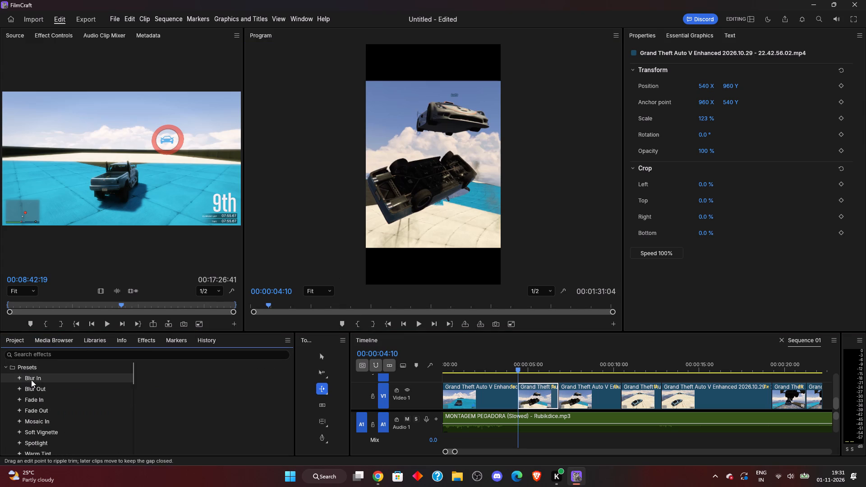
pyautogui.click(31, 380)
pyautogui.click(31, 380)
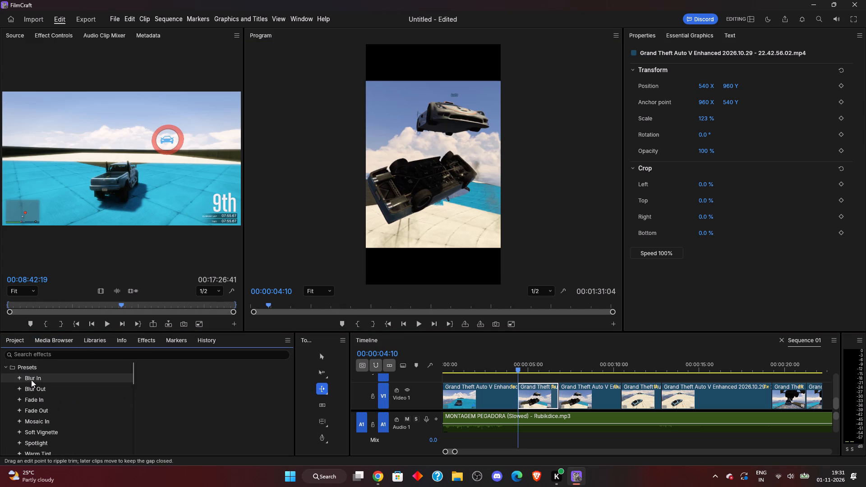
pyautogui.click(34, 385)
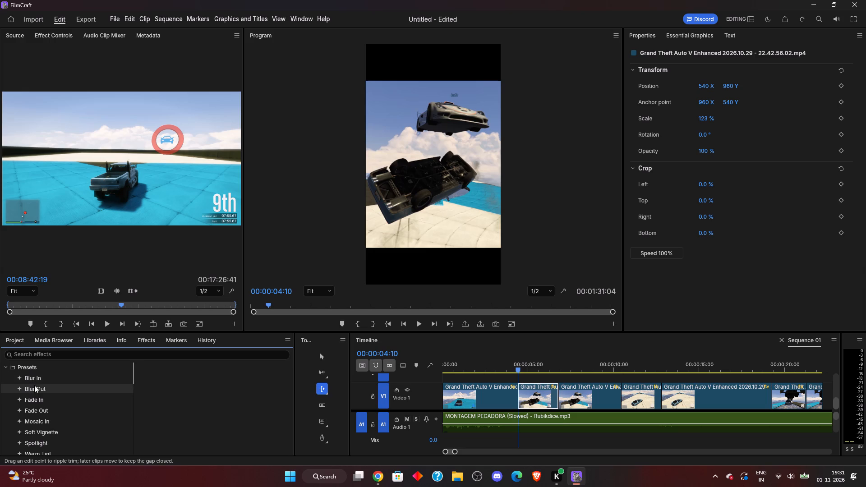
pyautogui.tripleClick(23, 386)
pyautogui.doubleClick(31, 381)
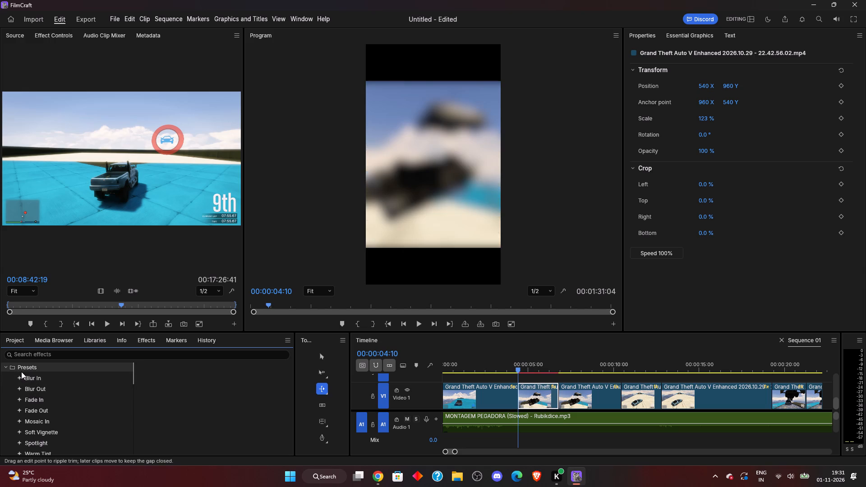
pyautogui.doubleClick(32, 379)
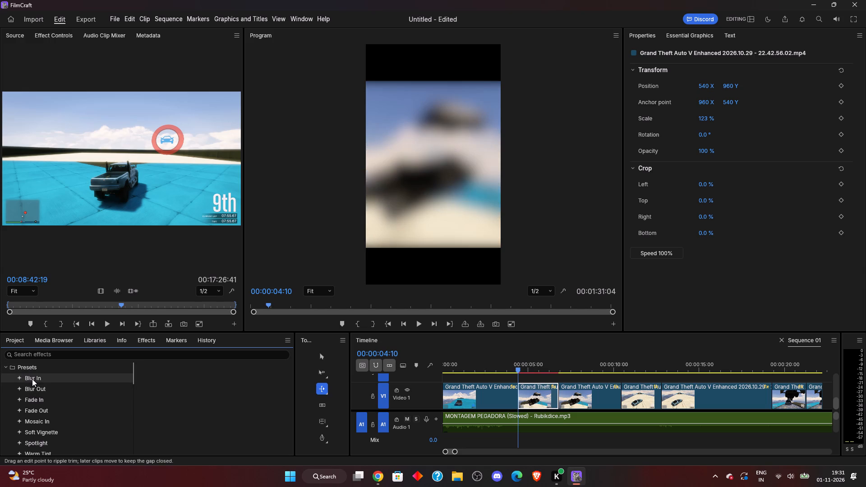
# Play the first freeze frame from 00:00:04:10 to preview the blur presets.
pyautogui.press('space')
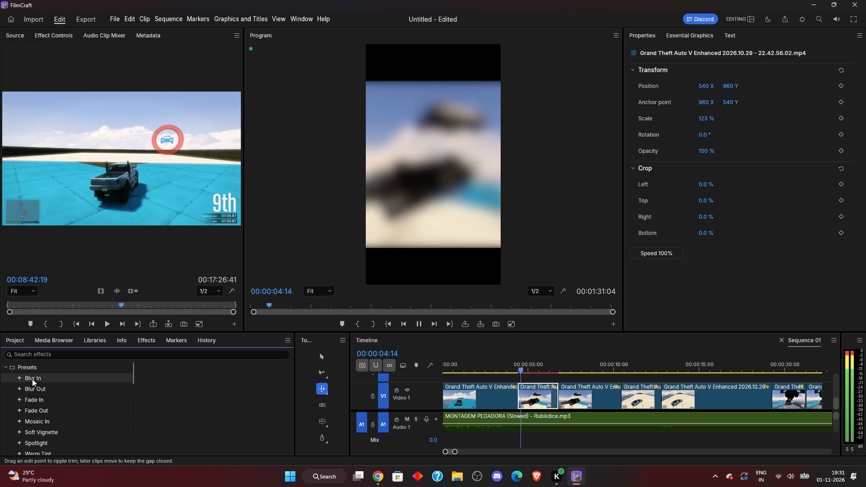
pyautogui.press('space')
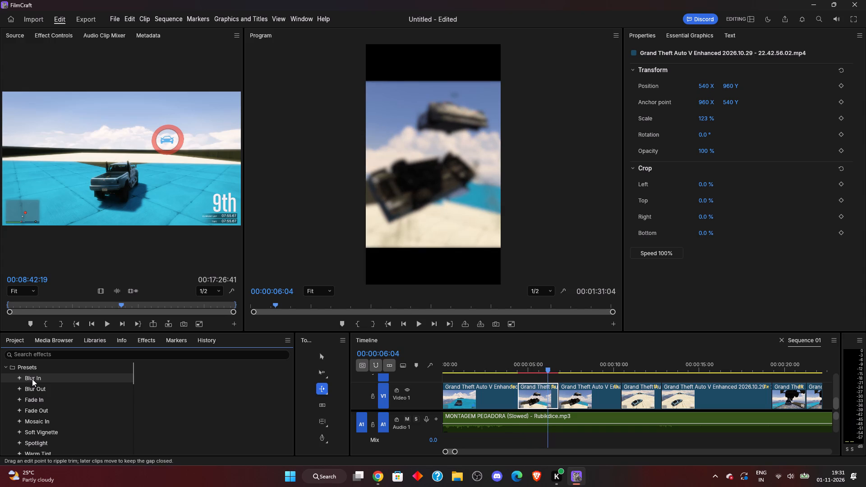
pyautogui.press('space')
pyautogui.press('space')
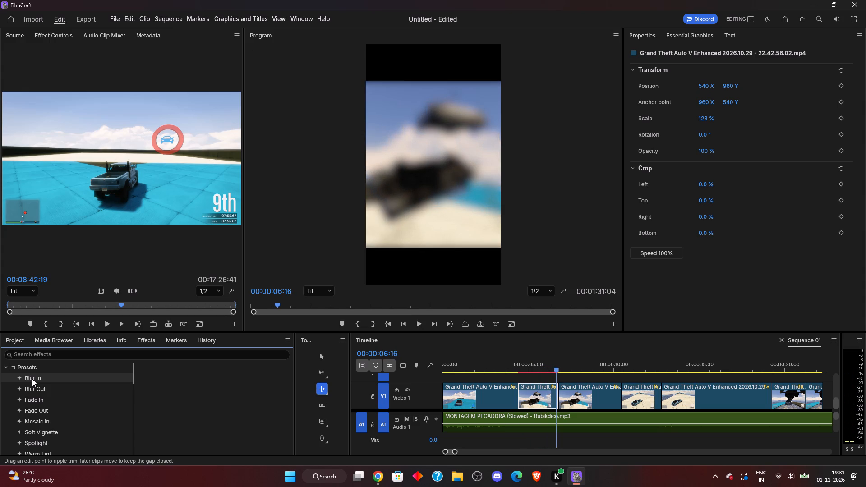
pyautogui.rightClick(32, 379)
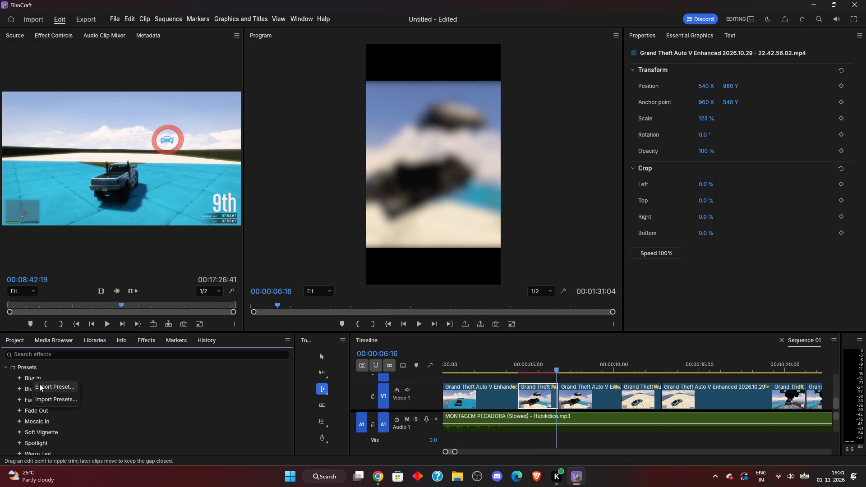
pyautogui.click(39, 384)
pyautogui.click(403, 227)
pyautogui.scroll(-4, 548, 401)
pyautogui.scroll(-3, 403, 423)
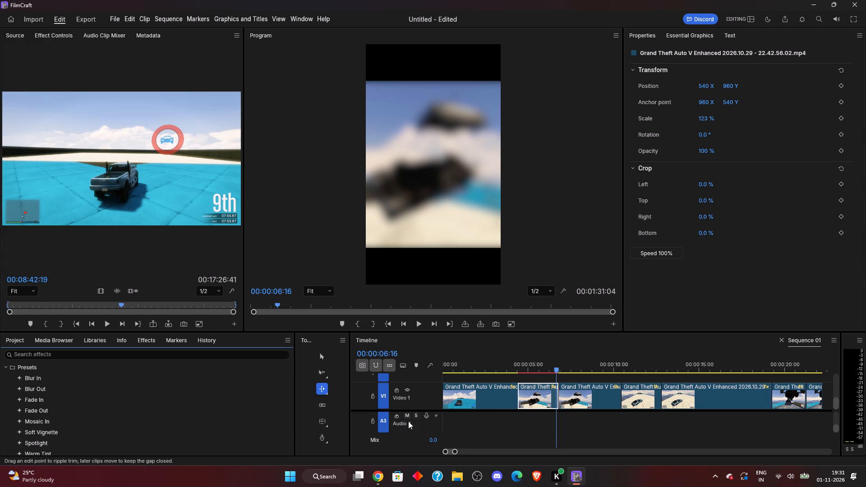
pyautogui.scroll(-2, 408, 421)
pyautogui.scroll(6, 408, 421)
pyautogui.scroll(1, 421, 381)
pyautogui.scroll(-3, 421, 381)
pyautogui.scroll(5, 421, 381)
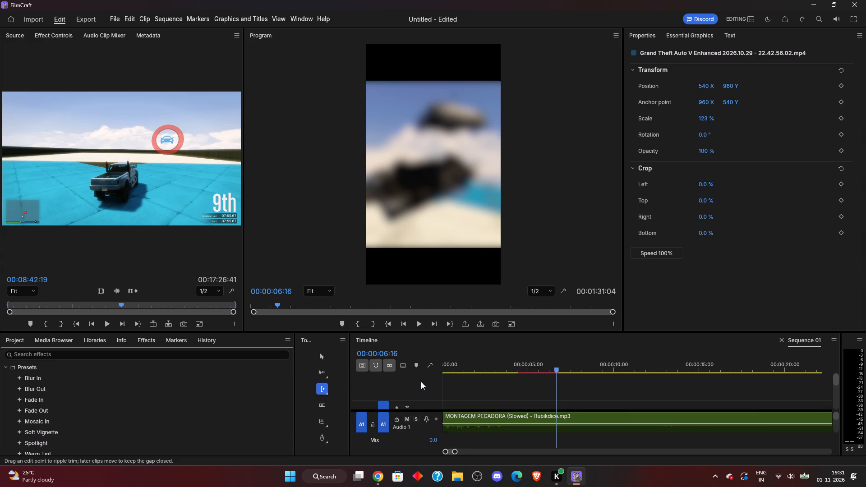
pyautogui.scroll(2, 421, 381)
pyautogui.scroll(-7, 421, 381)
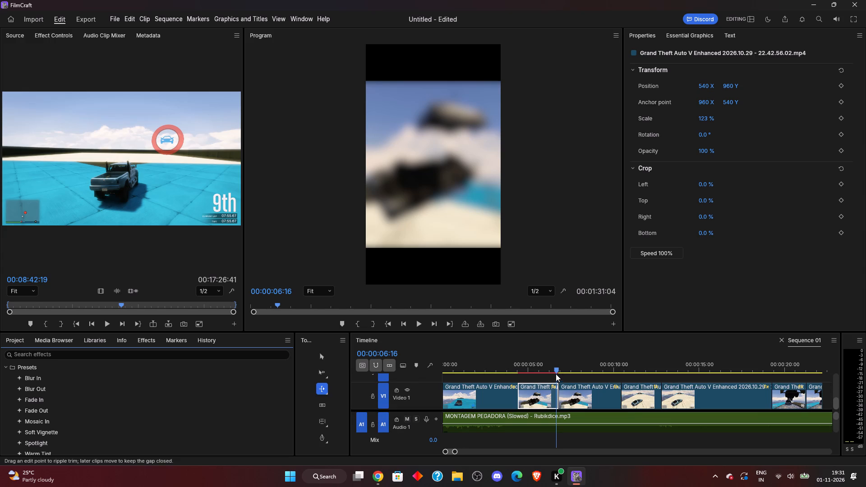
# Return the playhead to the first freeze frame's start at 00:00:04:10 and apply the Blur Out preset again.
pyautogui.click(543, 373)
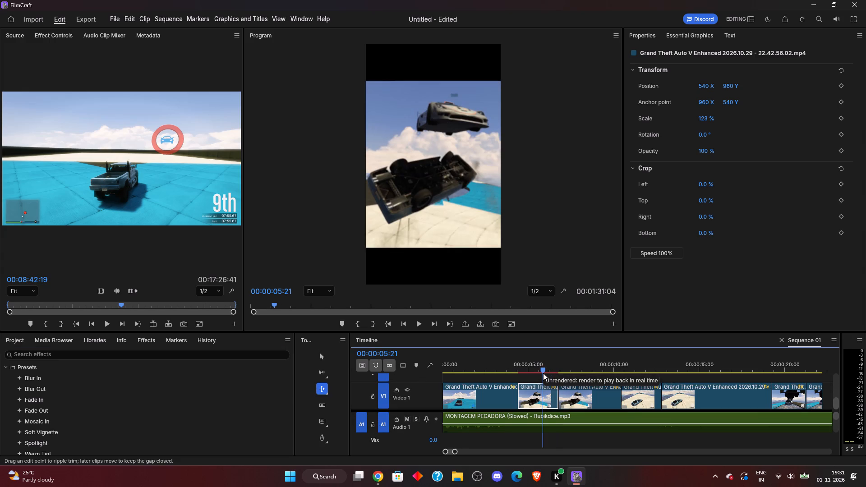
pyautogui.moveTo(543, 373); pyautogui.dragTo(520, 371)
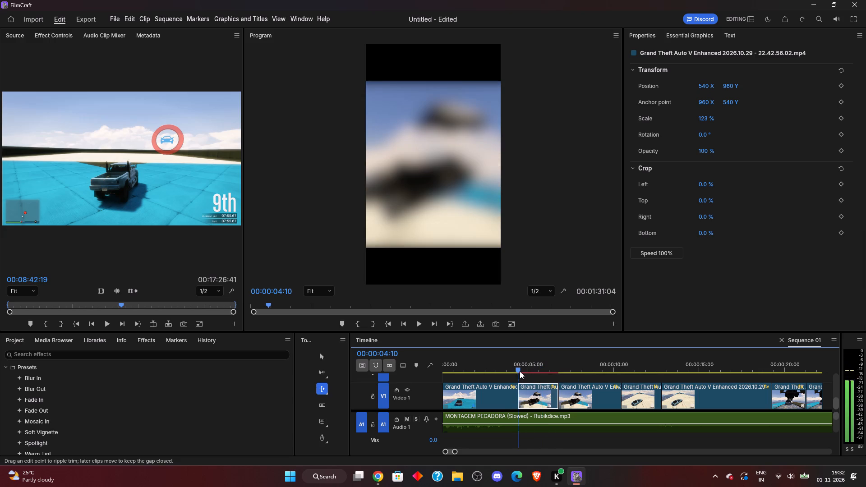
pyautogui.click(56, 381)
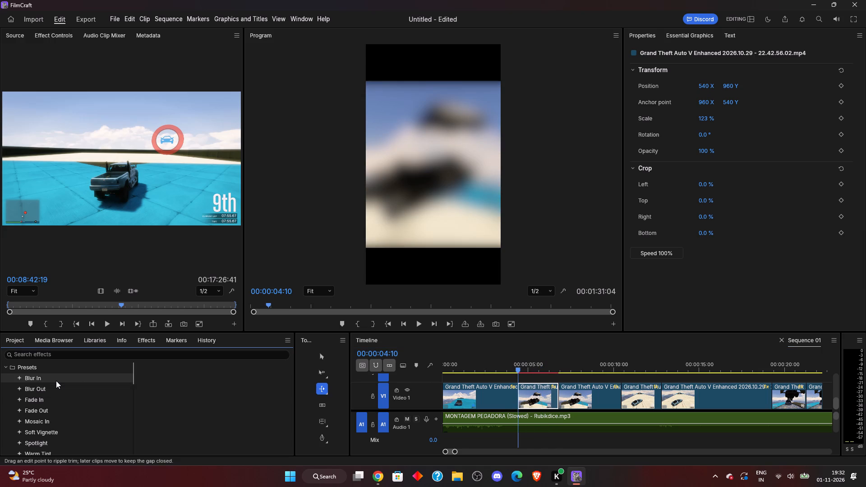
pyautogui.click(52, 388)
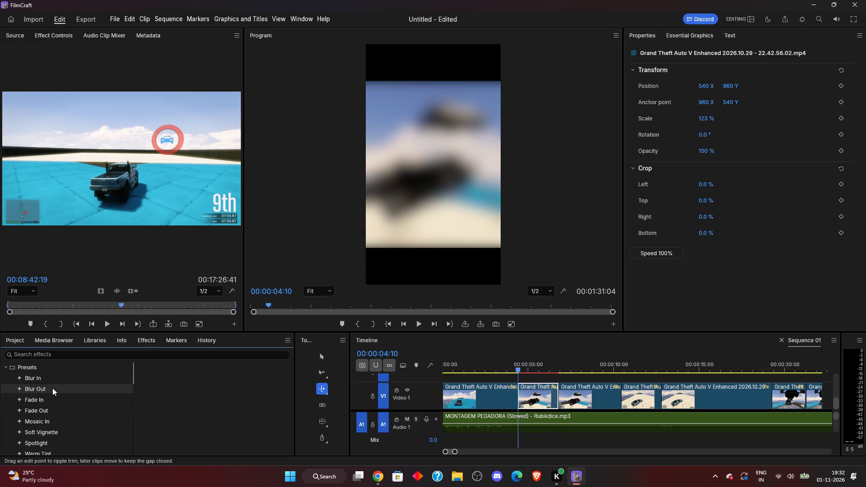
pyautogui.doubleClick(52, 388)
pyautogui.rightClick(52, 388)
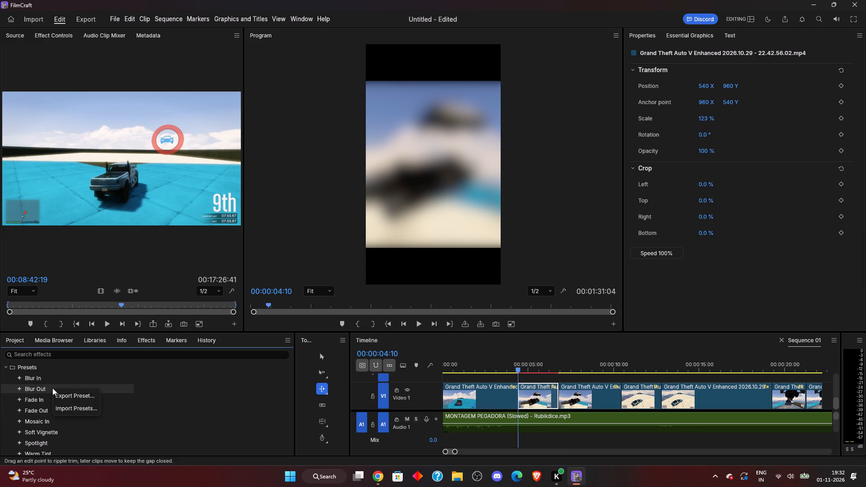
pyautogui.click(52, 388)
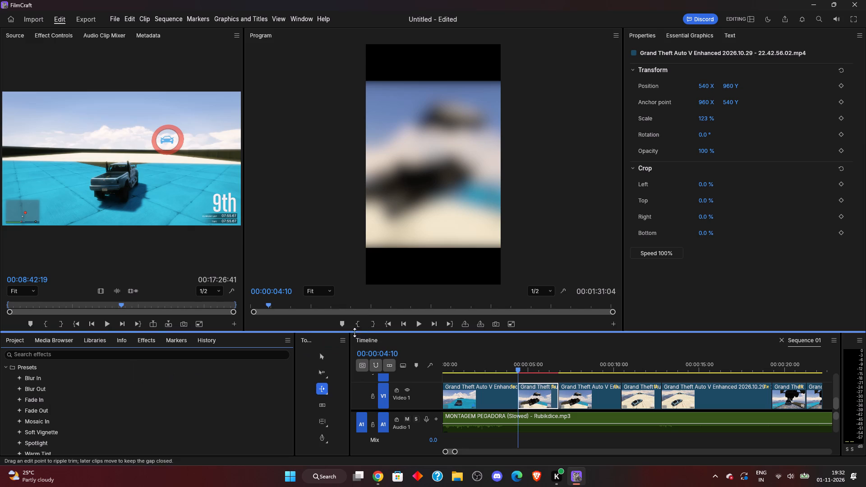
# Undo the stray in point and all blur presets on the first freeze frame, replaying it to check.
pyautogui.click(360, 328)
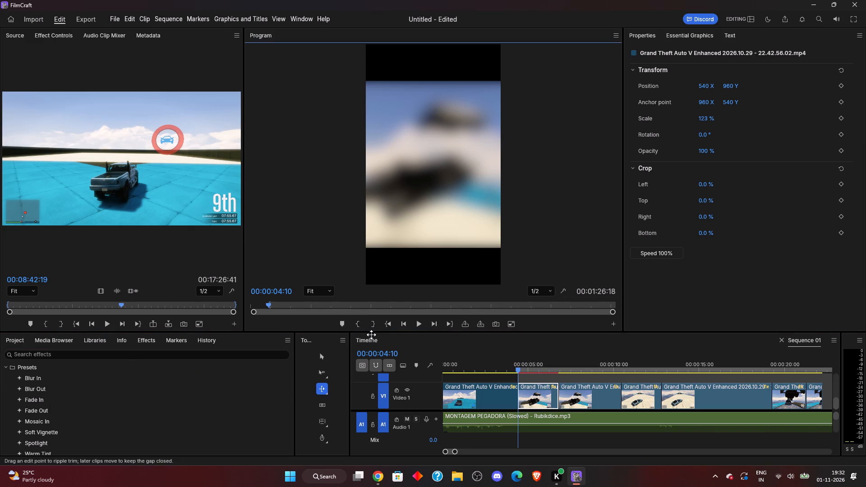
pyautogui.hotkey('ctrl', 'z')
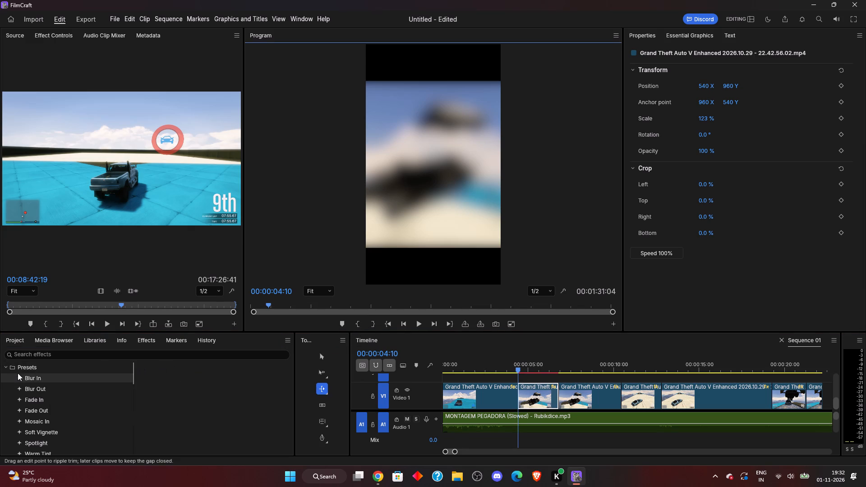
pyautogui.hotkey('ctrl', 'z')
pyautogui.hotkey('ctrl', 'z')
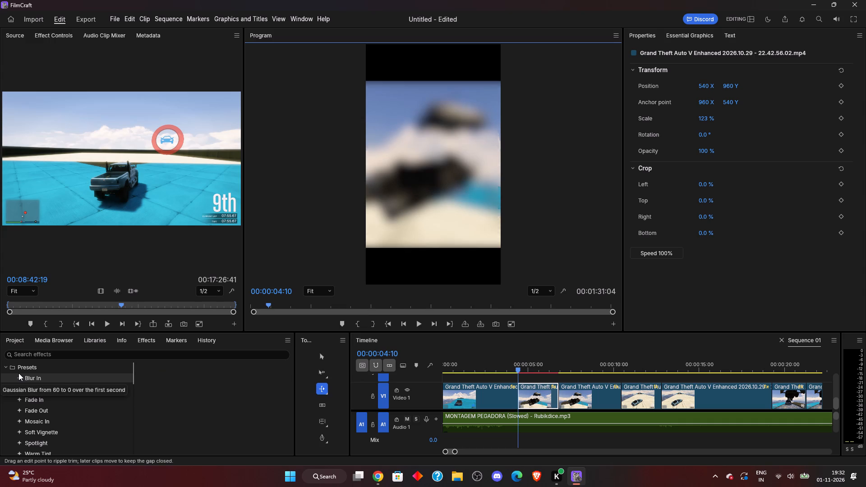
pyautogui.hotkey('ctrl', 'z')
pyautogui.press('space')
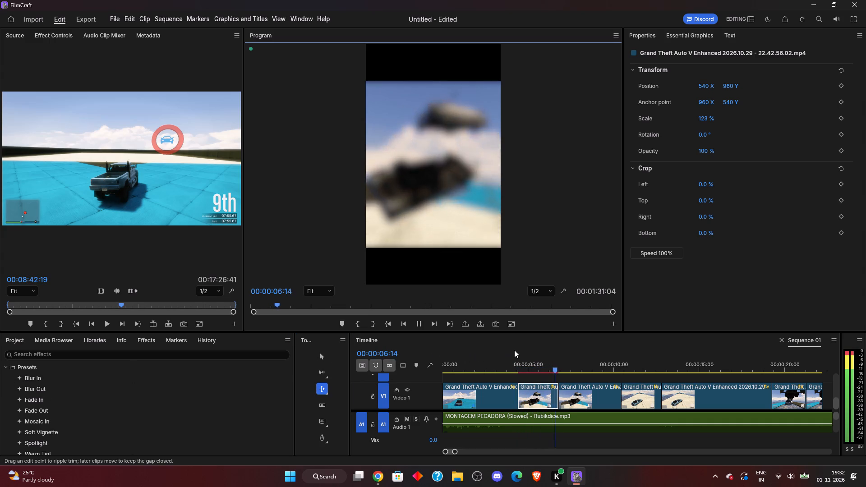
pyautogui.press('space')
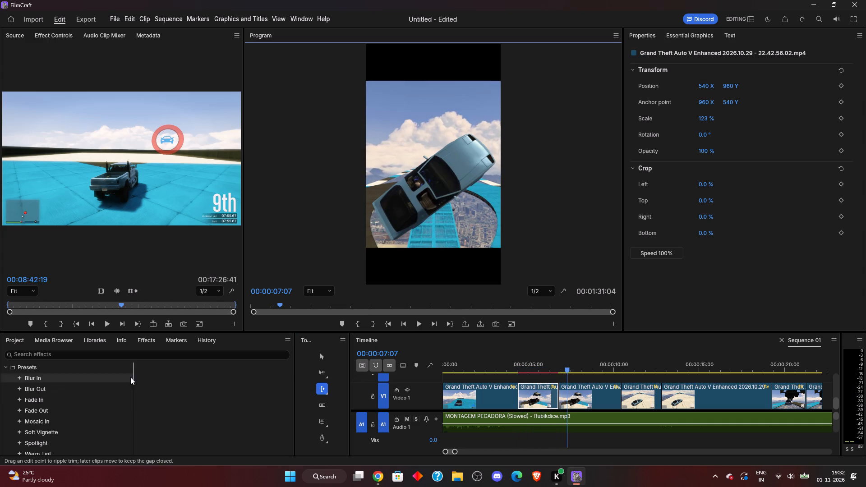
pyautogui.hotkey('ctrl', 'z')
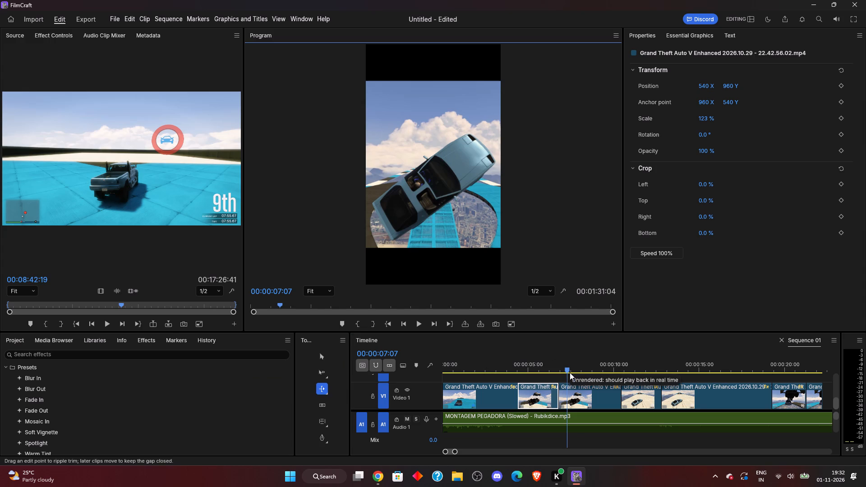
# Replay the first freeze frame from 00:00:05:09 to check it without blur, and return the playhead to 00:00:04:10.
pyautogui.moveTo(570, 372); pyautogui.dragTo(534, 367)
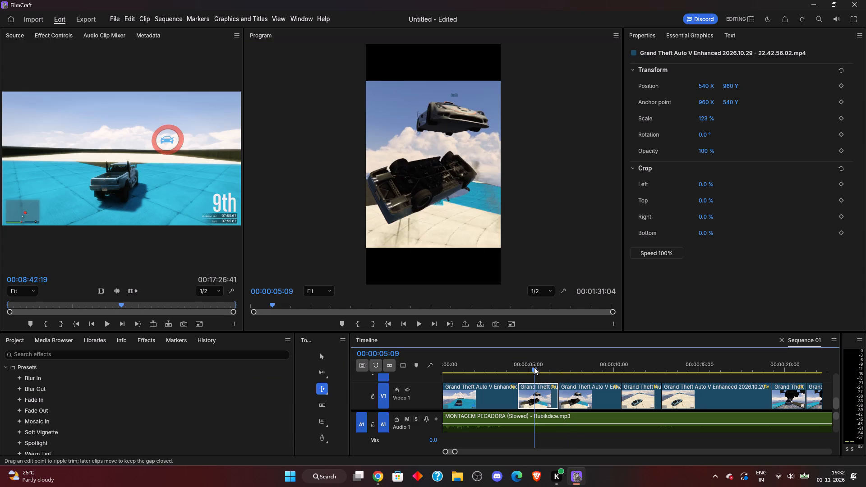
pyautogui.press('space')
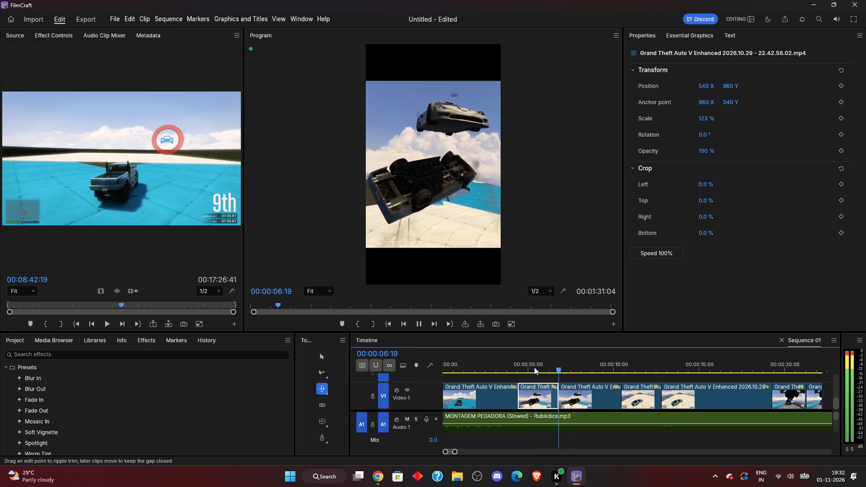
pyautogui.press('space')
pyautogui.moveTo(564, 369); pyautogui.dragTo(515, 362)
# Browse the effects library's Video Effects, including the Distort category, for a Transform or shake effect.
pyautogui.scroll(-1, 56, 418)
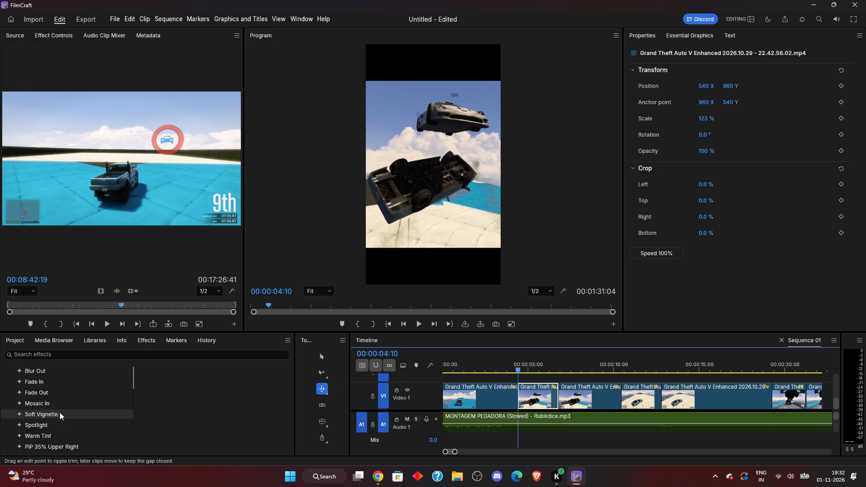
pyautogui.scroll(-4, 60, 412)
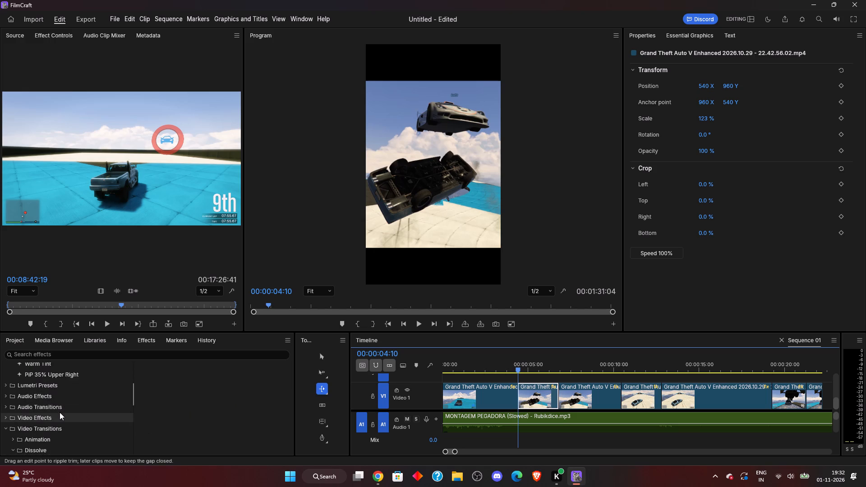
pyautogui.click(23, 417)
pyautogui.scroll(-4, 26, 415)
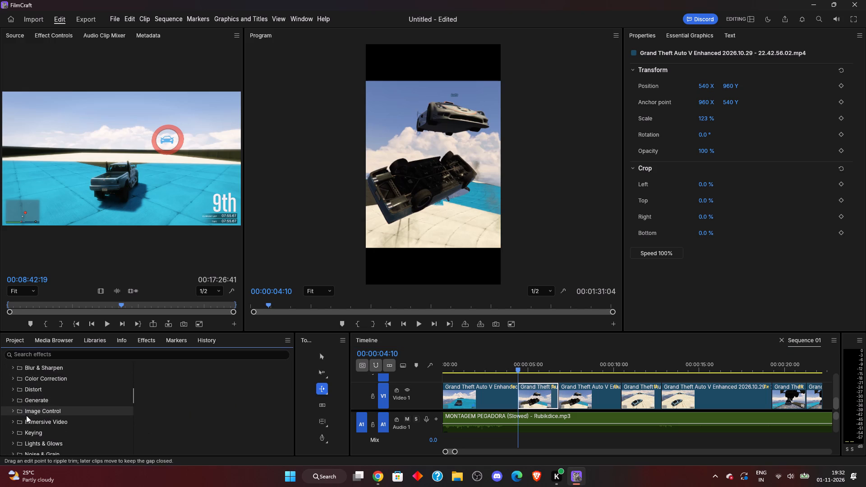
pyautogui.click(16, 386)
pyautogui.scroll(-1, 16, 386)
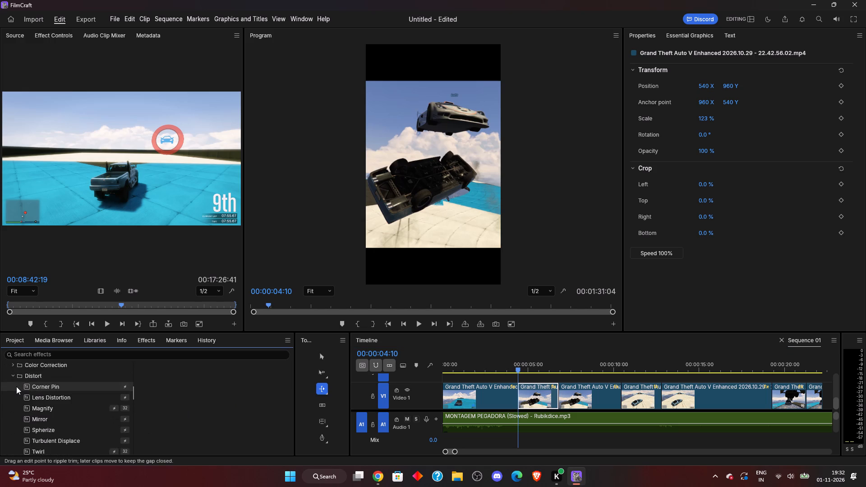
pyautogui.scroll(-2, 16, 386)
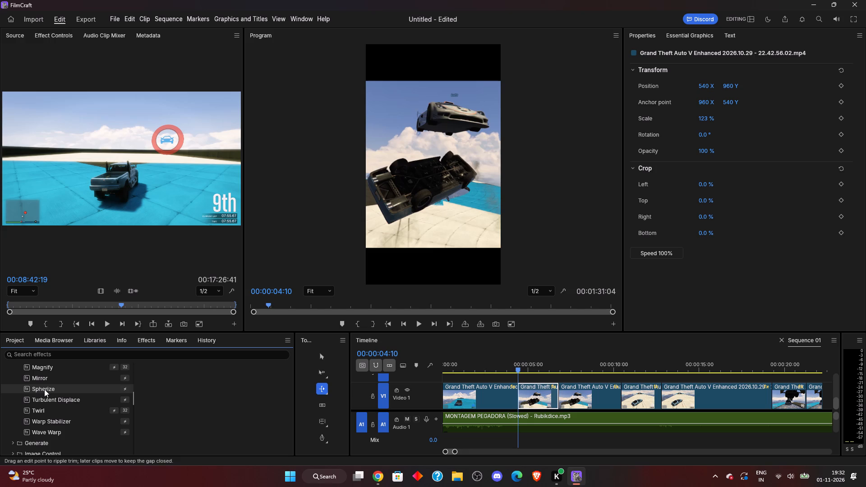
# Switch to Chrome, read the full AI Overview instructions for a Premiere Pro shake effect, and return to FilmCraft.
pyautogui.click(379, 473)
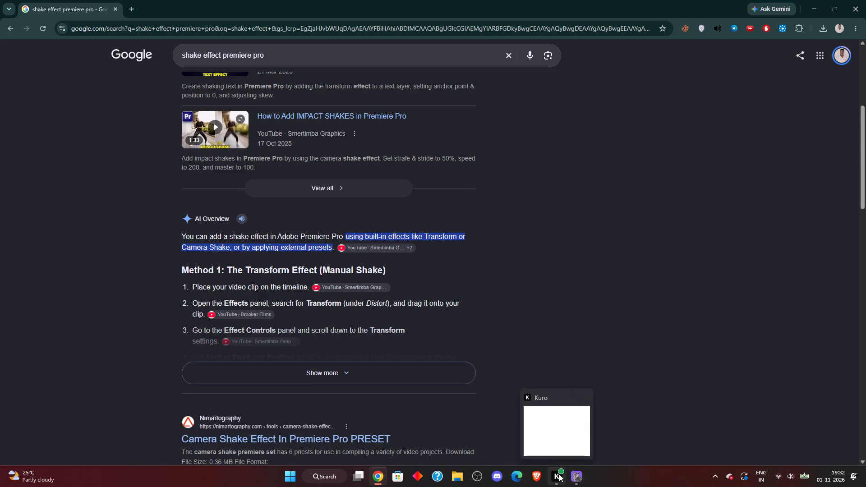
pyautogui.click(341, 370)
pyautogui.scroll(-1, 341, 371)
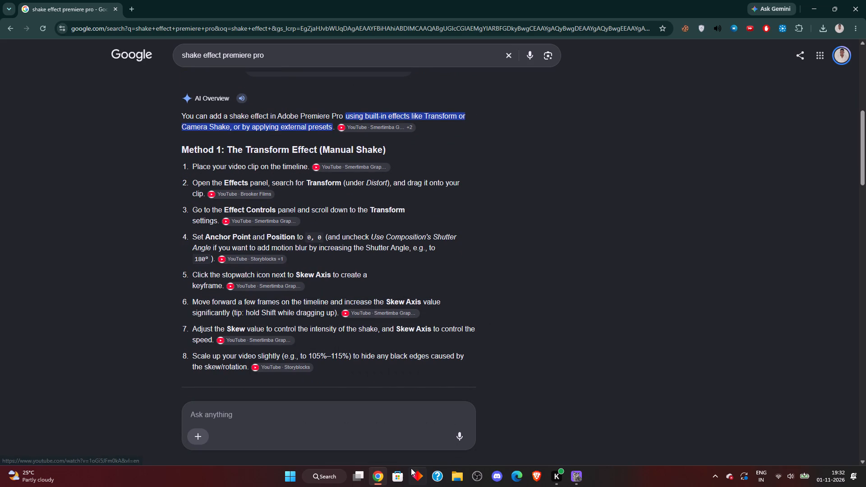
pyautogui.click(576, 473)
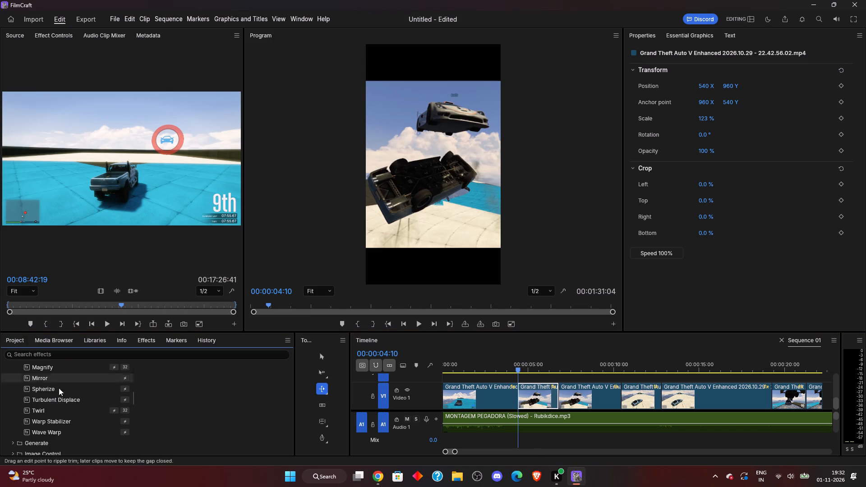
# Browse the remaining Video Effects categories, including Video, and the Video Transitions for a shake effect.
pyautogui.scroll(-1, 84, 395)
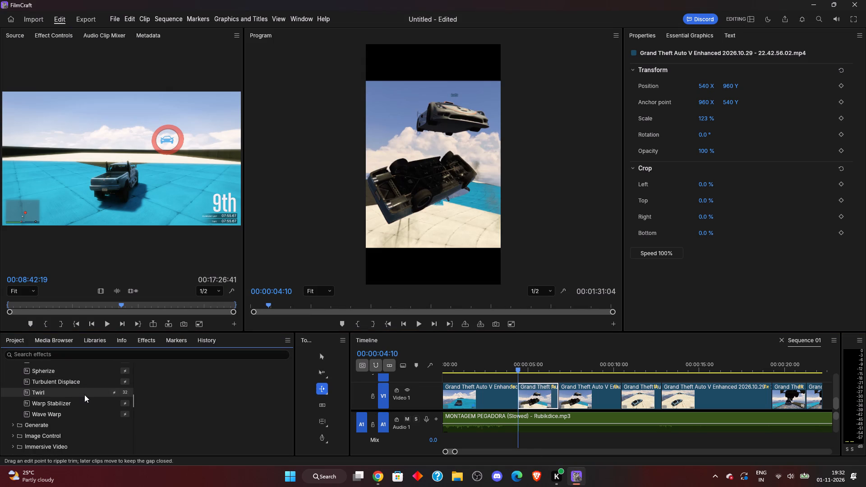
pyautogui.scroll(-6, 84, 395)
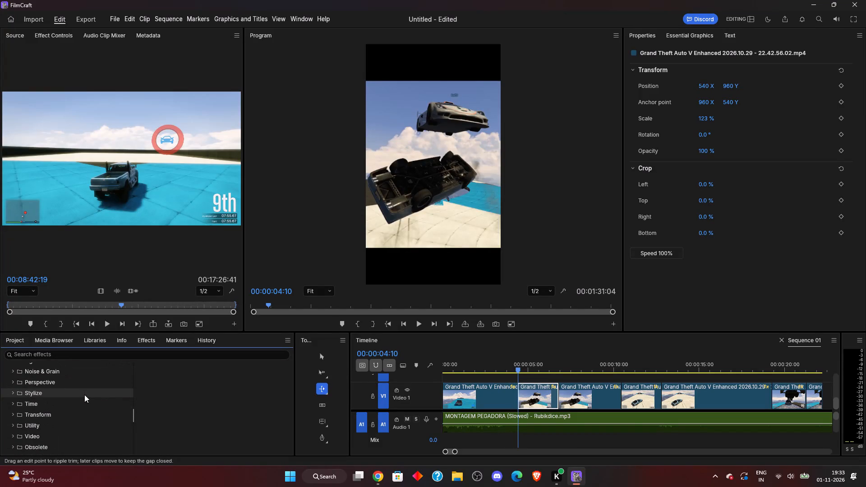
pyautogui.scroll(-1, 84, 395)
pyautogui.click(12, 413)
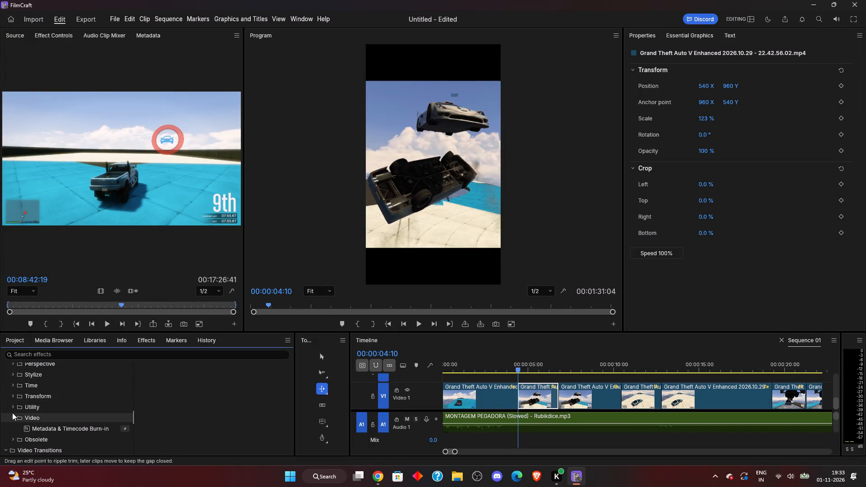
pyautogui.click(16, 413)
pyautogui.scroll(-1, 36, 402)
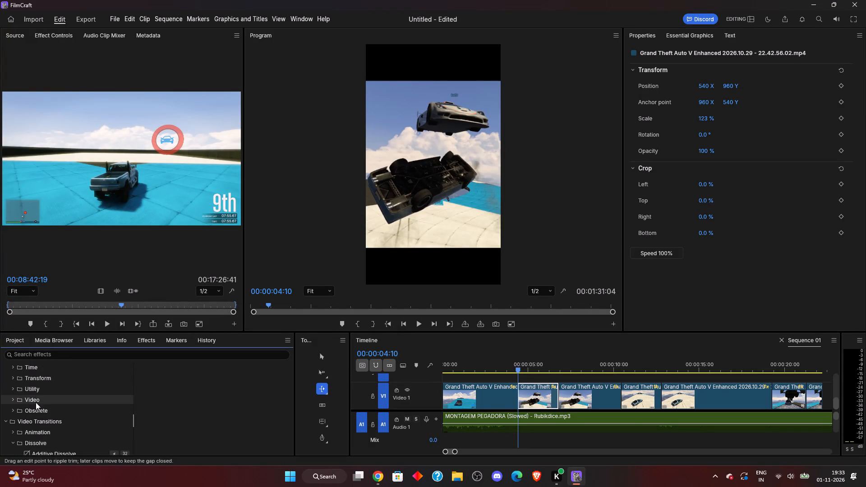
pyautogui.scroll(-4, 41, 407)
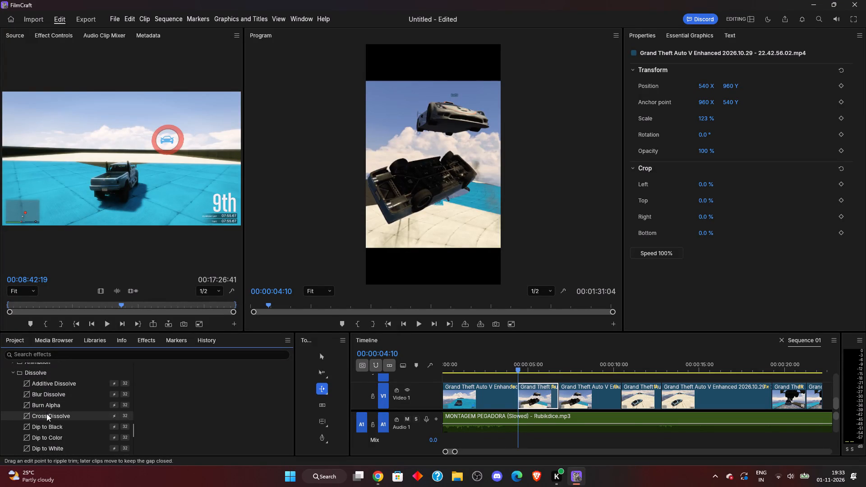
pyautogui.scroll(-7, 46, 413)
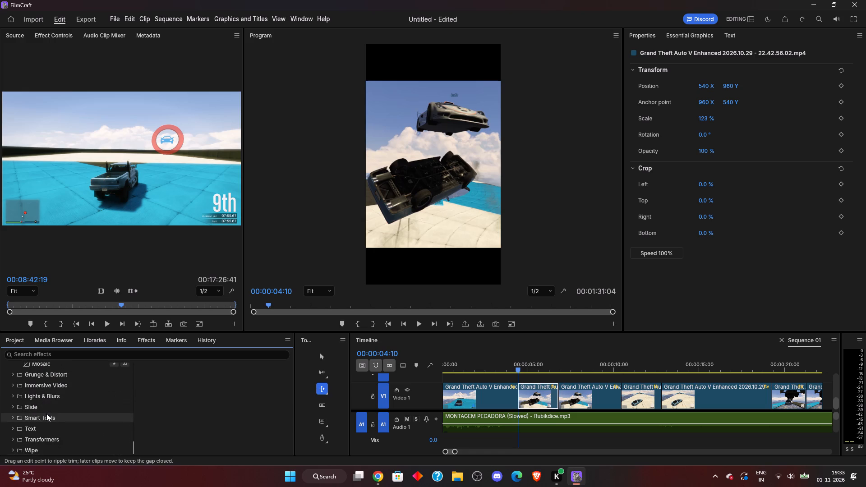
pyautogui.scroll(-1, 46, 413)
# Search the effects library for "shak", apply Camera Shake to the first freeze frame, and play through to 00:00:08:09.
pyautogui.click(55, 352)
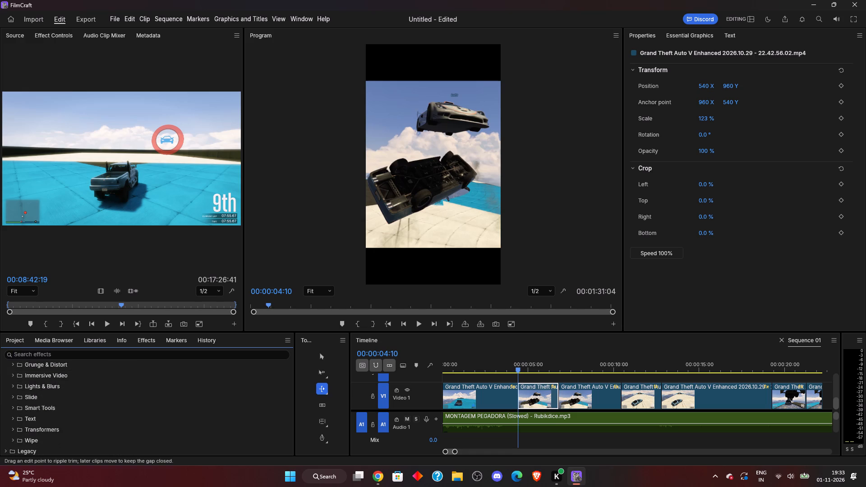
pyautogui.write('shak')
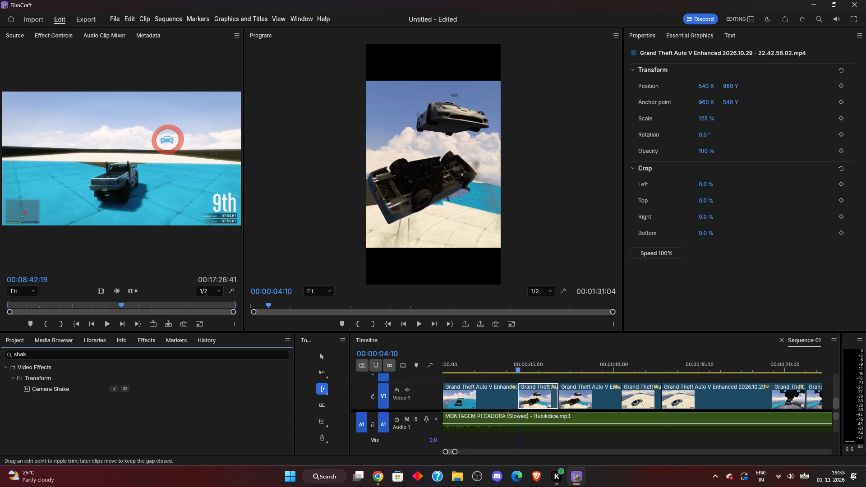
pyautogui.click(78, 385)
pyautogui.press('space')
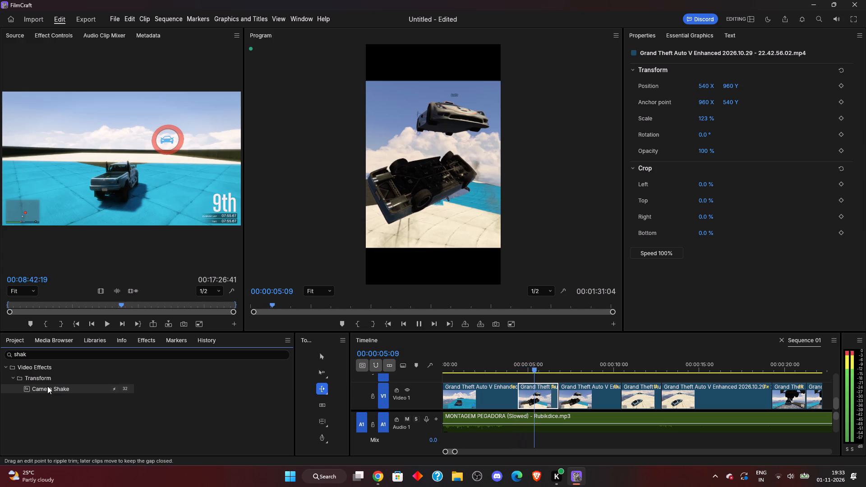
pyautogui.press('space')
pyautogui.click(47, 386)
pyautogui.doubleClick(47, 386)
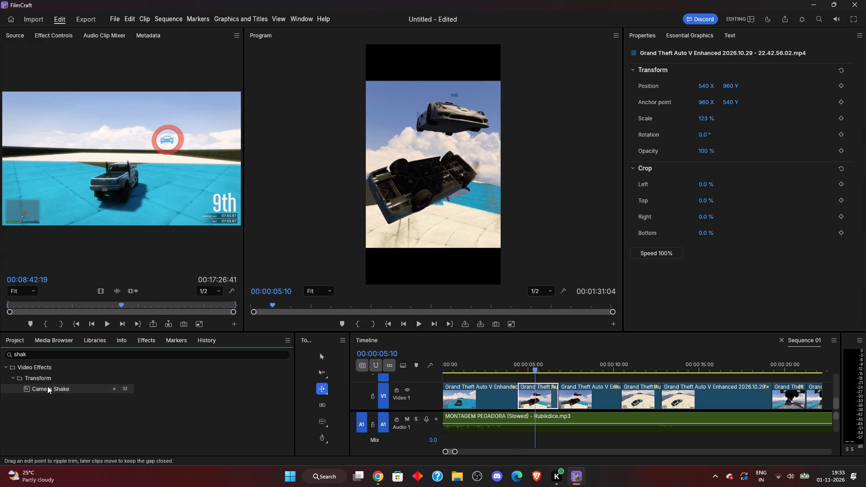
pyautogui.press('space')
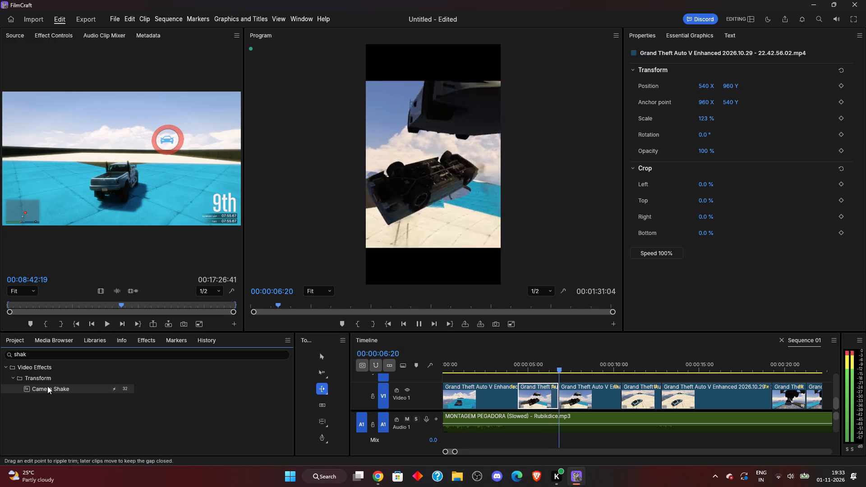
pyautogui.press('space')
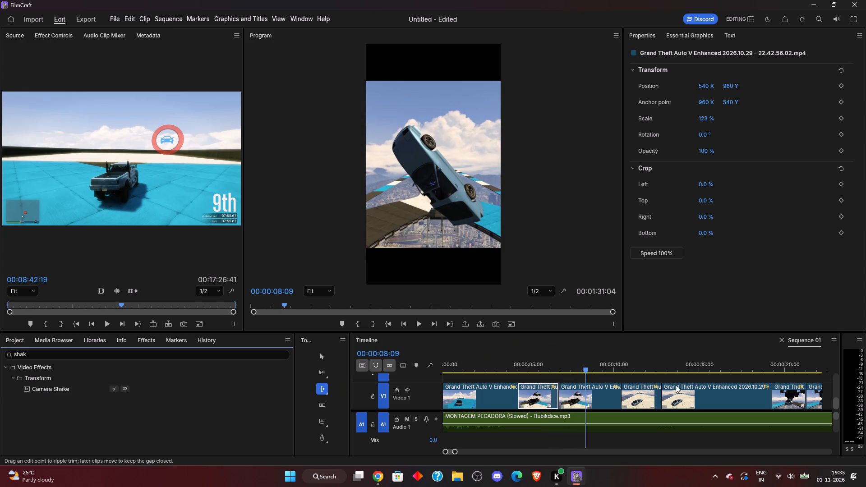
# Apply Camera Shake to the second freeze frame, around 00:00:11:05, and replay it, continuing to 00:00:19:19.
pyautogui.press('space')
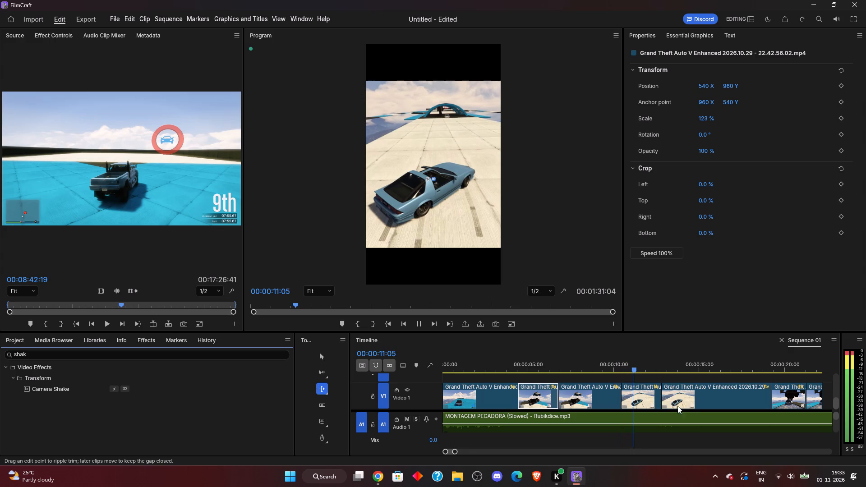
pyautogui.click(646, 396)
pyautogui.press('space')
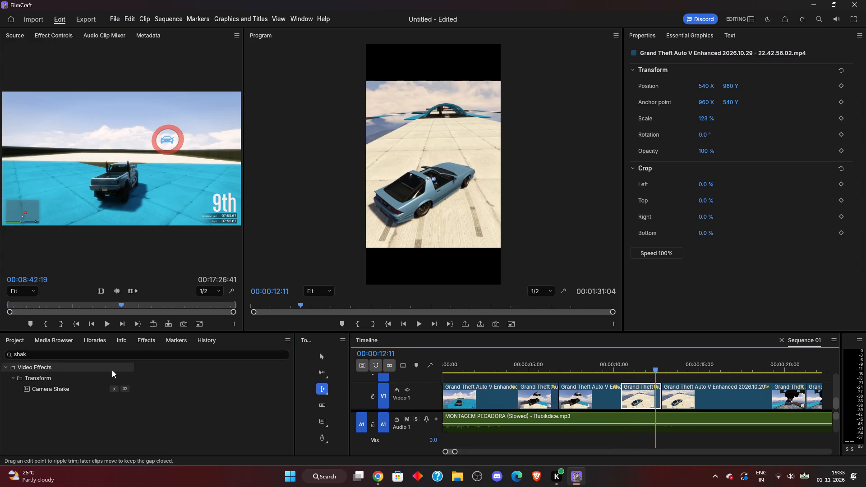
pyautogui.doubleClick(65, 384)
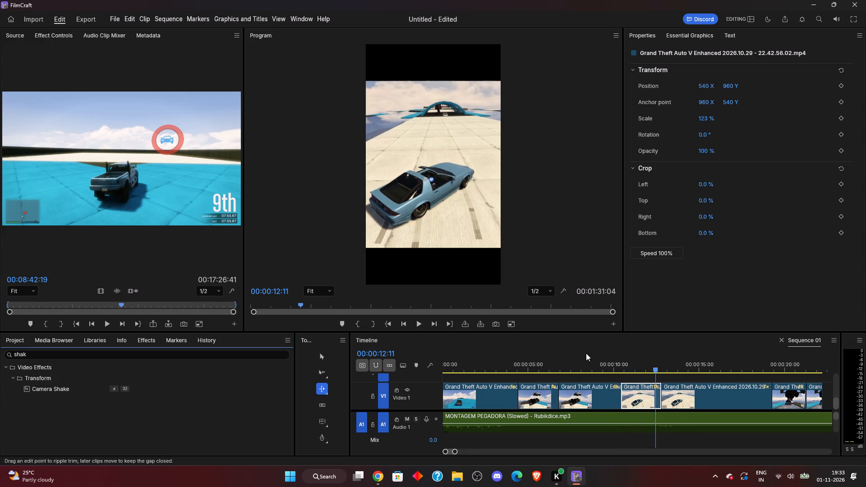
pyautogui.press('space')
pyautogui.press('space')
pyautogui.moveTo(663, 370); pyautogui.dragTo(631, 371)
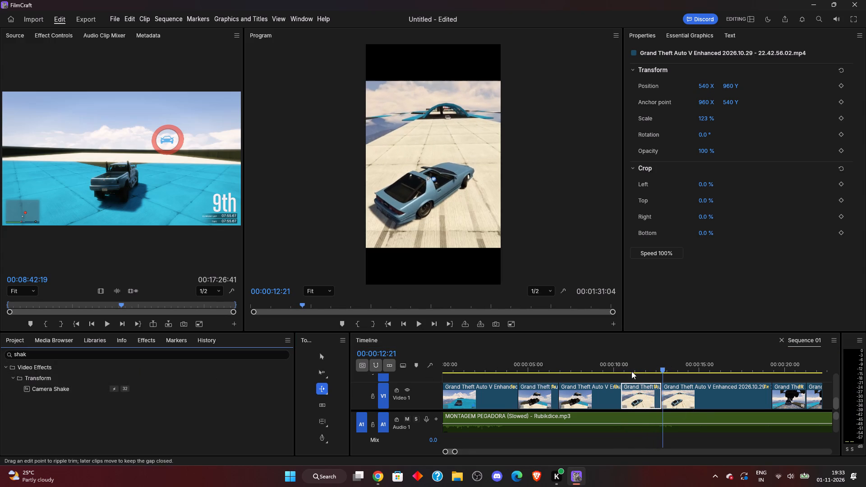
pyautogui.moveTo(631, 371); pyautogui.dragTo(613, 369)
pyautogui.press('space')
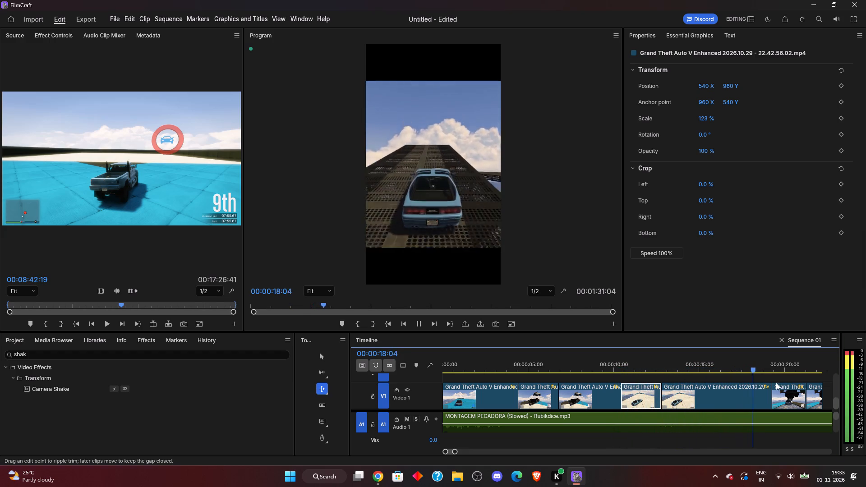
pyautogui.press('space')
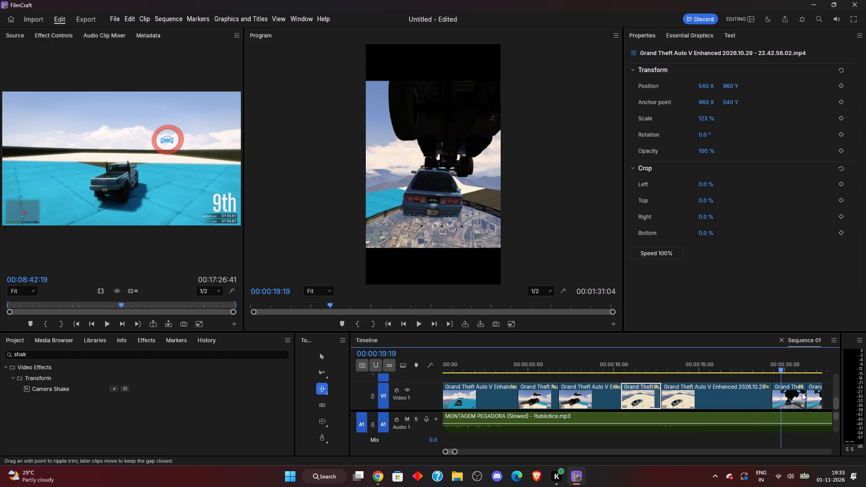
# Apply Camera Shake to the third freeze frame, at 00:00:19:19, and replay it from just before its start.
pyautogui.click(792, 395)
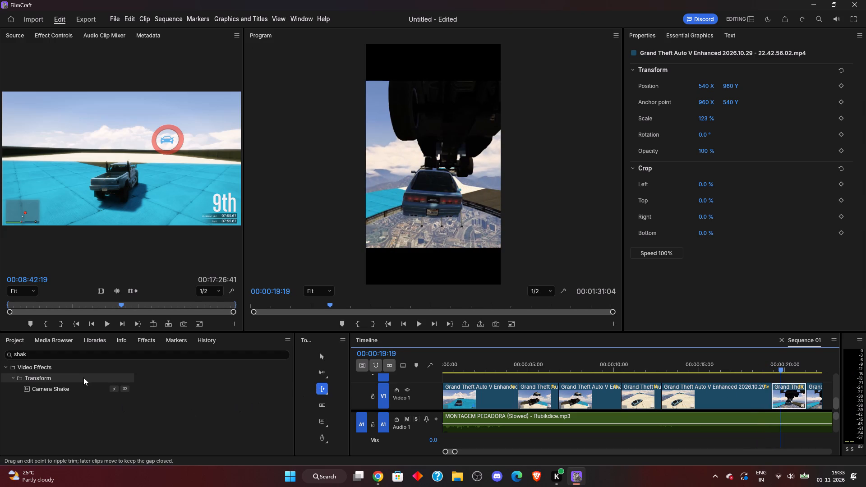
pyautogui.doubleClick(76, 387)
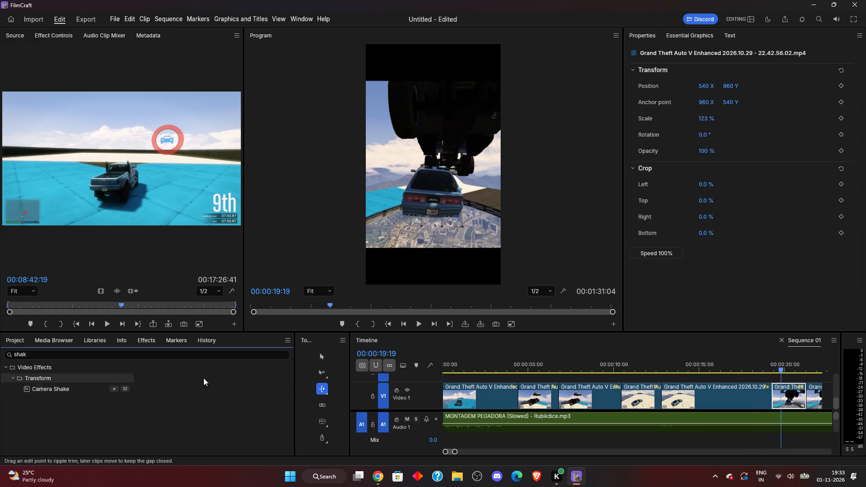
pyautogui.moveTo(778, 370); pyautogui.dragTo(769, 369)
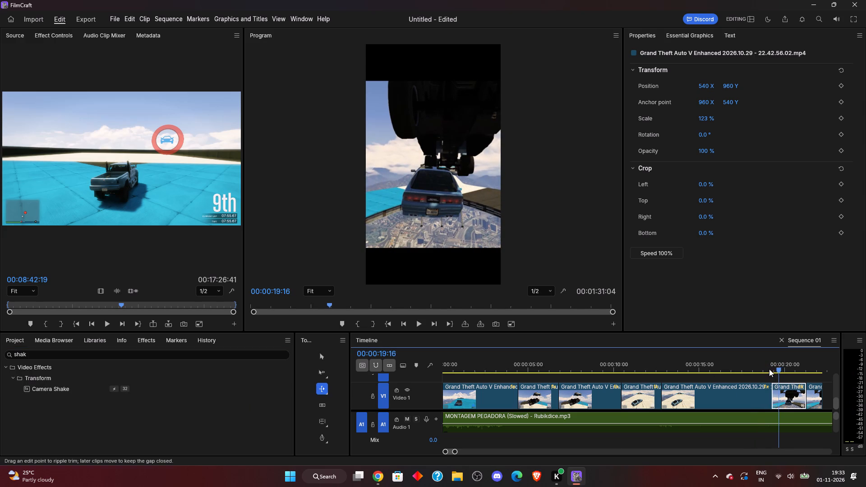
pyautogui.moveTo(769, 369); pyautogui.dragTo(766, 368)
pyautogui.press('space')
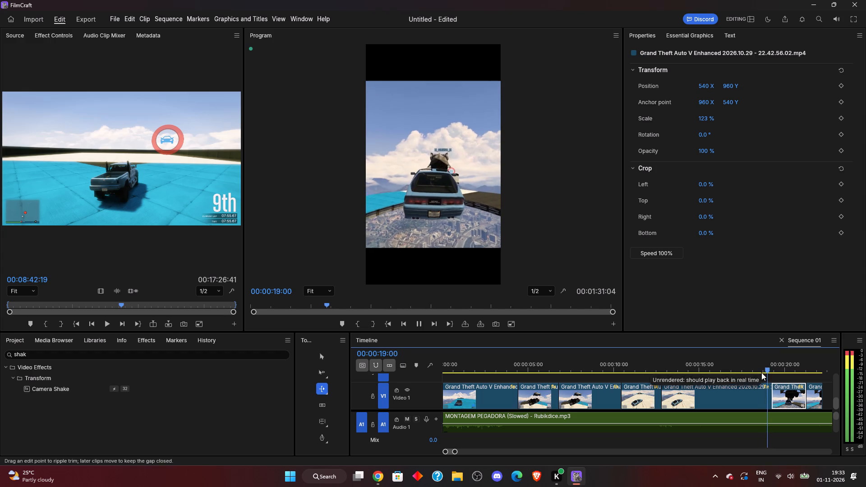
pyautogui.press('space')
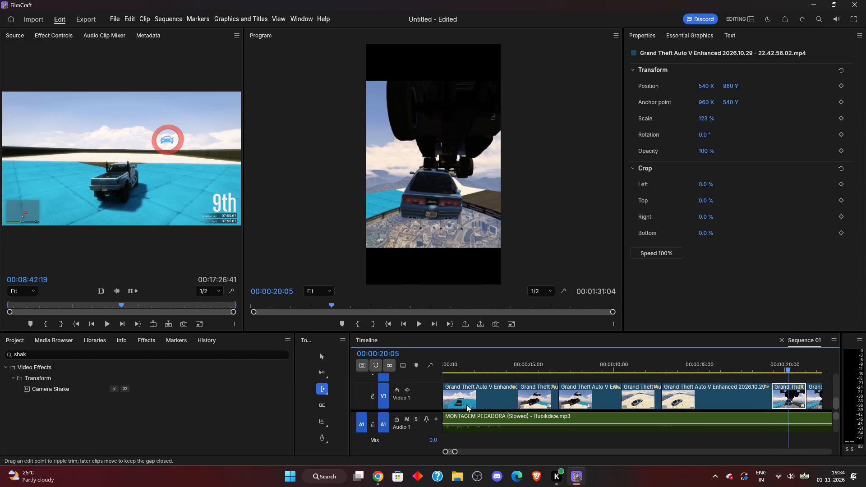
# Select the first freeze frame and move the playhead just before it, to 00:00:04:03.
pyautogui.click(534, 396)
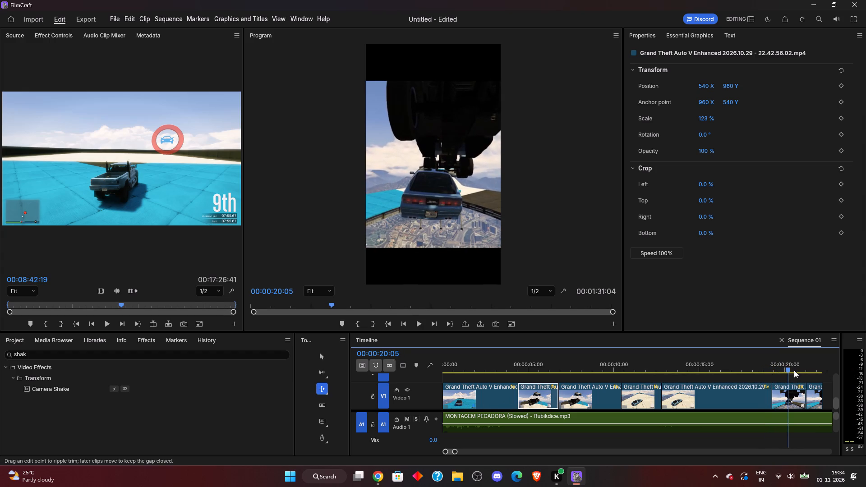
pyautogui.moveTo(790, 369); pyautogui.dragTo(517, 380)
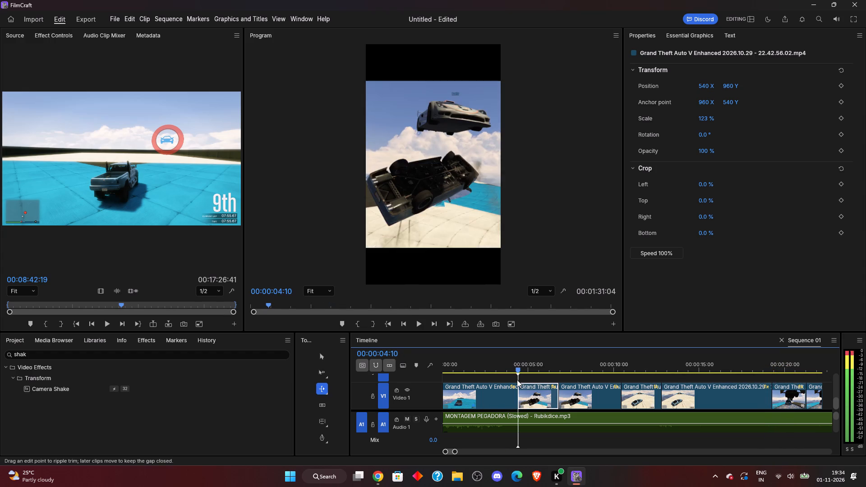
pyautogui.moveTo(517, 380); pyautogui.dragTo(513, 379)
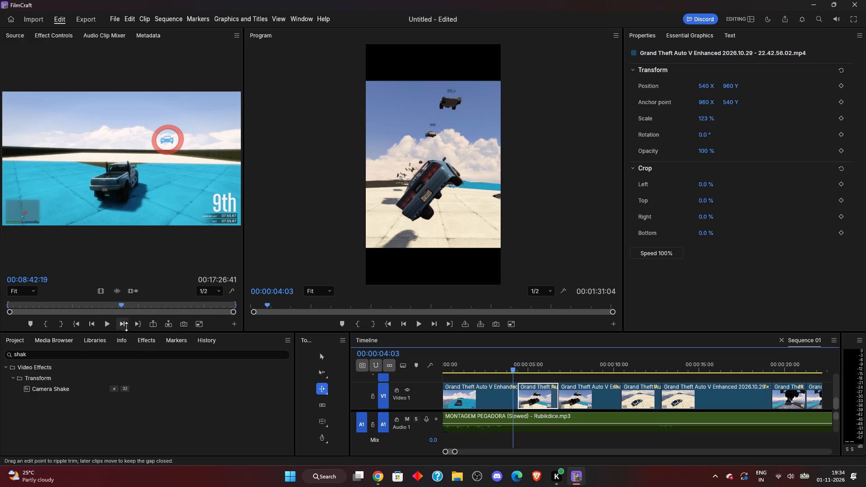
# Clear the effects search and look through the presets, video effects and video transitions groups in the effects library.
pyautogui.click(23, 367)
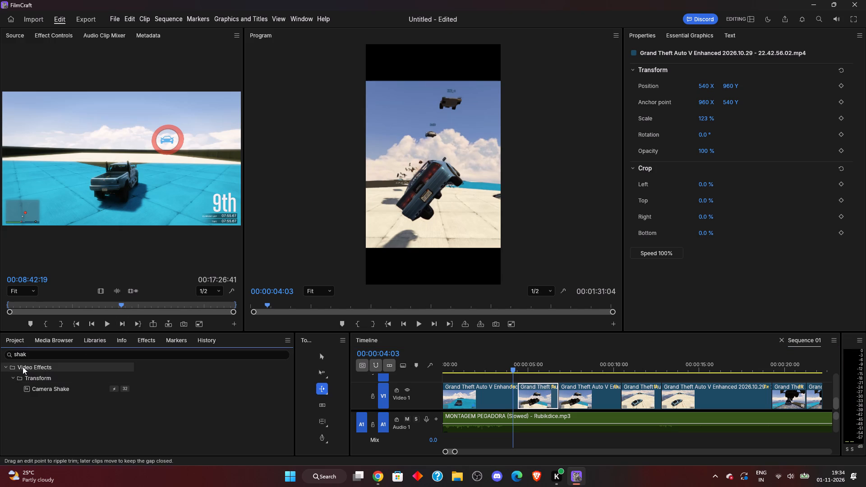
pyautogui.click(6, 363)
pyautogui.click(41, 357)
pyautogui.press('\\')
pyautogui.press('BackSpace')
pyautogui.press('BackSpace')
pyautogui.press('BackSpace')
pyautogui.press('BackSpace')
pyautogui.press('BackSpace')
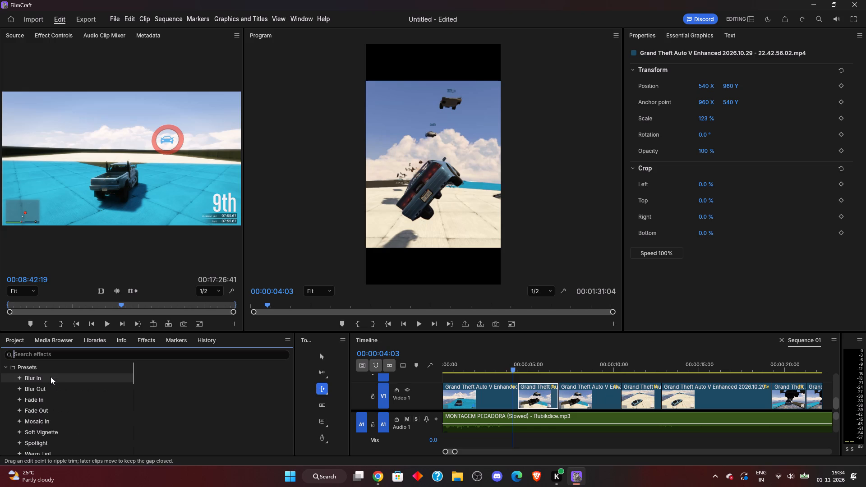
pyautogui.scroll(-2, 49, 374)
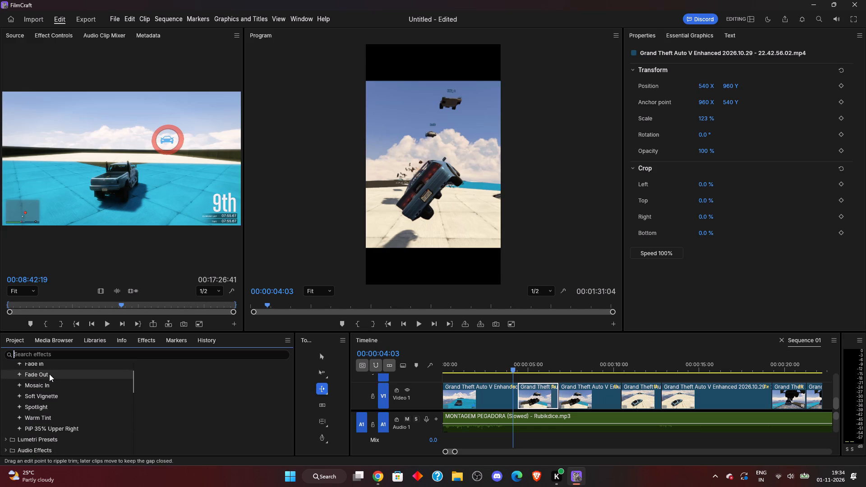
pyautogui.scroll(-1, 51, 374)
pyautogui.scroll(-1, 49, 423)
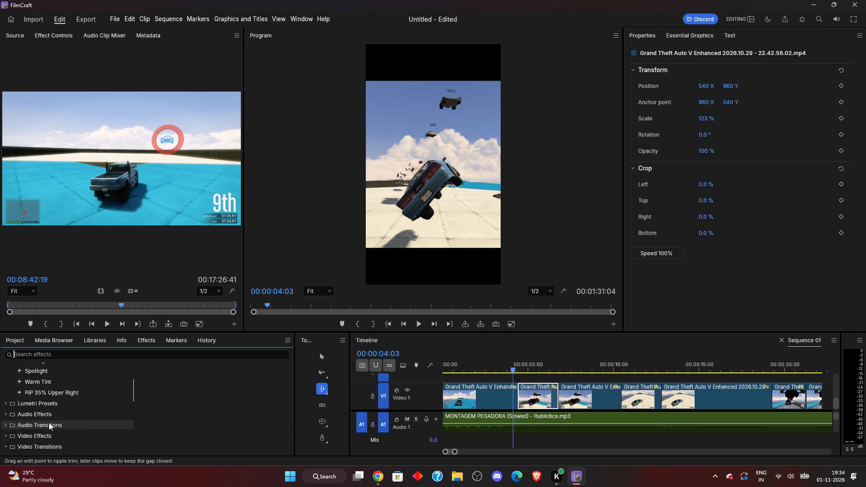
pyautogui.scroll(-2, 49, 423)
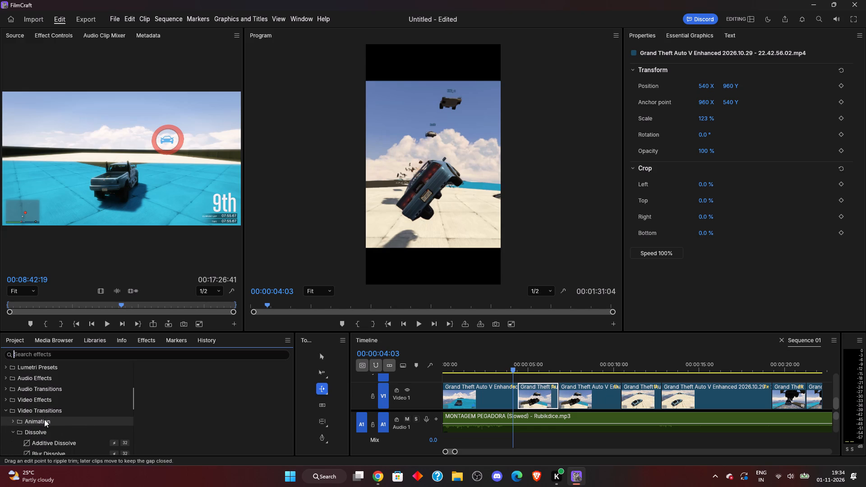
pyautogui.scroll(-10, 44, 419)
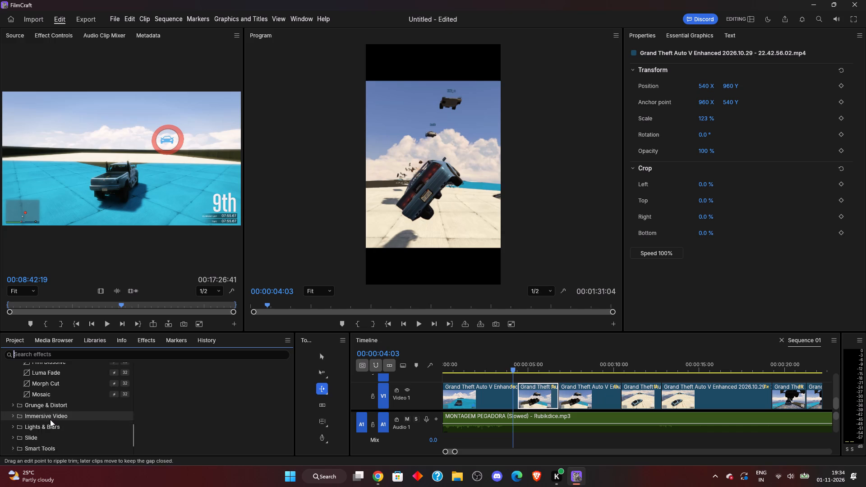
pyautogui.scroll(-2, 50, 419)
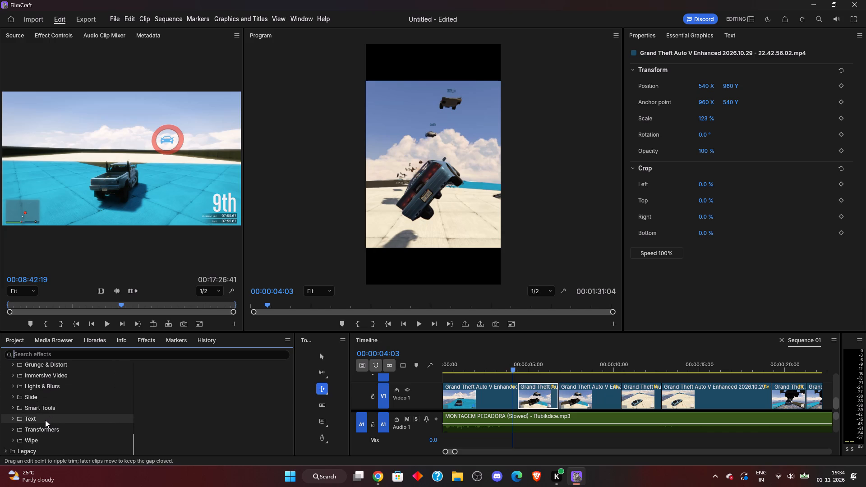
pyautogui.scroll(-1, 45, 420)
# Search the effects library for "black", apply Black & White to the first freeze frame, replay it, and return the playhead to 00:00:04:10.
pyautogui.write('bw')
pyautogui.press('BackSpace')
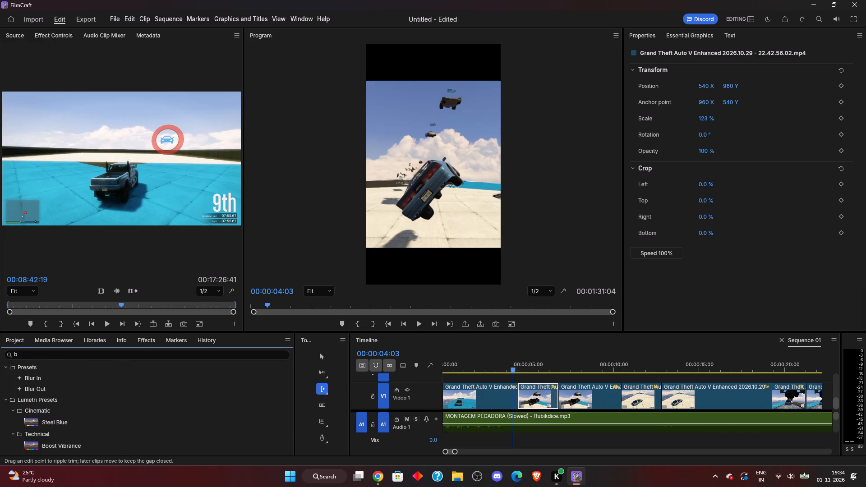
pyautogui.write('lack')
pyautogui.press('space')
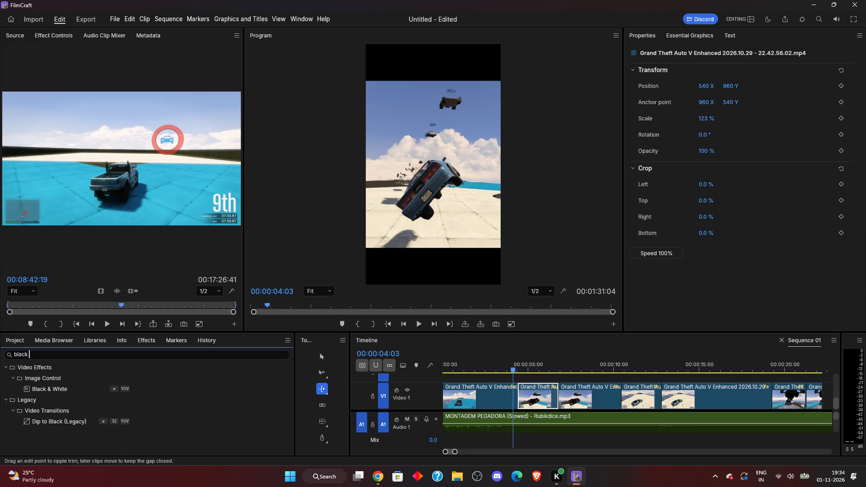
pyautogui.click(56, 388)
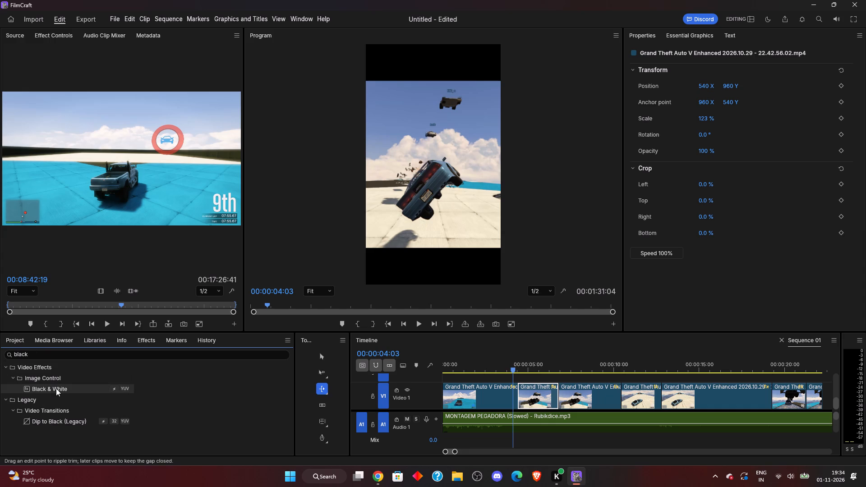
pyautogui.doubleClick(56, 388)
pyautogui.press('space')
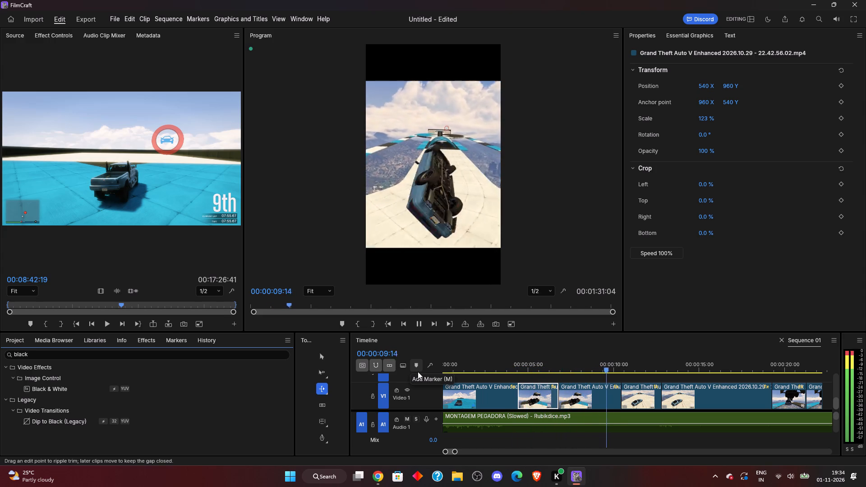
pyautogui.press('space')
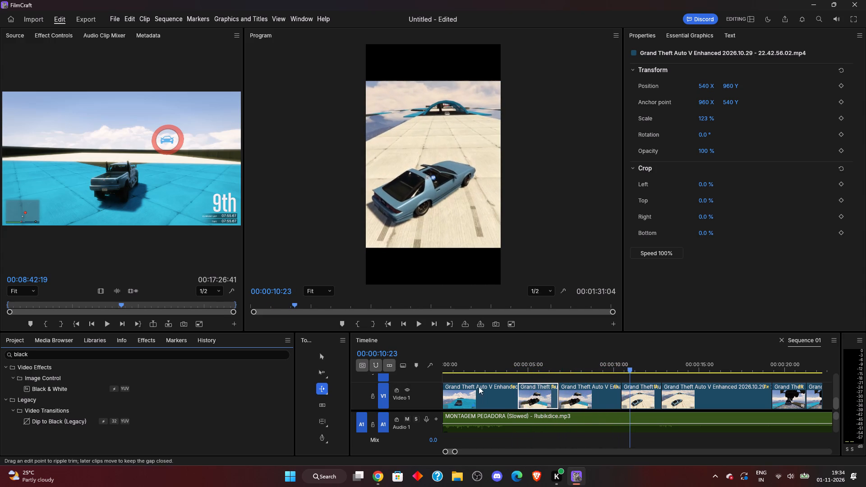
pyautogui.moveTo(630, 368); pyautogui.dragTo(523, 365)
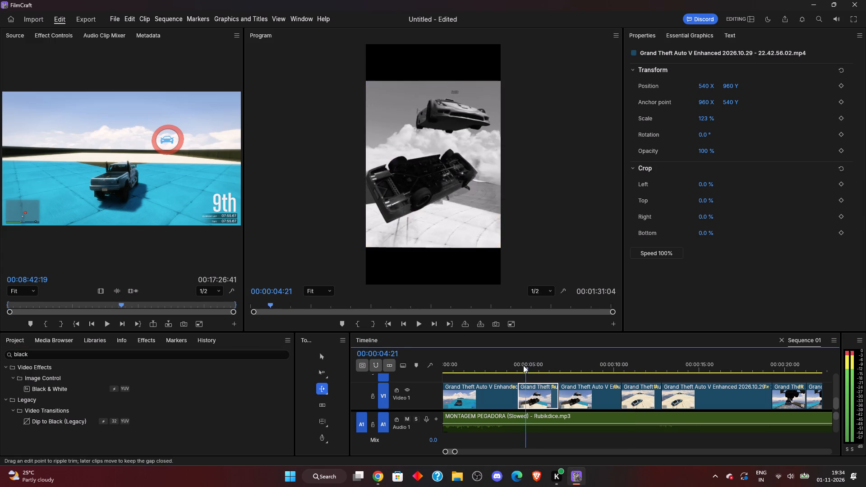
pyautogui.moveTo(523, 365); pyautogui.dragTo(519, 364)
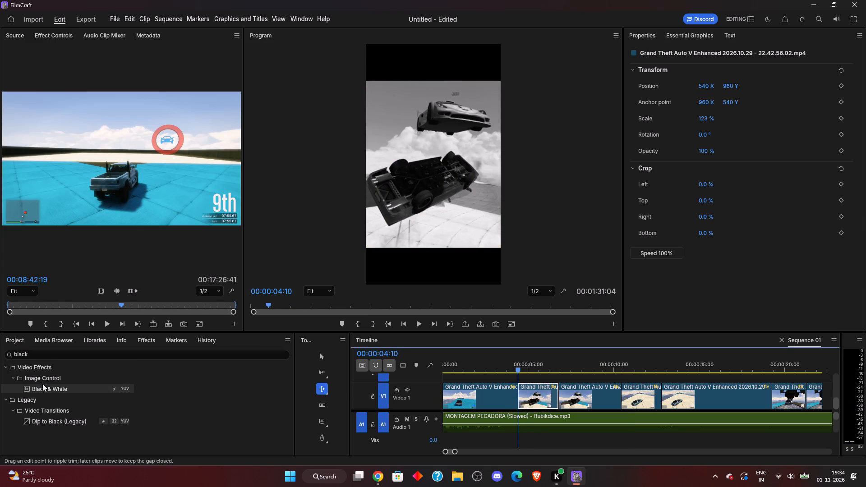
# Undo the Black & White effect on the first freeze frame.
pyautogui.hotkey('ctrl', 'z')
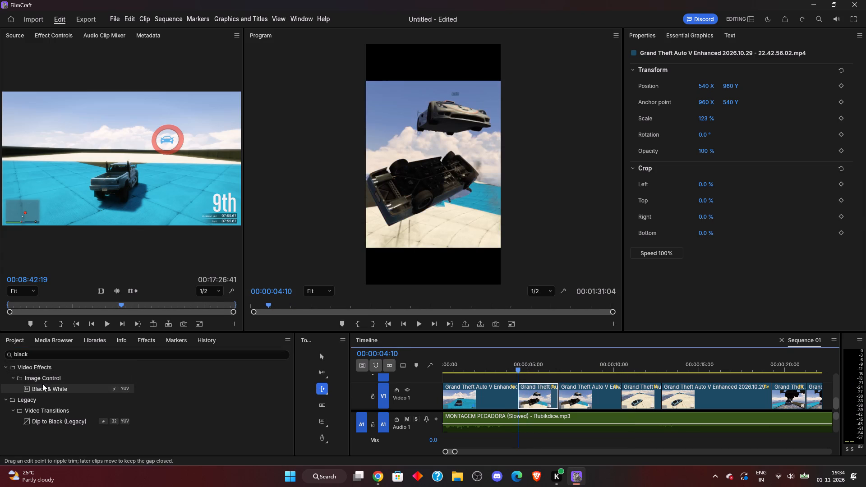
# Search the effects library for "shake", and replace that search with "anim".
pyautogui.click(16, 378)
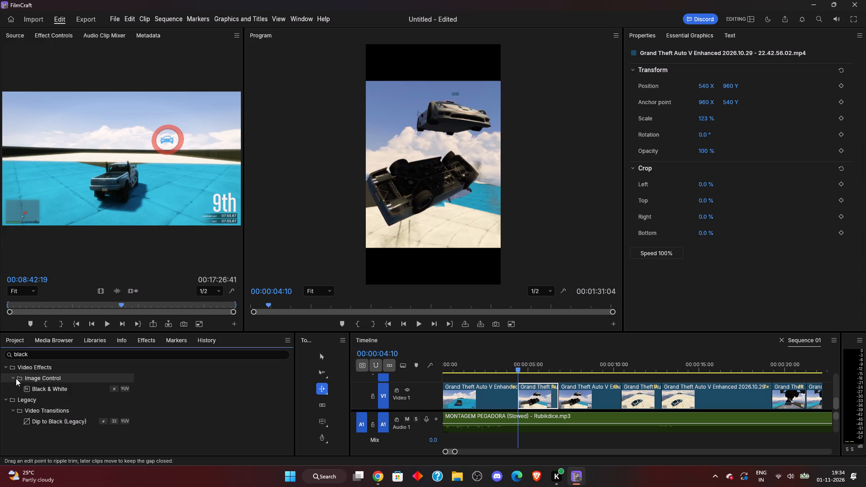
pyautogui.click(14, 378)
pyautogui.moveTo(37, 356); pyautogui.dragTo(3, 345)
pyautogui.write('shake')
pyautogui.click(11, 377)
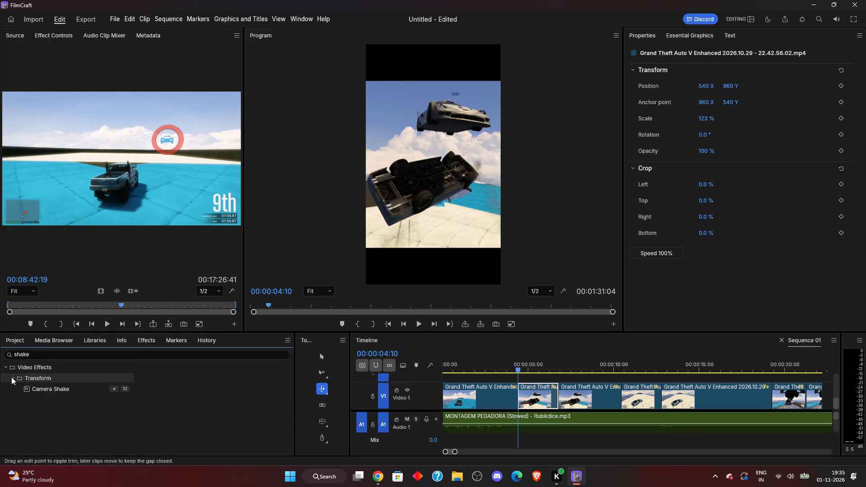
pyautogui.doubleClick(11, 377)
pyautogui.moveTo(41, 354); pyautogui.dragTo(0, 357)
pyautogui.press('BackSpace')
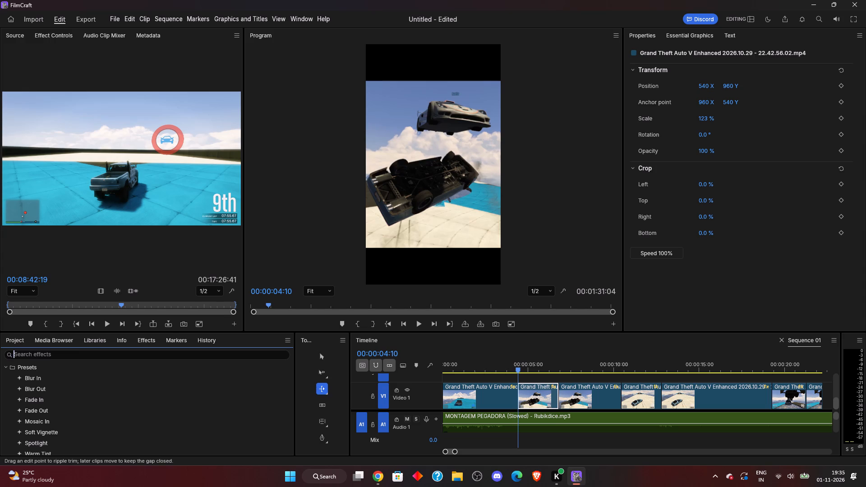
pyautogui.write('anim')
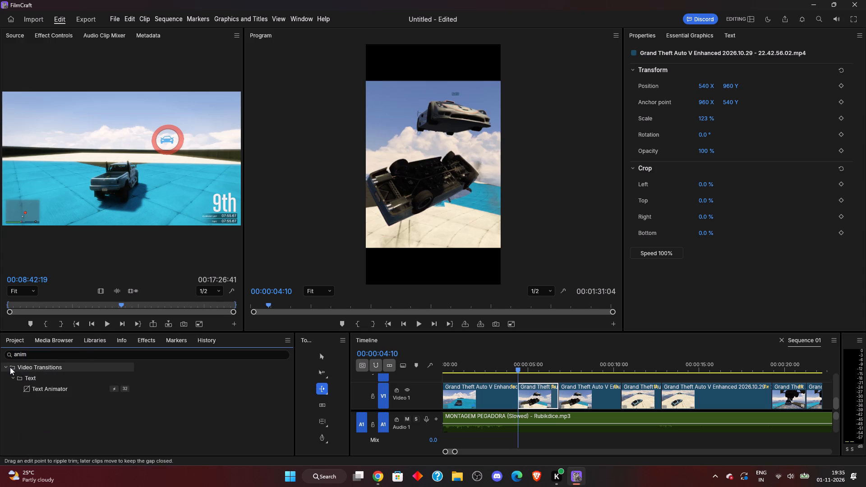
# Clear the effects search and examine the Animation group of video transitions, picking out Block Motion.
pyautogui.press('BackSpace')
pyautogui.press('BackSpace')
pyautogui.press('BackSpace')
pyautogui.press('BackSpace')
pyautogui.scroll(-2, 32, 365)
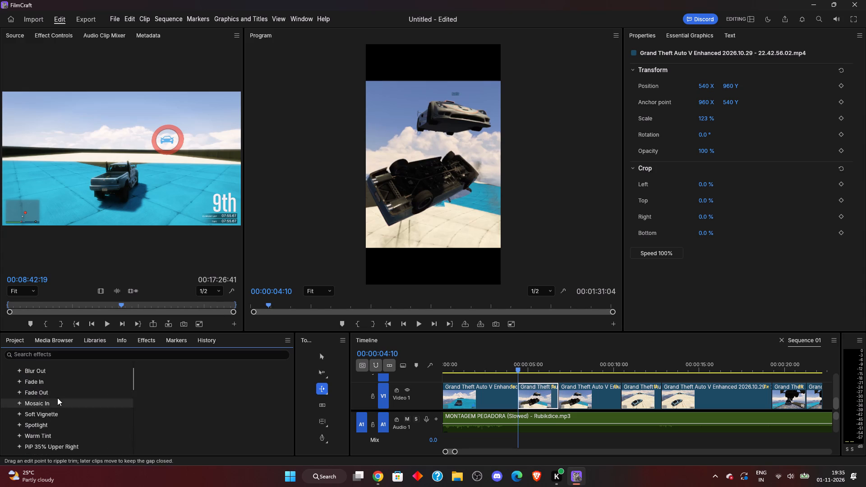
pyautogui.scroll(-3, 57, 398)
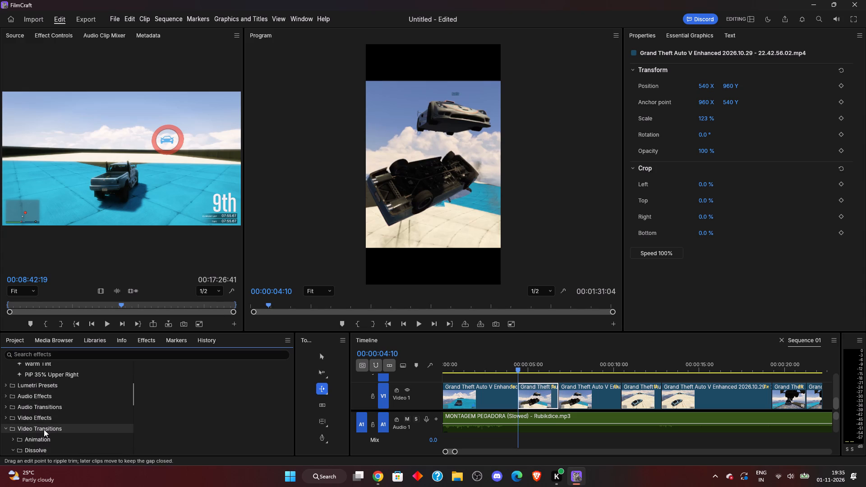
pyautogui.scroll(-1, 44, 429)
pyautogui.click(12, 420)
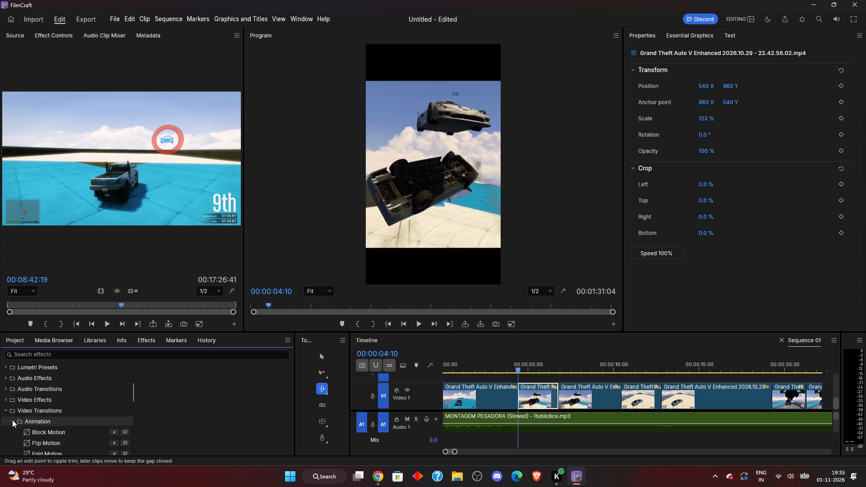
pyautogui.scroll(-1, 15, 418)
pyautogui.scroll(-1, 75, 414)
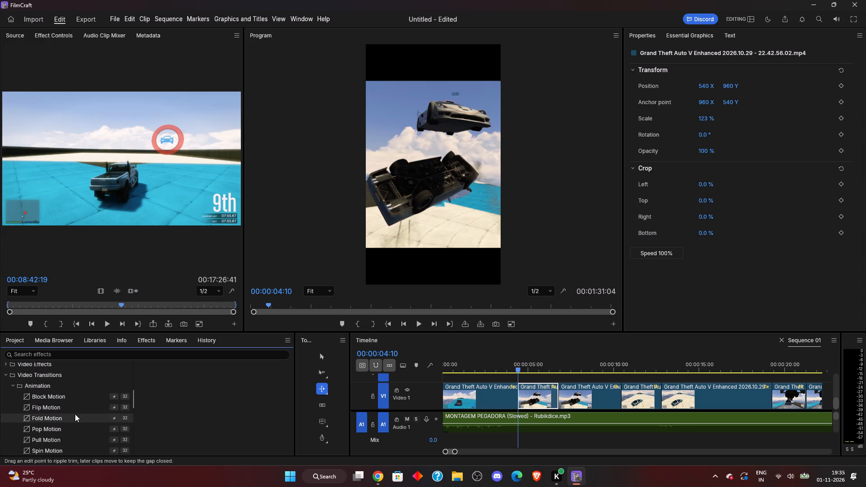
pyautogui.scroll(-1, 58, 423)
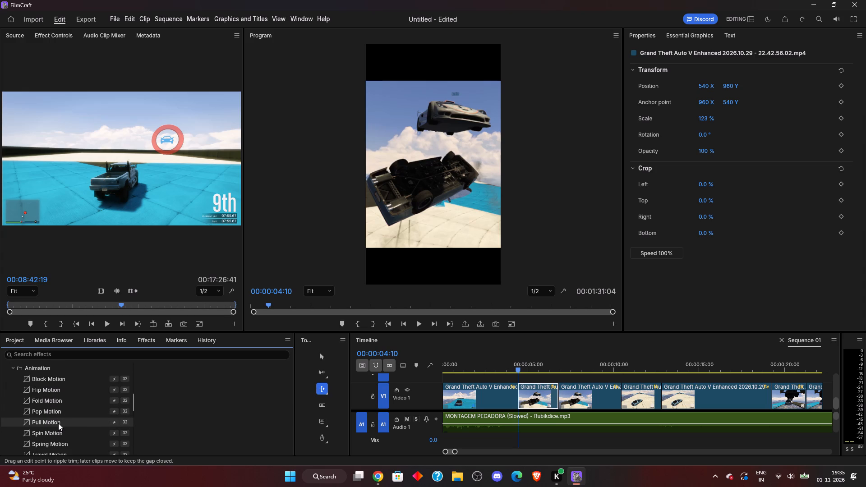
pyautogui.scroll(-1, 58, 423)
pyautogui.scroll(1, 87, 426)
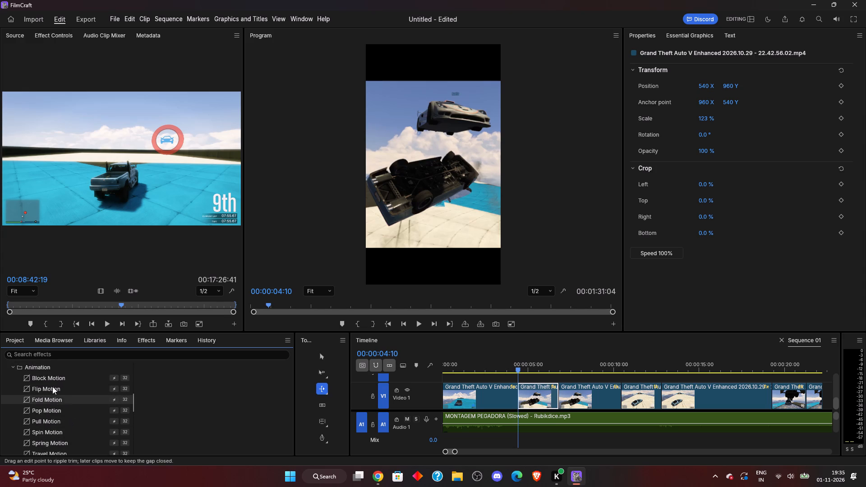
pyautogui.click(49, 377)
pyautogui.click(49, 377)
# Replay from just before the first freeze frame to 00:00:17:10, selecting the clip that follows that freeze frame.
pyautogui.moveTo(517, 370); pyautogui.dragTo(512, 370)
pyautogui.press('space')
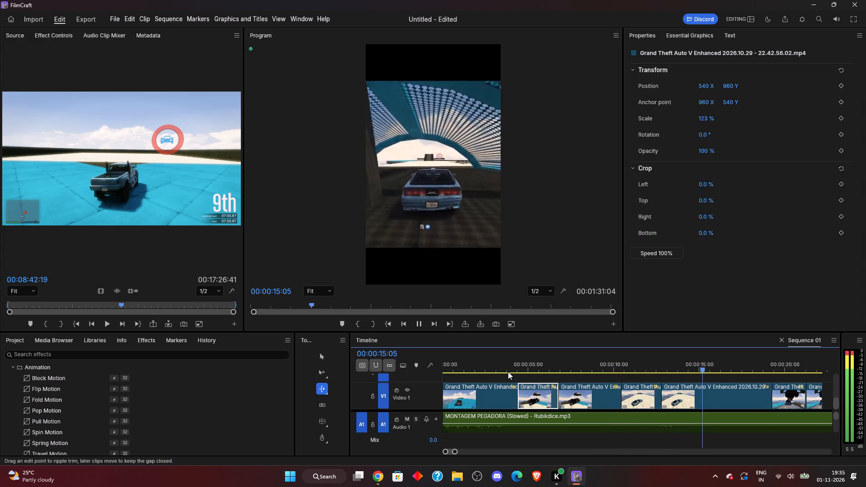
pyautogui.click(592, 400)
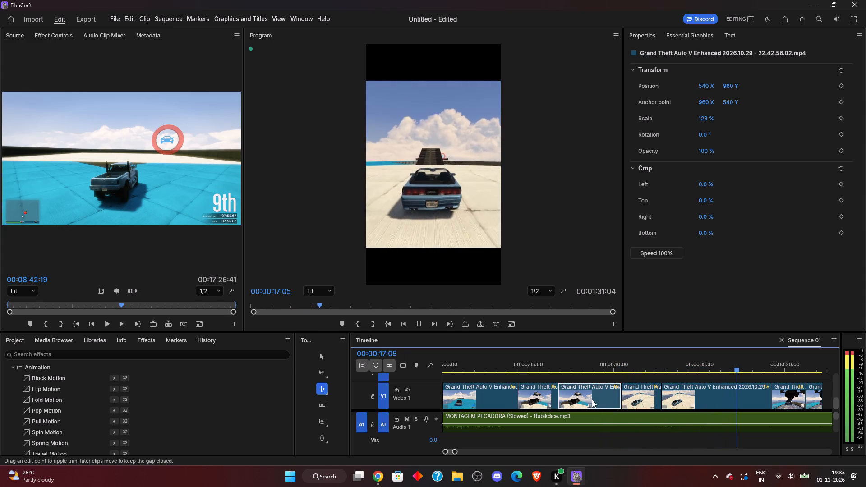
pyautogui.press('space')
# Move the playhead back to 00:00:08:20 within the selected clip and check the commands available for it.
pyautogui.moveTo(740, 372); pyautogui.dragTo(616, 377)
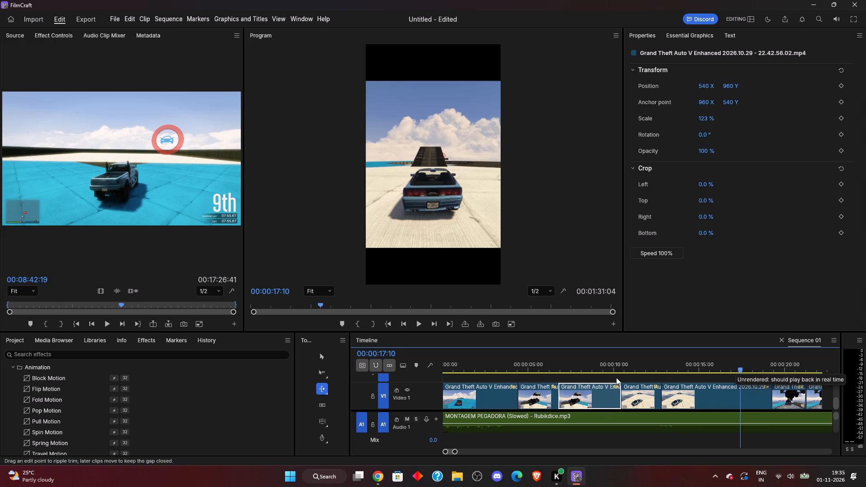
pyautogui.moveTo(616, 377); pyautogui.dragTo(594, 381)
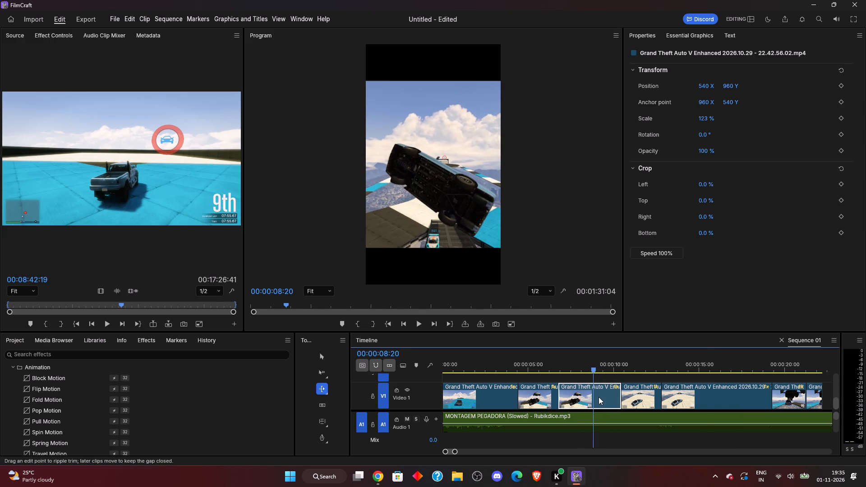
pyautogui.rightClick(599, 395)
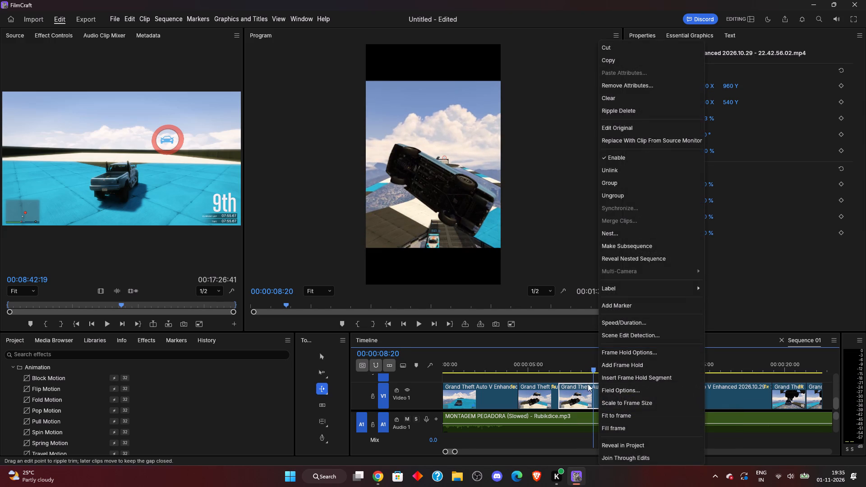
pyautogui.click(586, 393)
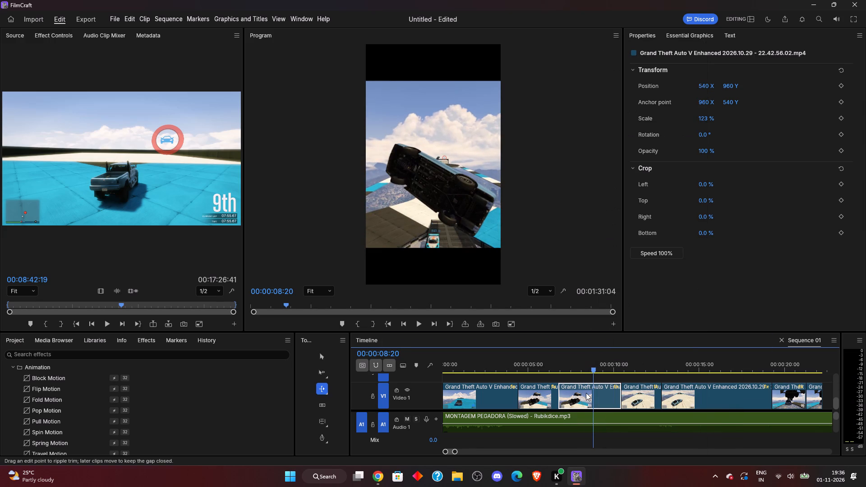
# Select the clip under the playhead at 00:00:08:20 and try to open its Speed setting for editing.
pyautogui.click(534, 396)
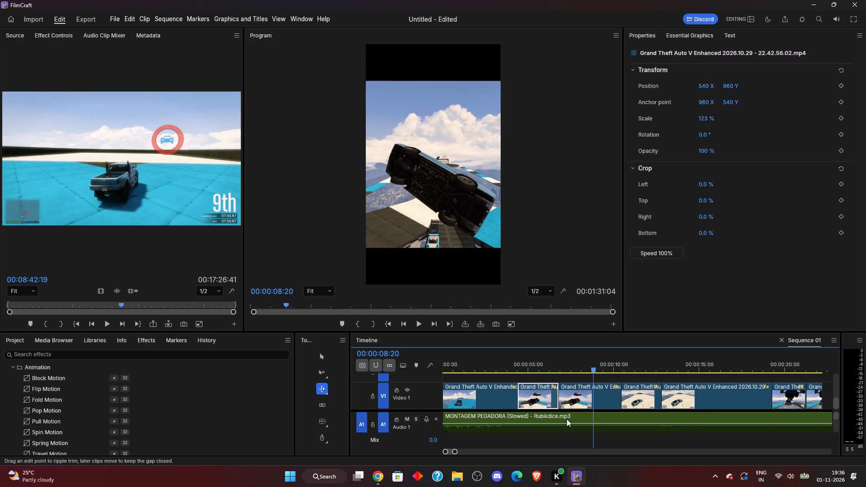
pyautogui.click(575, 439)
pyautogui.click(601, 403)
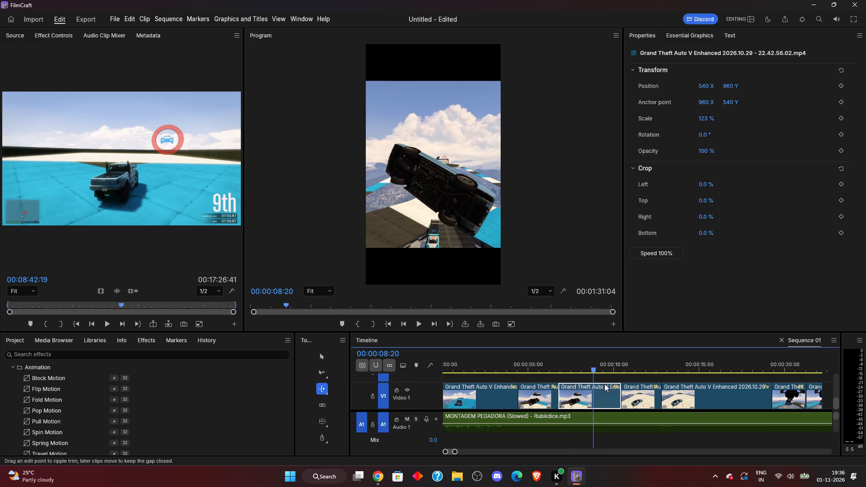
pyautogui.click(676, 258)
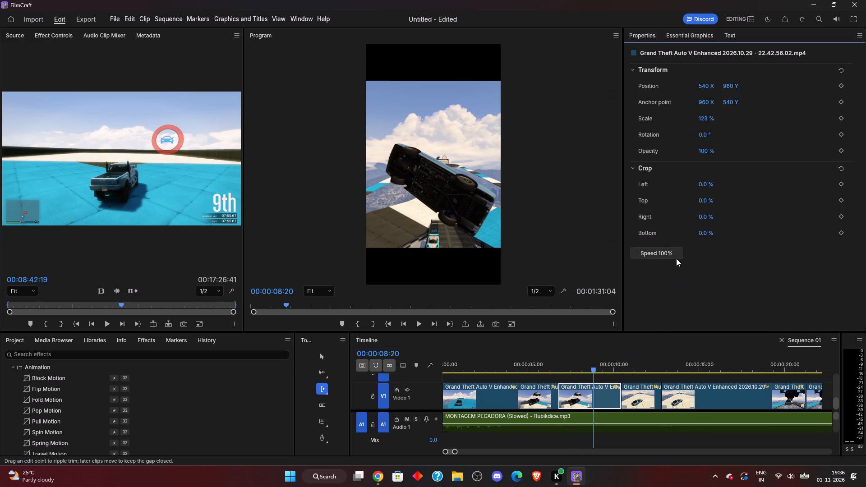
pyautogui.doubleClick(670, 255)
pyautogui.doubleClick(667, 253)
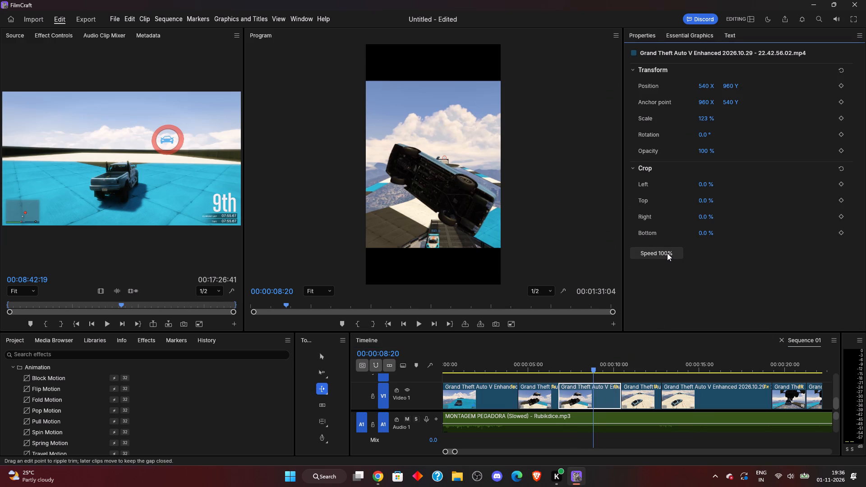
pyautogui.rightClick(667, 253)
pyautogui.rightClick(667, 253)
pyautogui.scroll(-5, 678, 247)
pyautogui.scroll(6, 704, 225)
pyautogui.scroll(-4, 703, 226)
# Switch to Chrome and search Google for "how to decrease speed of video in premiere pro".
pyautogui.click(380, 474)
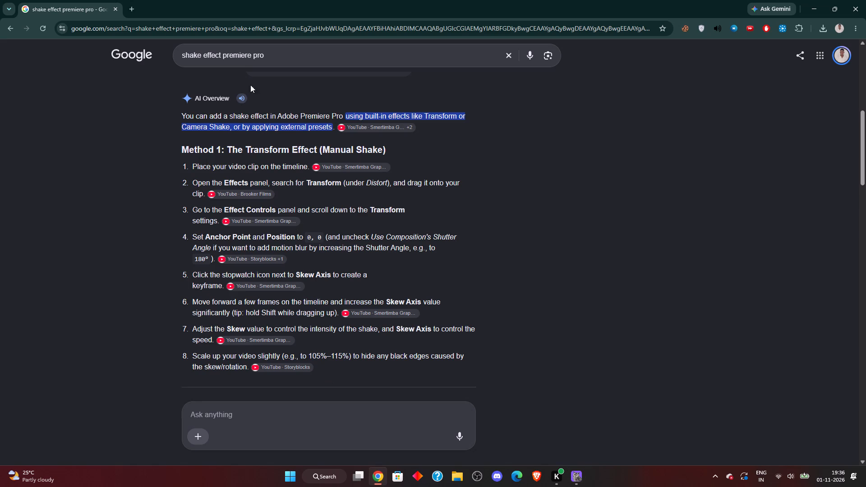
pyautogui.moveTo(289, 56); pyautogui.dragTo(130, 71)
pyautogui.write('how to decrease s')
pyautogui.write('pee')
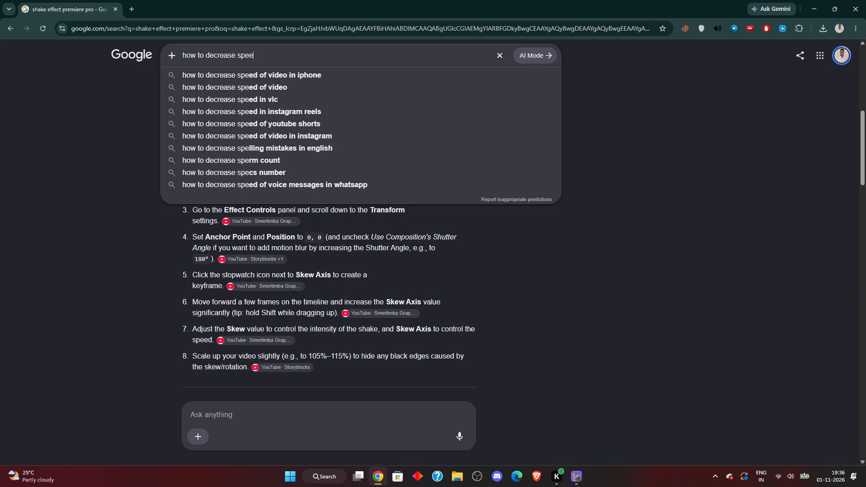
pyautogui.press('d')
pyautogui.press('space')
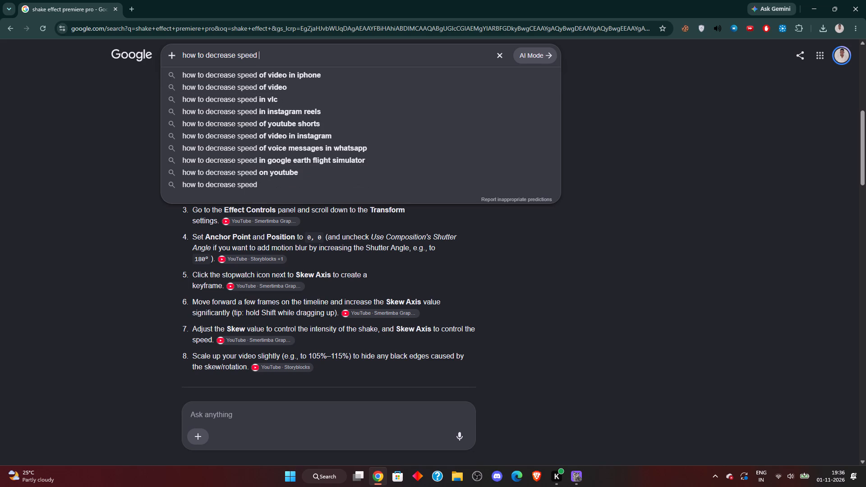
pyautogui.write('of video')
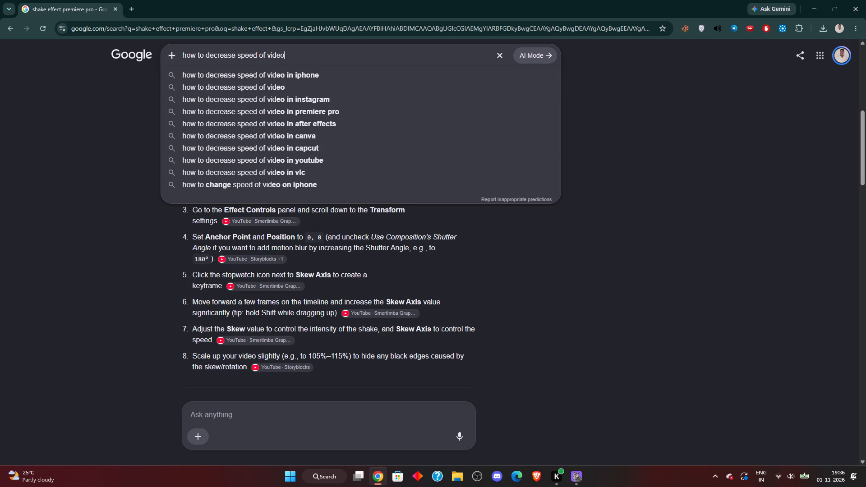
pyautogui.click(248, 114)
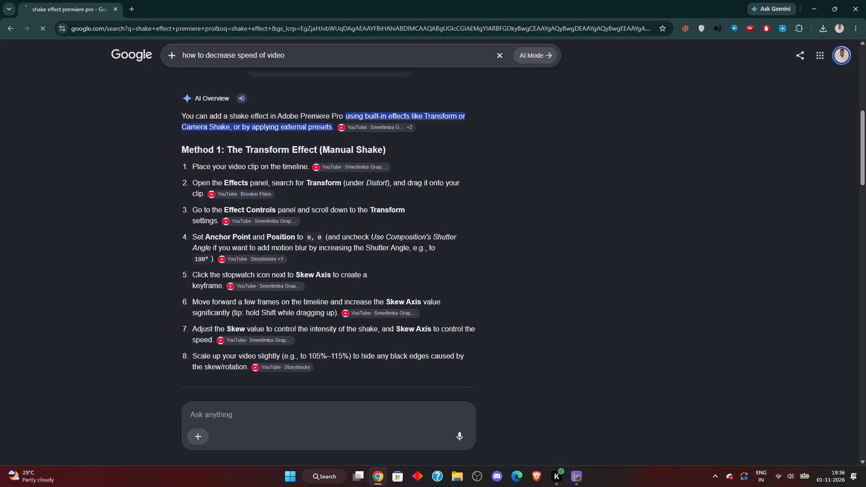
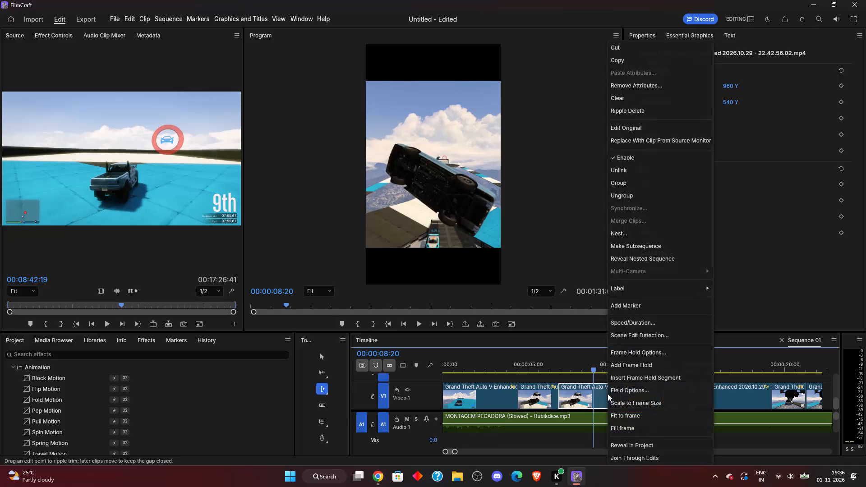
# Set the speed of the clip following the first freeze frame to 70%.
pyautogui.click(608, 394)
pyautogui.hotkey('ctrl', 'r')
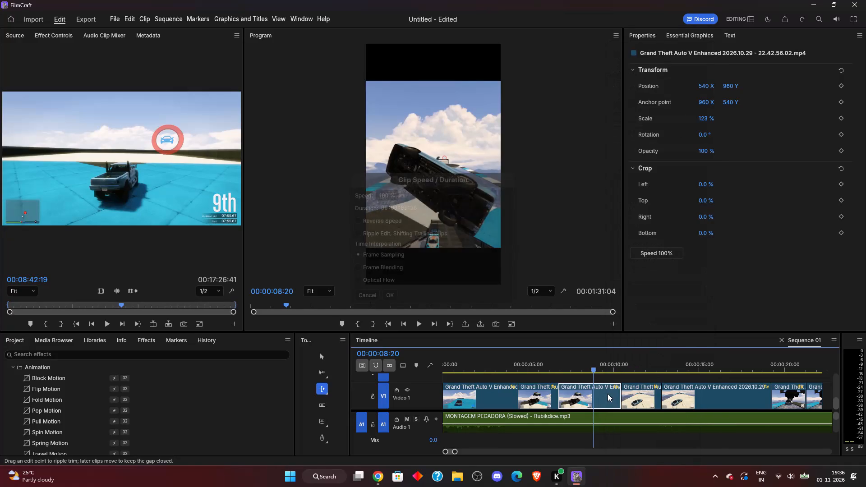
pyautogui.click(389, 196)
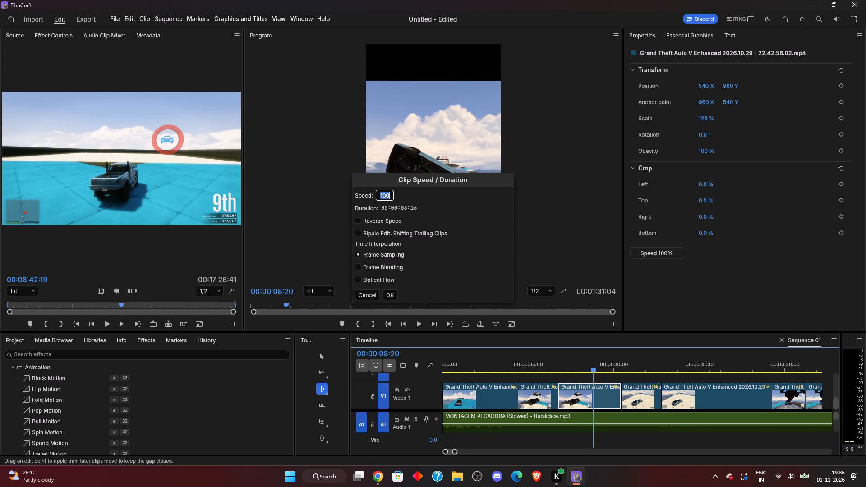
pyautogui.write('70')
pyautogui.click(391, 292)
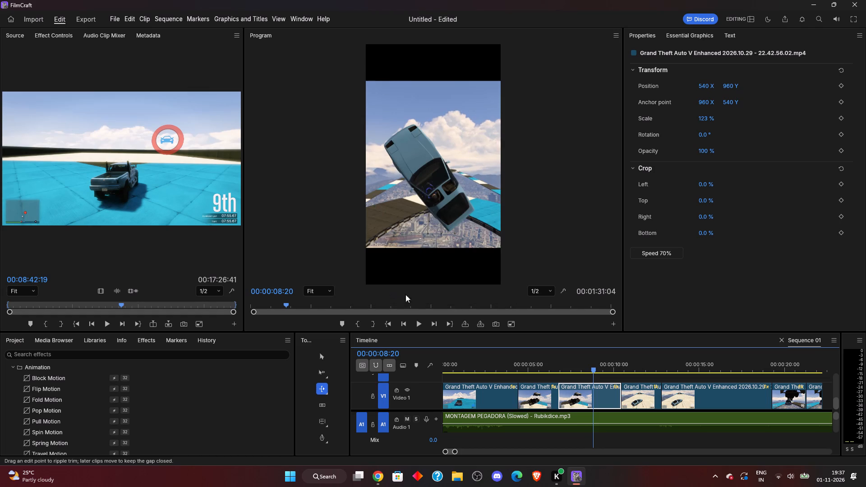
# Replay the sequence from 00:00:03:09 through the first freeze frame and the slowed clip to 00:00:11:22.
pyautogui.moveTo(592, 372); pyautogui.dragTo(500, 368)
pyautogui.click(534, 399)
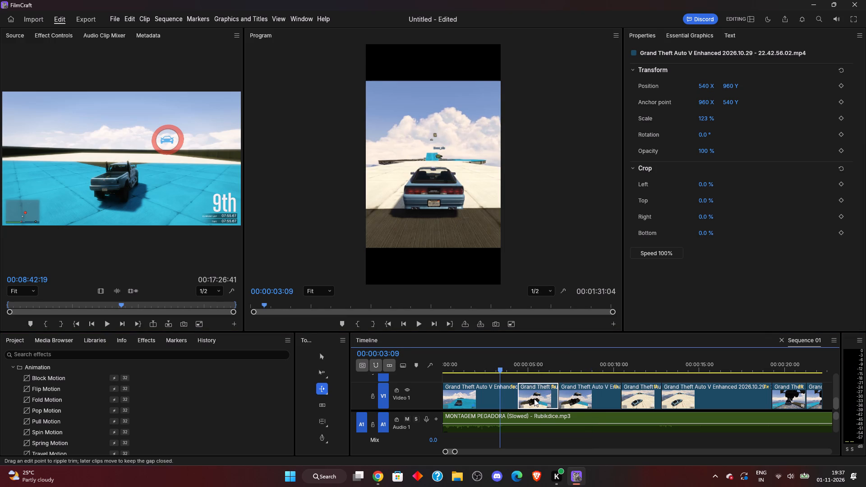
pyautogui.press('space')
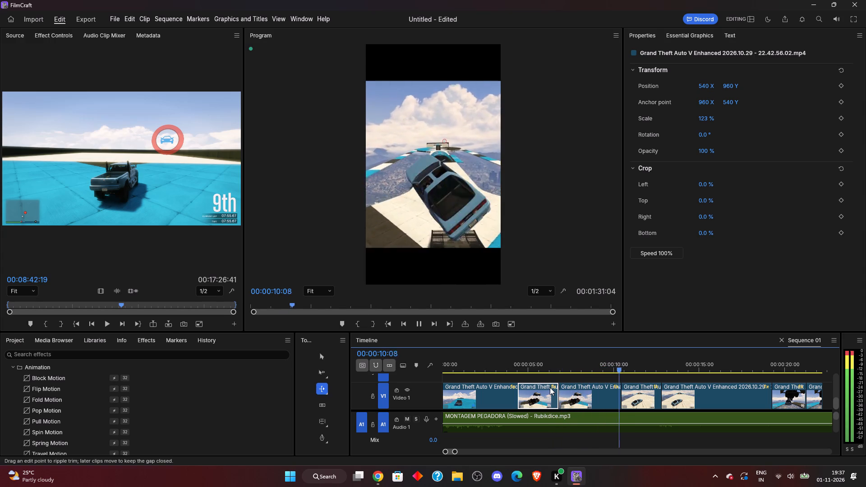
pyautogui.press('space')
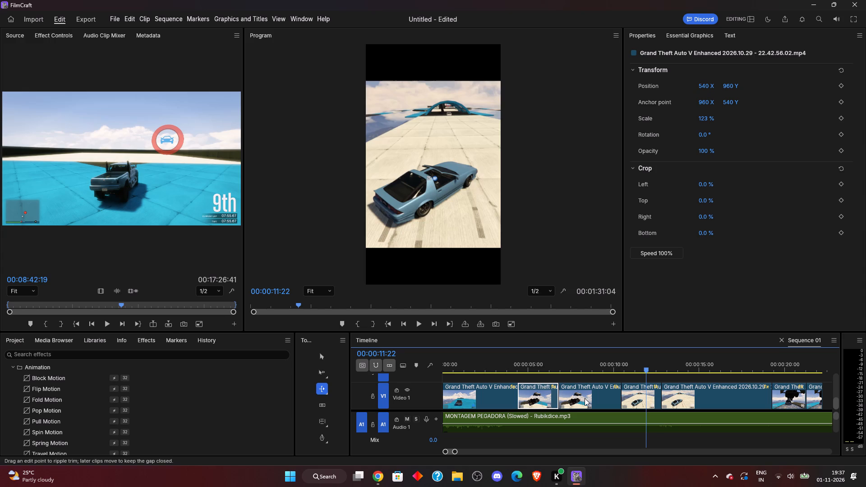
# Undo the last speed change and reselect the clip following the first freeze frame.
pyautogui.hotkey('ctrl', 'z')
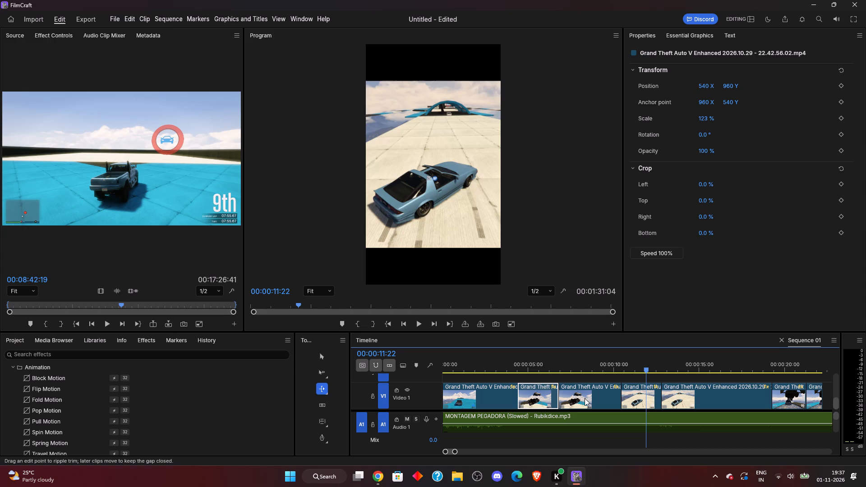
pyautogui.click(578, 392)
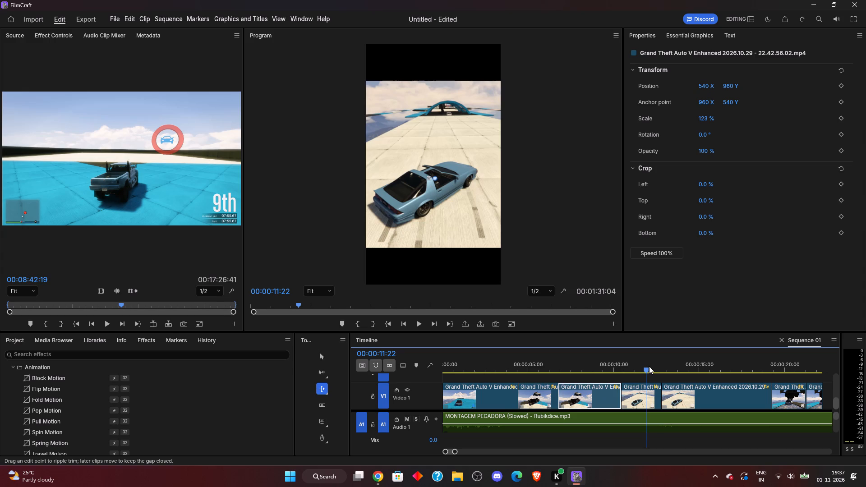
# Play on to 00:00:12:15 and inspect the two clips around the playhead and the audio track.
pyautogui.moveTo(644, 368); pyautogui.dragTo(586, 369)
pyautogui.press('space')
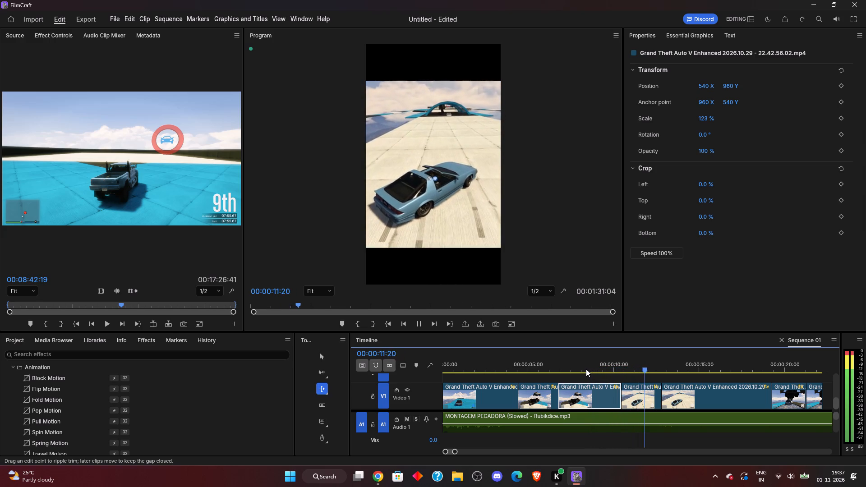
pyautogui.press('space')
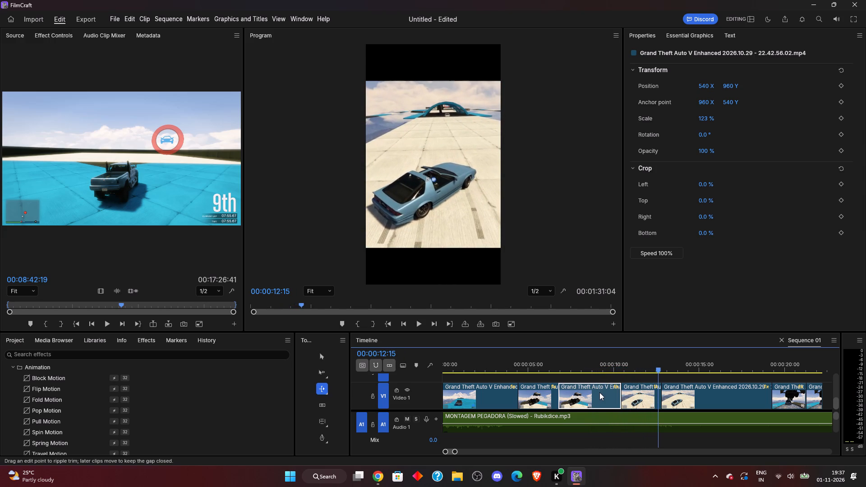
pyautogui.click(631, 396)
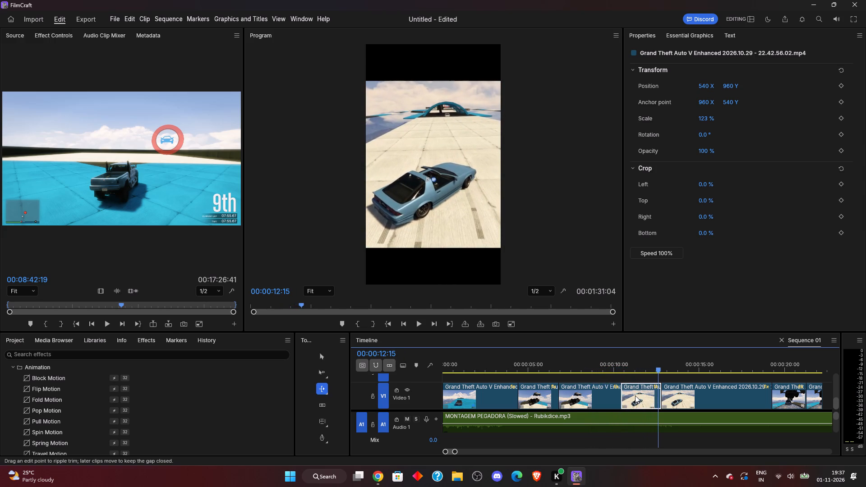
pyautogui.click(690, 397)
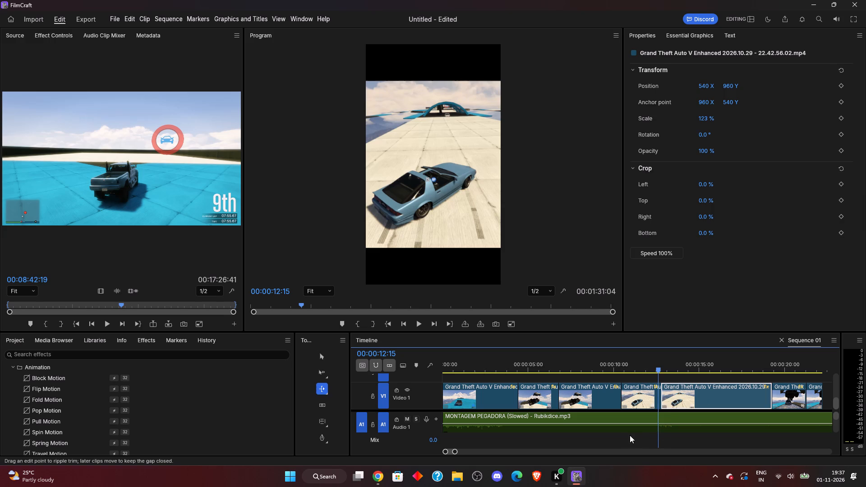
pyautogui.click(624, 435)
# Apply the Dip to Black transition to both ends of the first freeze frame and try to adjust the first transition.
pyautogui.moveTo(656, 372); pyautogui.dragTo(599, 372)
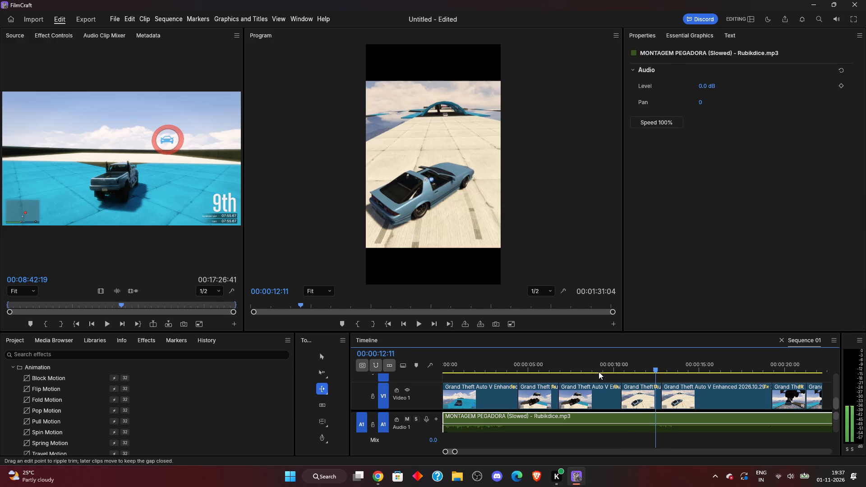
pyautogui.moveTo(599, 372); pyautogui.dragTo(529, 372)
pyautogui.click(527, 403)
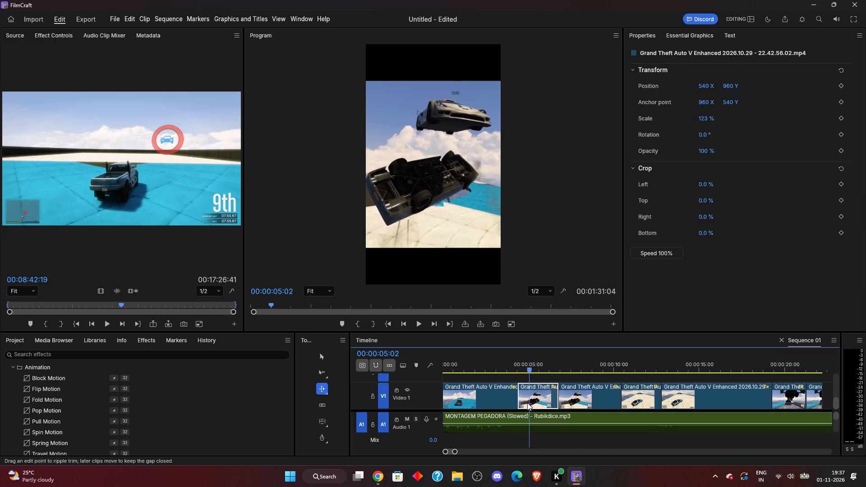
pyautogui.scroll(-2, 85, 417)
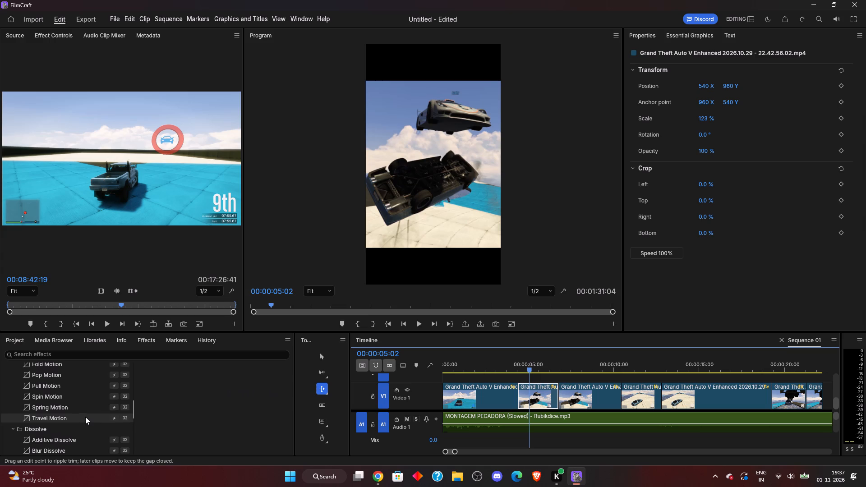
pyautogui.scroll(-3, 56, 420)
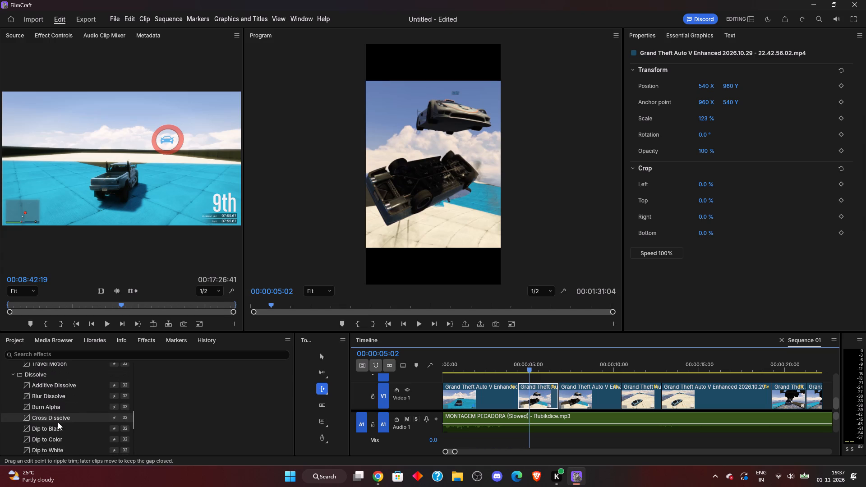
pyautogui.tripleClick(62, 427)
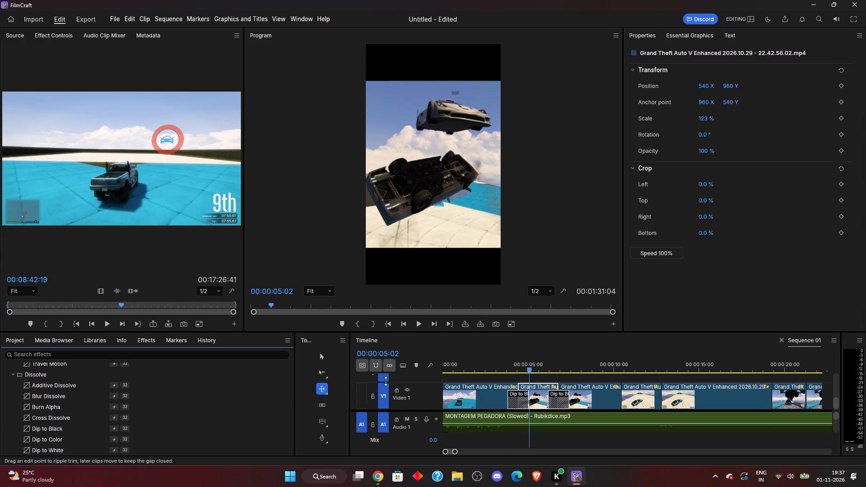
pyautogui.moveTo(512, 396); pyautogui.dragTo(496, 404)
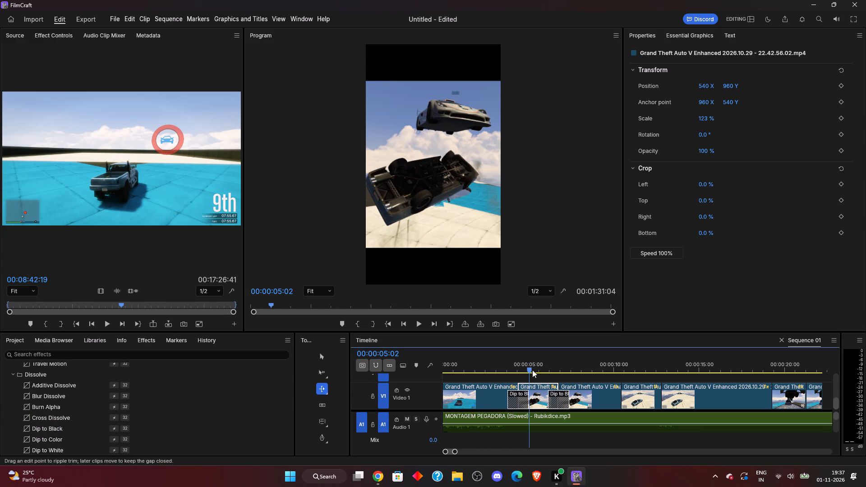
# Replay from about 00:00:03:21 to 00:00:07:20 to review both Dip to Black transitions.
pyautogui.moveTo(527, 370); pyautogui.dragTo(509, 370)
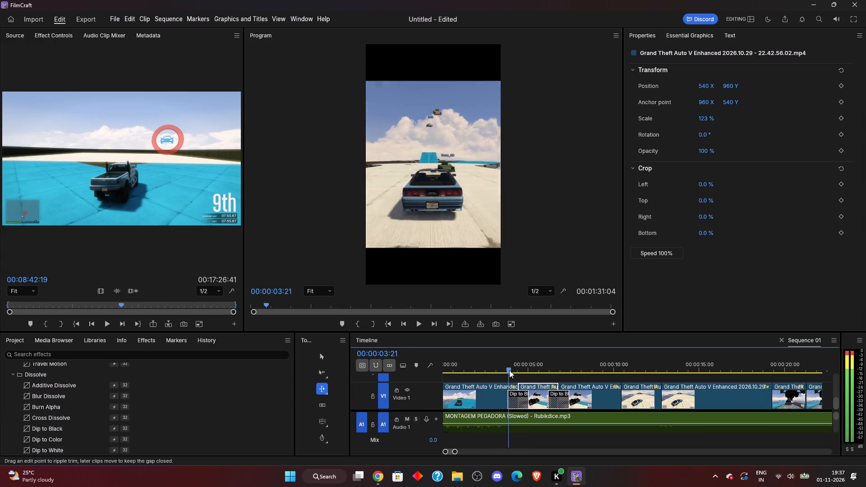
pyautogui.moveTo(509, 370); pyautogui.dragTo(510, 370)
pyautogui.press('space')
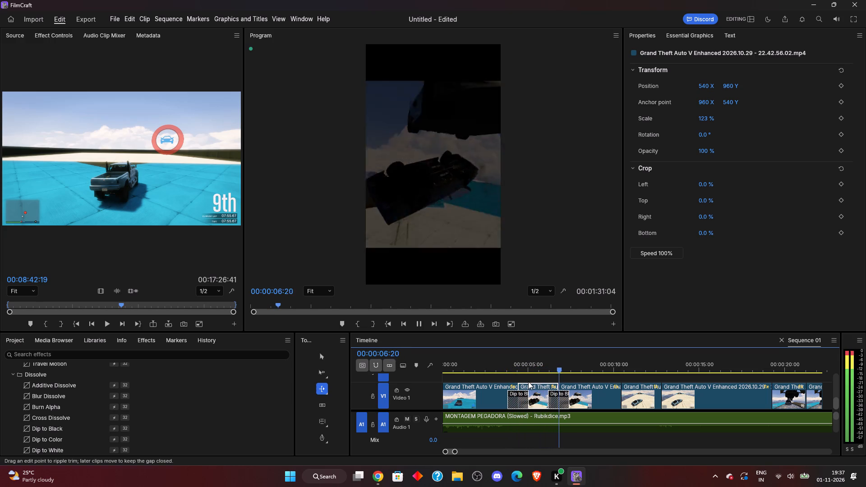
pyautogui.press('space')
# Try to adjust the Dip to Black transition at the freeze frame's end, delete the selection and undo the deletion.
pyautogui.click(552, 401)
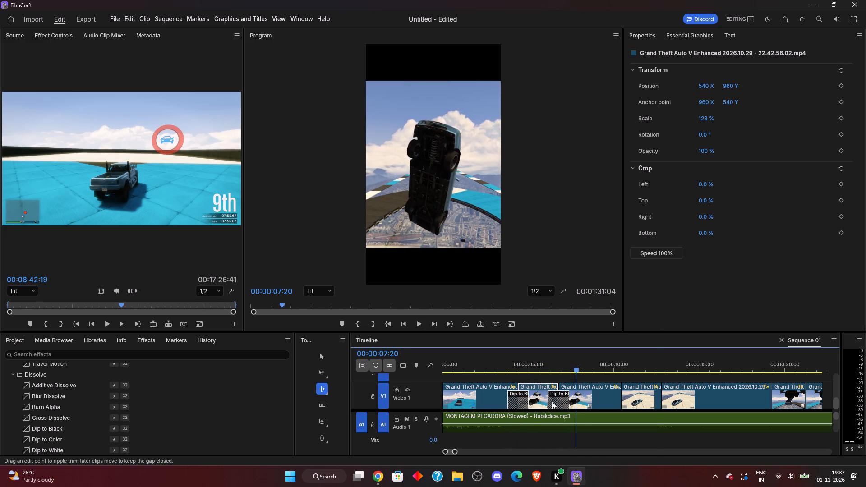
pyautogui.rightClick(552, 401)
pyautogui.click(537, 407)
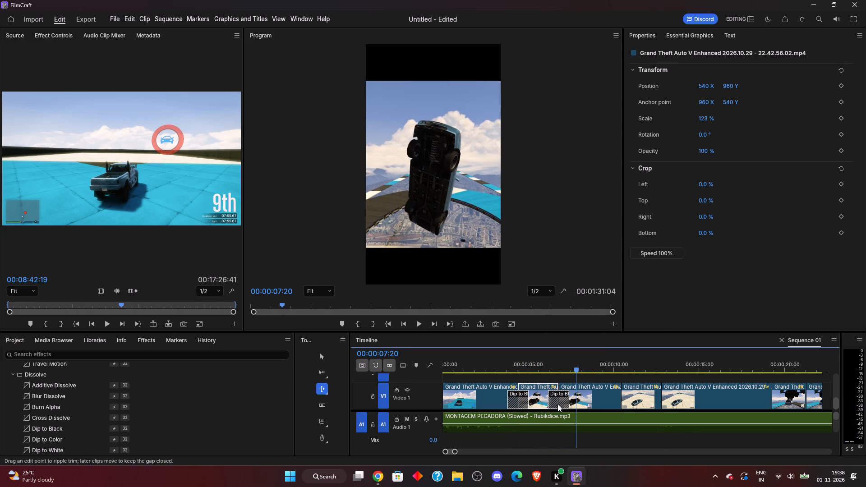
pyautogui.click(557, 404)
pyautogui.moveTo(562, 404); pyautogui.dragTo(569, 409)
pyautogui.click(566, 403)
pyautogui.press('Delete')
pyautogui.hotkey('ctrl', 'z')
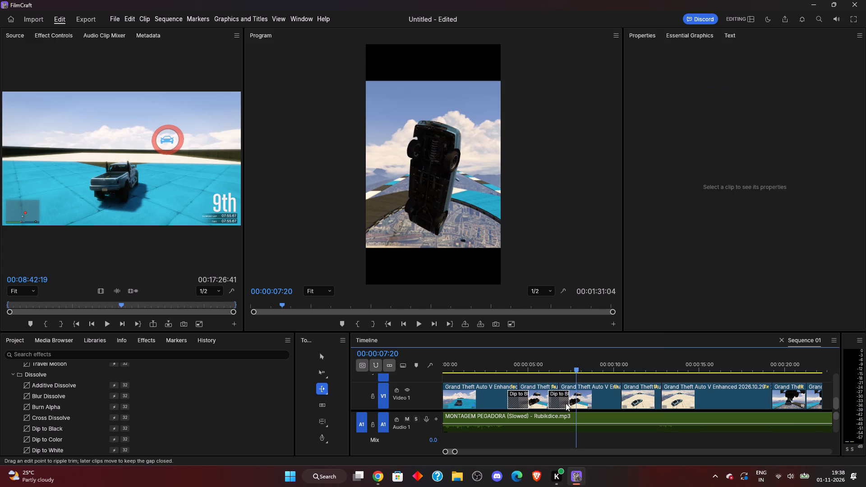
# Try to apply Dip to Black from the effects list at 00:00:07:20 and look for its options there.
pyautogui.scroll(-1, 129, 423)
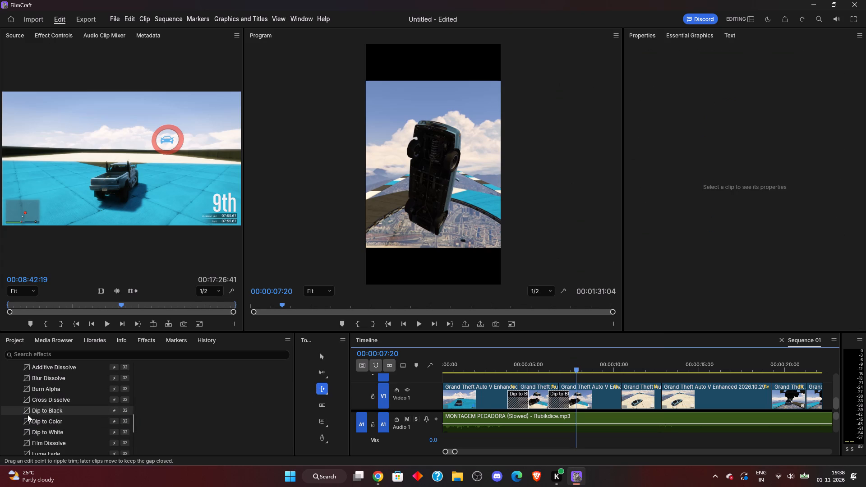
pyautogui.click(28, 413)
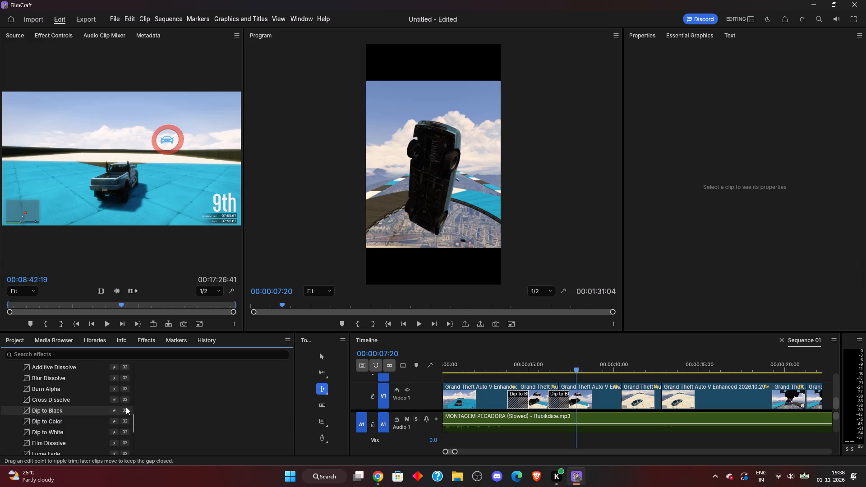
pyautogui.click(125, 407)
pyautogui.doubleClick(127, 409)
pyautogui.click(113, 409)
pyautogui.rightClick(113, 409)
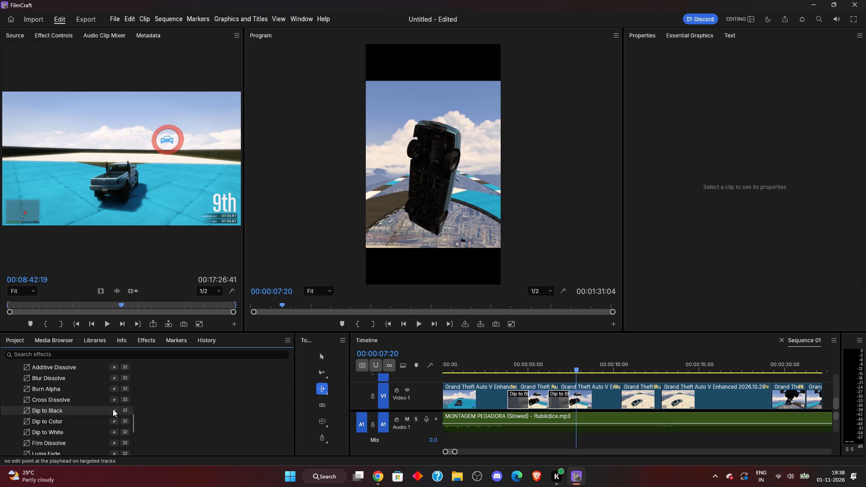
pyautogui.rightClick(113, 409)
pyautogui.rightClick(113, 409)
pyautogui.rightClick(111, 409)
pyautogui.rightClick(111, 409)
# Look for adjustable settings in the Properties and Text views, checking both Dip to Black transitions on the timeline.
pyautogui.click(672, 32)
pyautogui.click(648, 32)
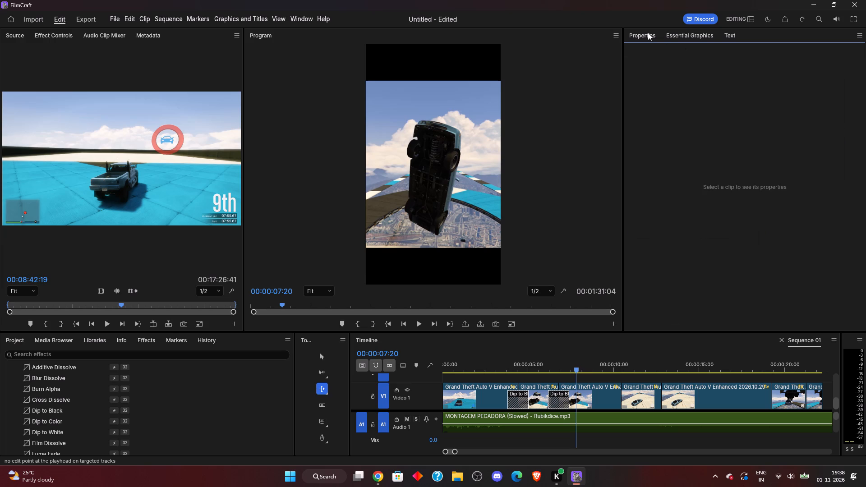
pyautogui.click(731, 34)
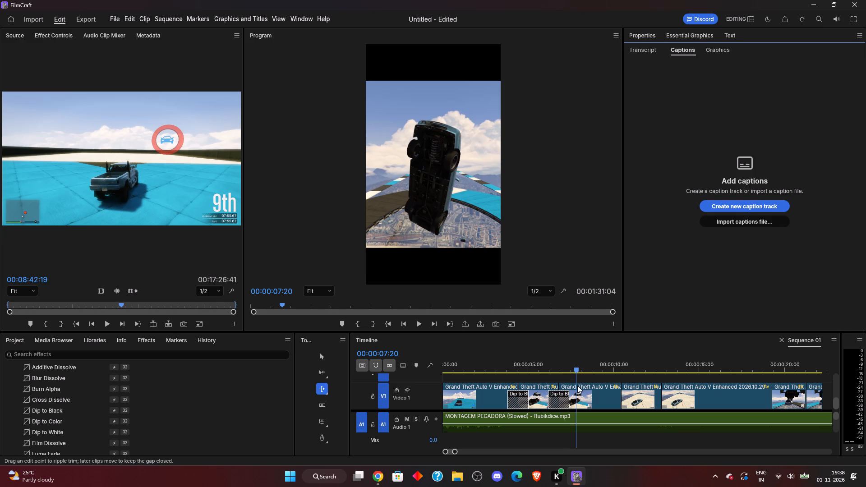
pyautogui.click(560, 403)
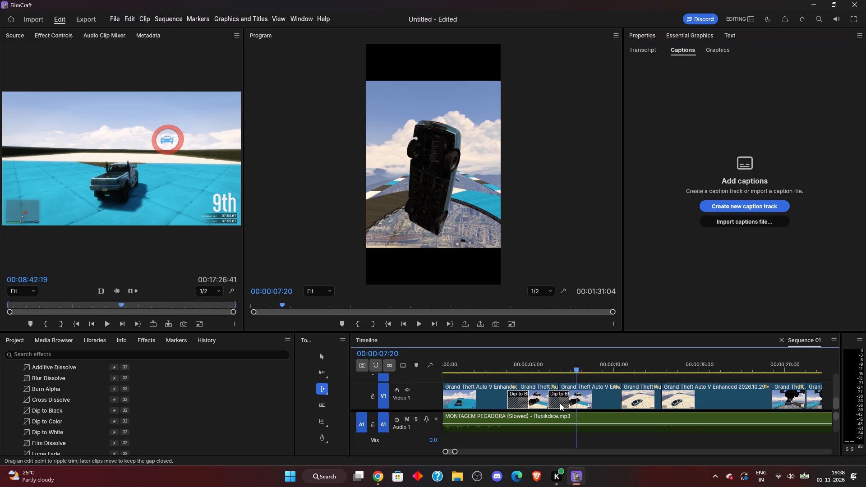
pyautogui.click(516, 398)
# Try re-placing Dip to Black on the freeze frame's opening cut at 00:00:04:10, and undo both existing Dip to Black transitions.
pyautogui.moveTo(578, 370); pyautogui.dragTo(521, 364)
pyautogui.moveTo(521, 364); pyautogui.dragTo(524, 365)
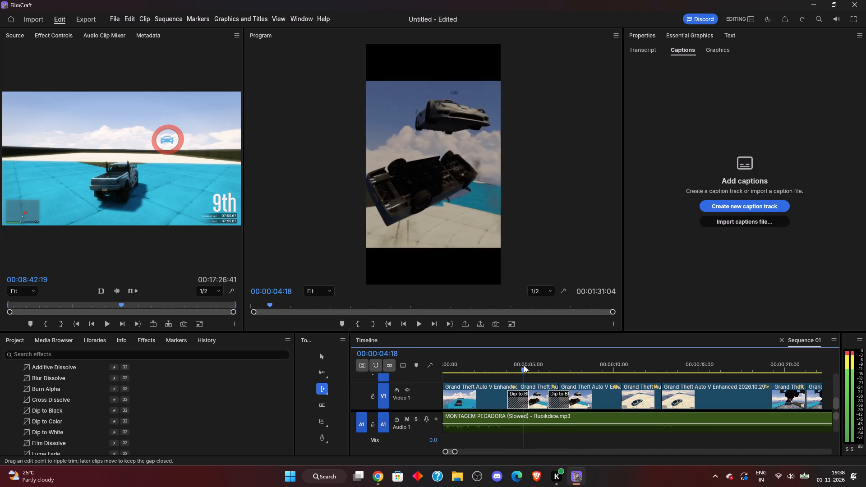
pyautogui.moveTo(524, 365); pyautogui.dragTo(518, 363)
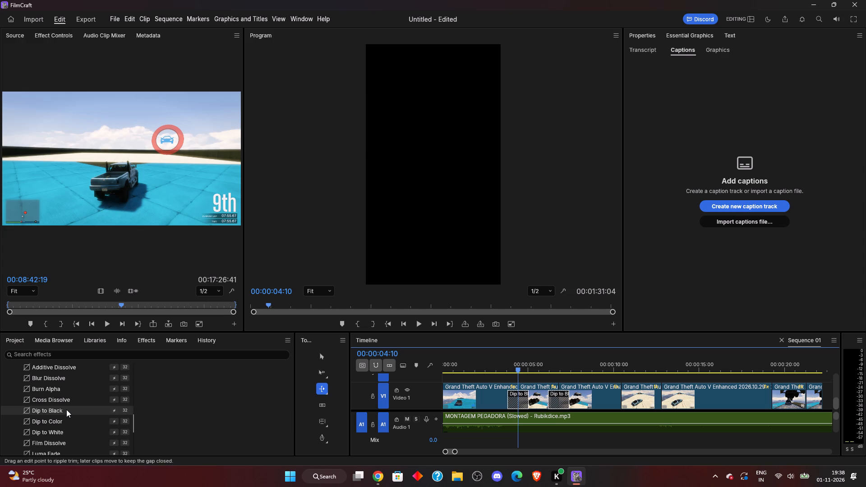
pyautogui.scroll(-4, 66, 409)
pyautogui.scroll(2, 66, 409)
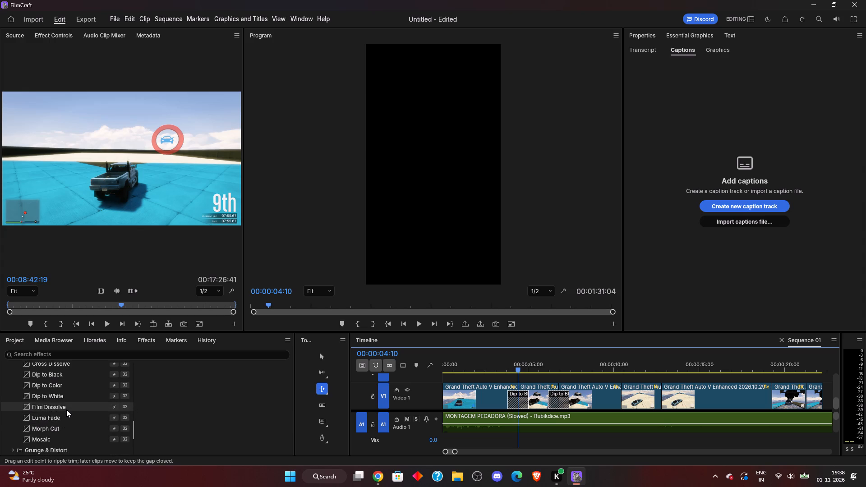
pyautogui.scroll(4, 66, 409)
pyautogui.scroll(-1, 59, 412)
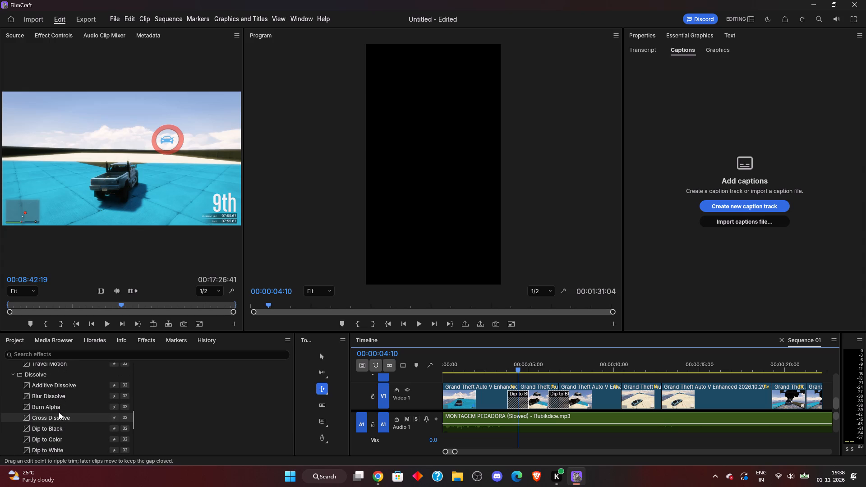
pyautogui.moveTo(41, 427); pyautogui.dragTo(115, 462)
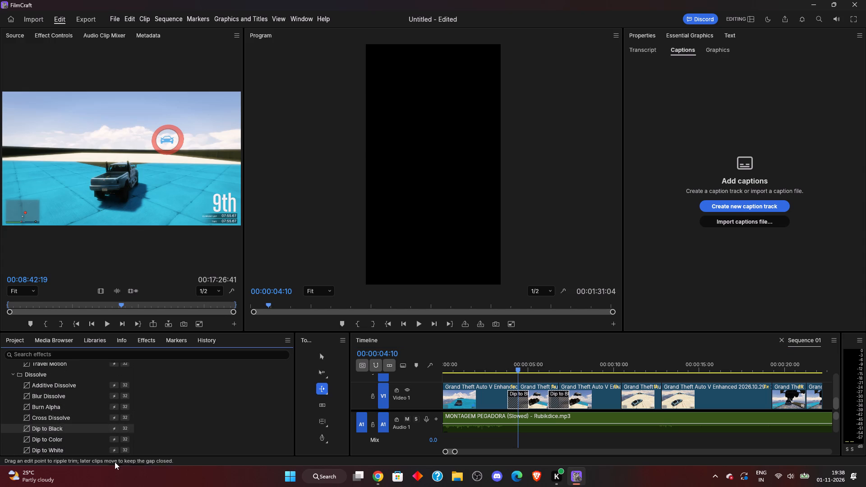
pyautogui.moveTo(115, 462); pyautogui.dragTo(516, 395)
pyautogui.hotkey('ctrl', 'z')
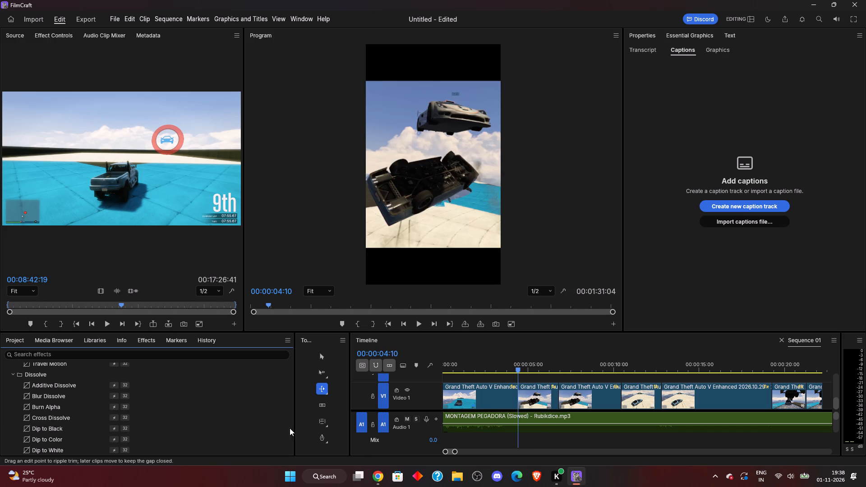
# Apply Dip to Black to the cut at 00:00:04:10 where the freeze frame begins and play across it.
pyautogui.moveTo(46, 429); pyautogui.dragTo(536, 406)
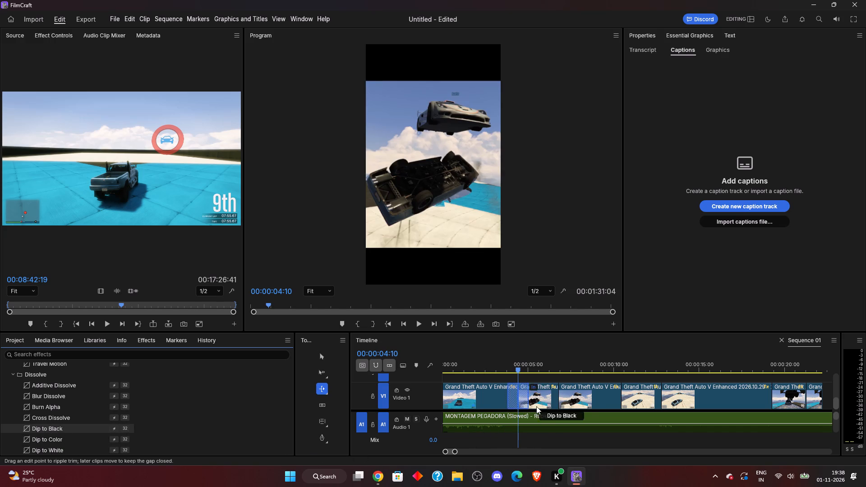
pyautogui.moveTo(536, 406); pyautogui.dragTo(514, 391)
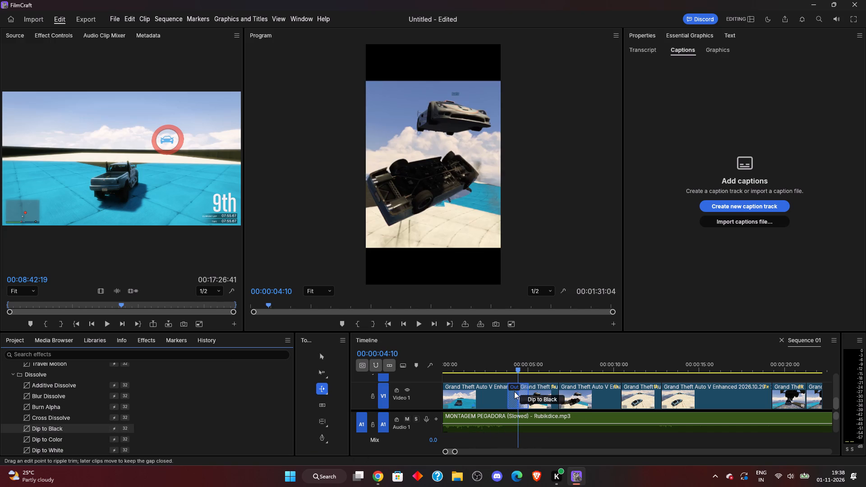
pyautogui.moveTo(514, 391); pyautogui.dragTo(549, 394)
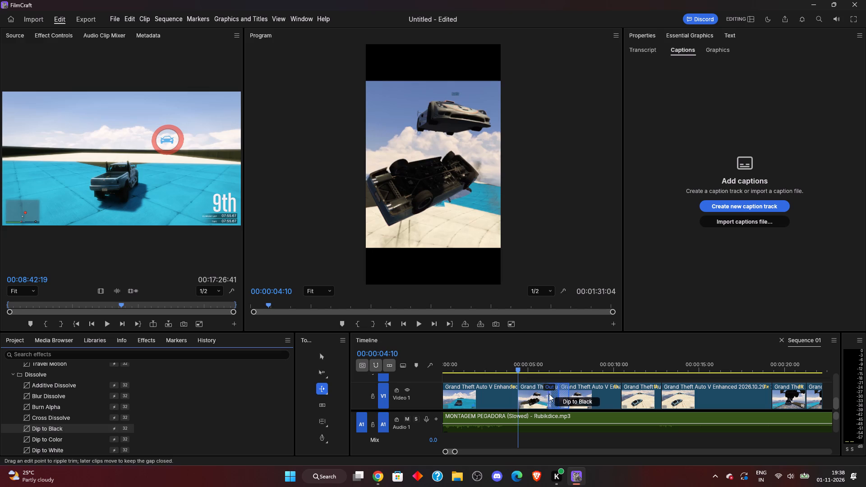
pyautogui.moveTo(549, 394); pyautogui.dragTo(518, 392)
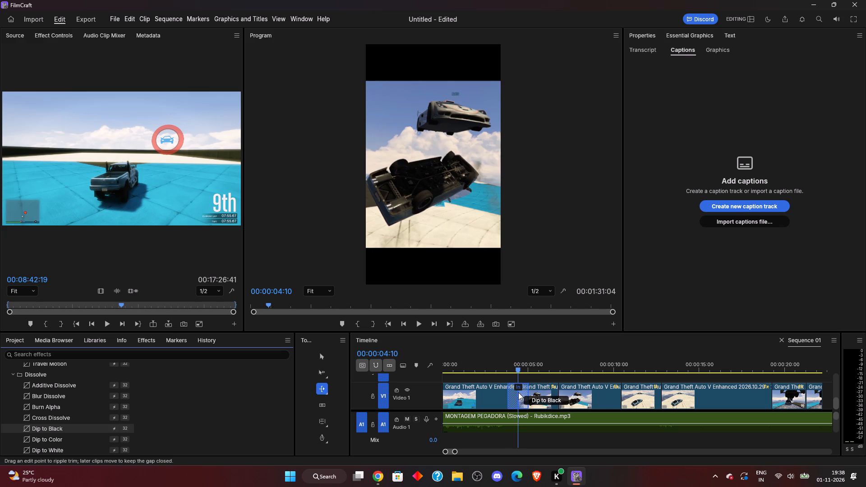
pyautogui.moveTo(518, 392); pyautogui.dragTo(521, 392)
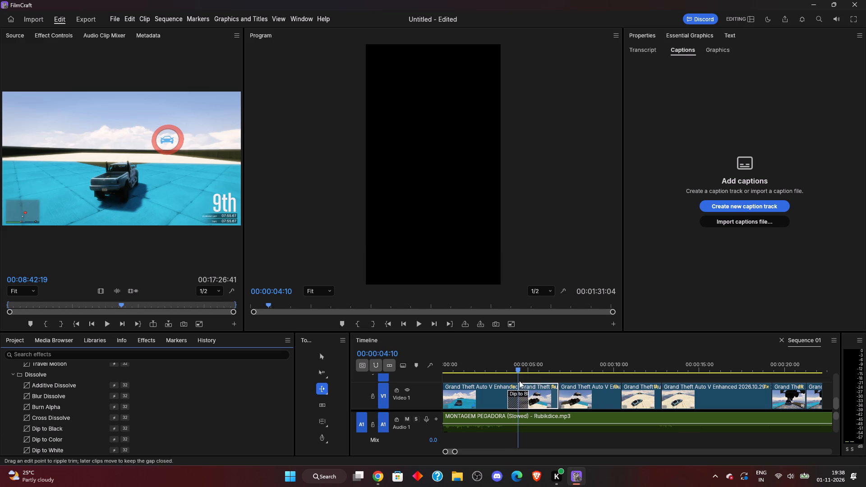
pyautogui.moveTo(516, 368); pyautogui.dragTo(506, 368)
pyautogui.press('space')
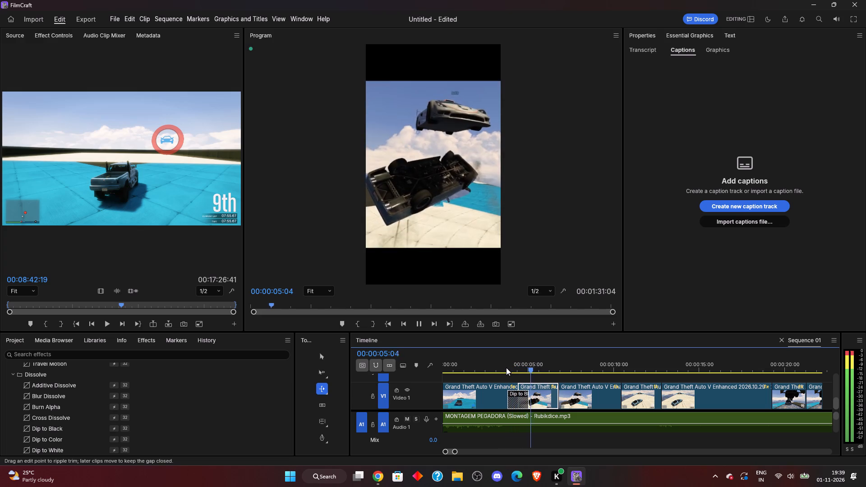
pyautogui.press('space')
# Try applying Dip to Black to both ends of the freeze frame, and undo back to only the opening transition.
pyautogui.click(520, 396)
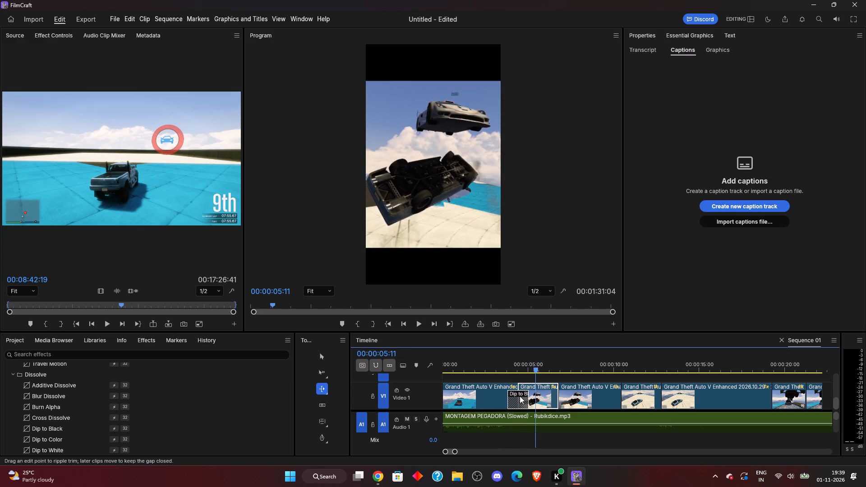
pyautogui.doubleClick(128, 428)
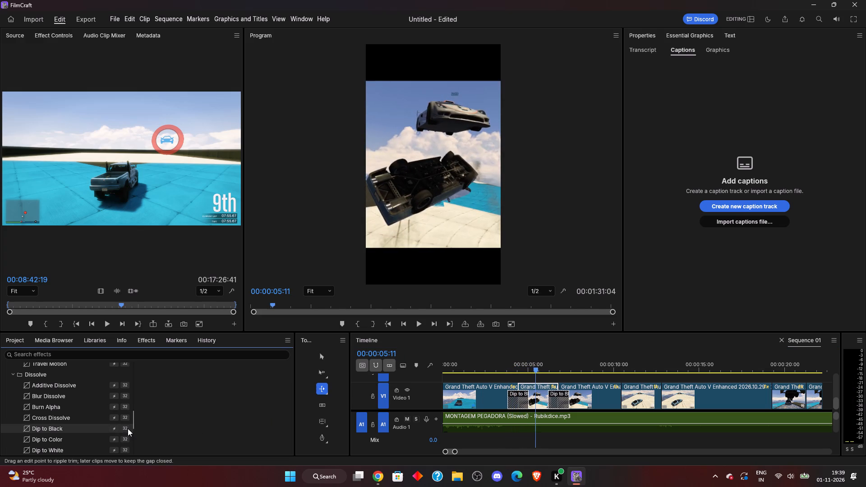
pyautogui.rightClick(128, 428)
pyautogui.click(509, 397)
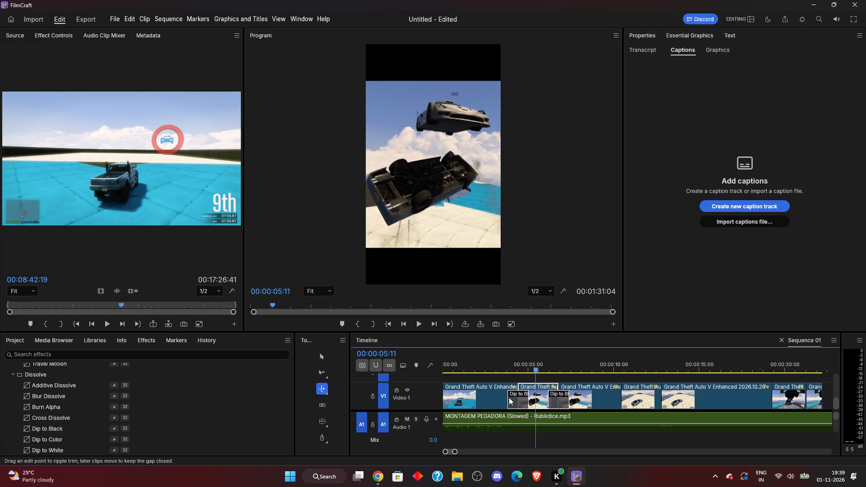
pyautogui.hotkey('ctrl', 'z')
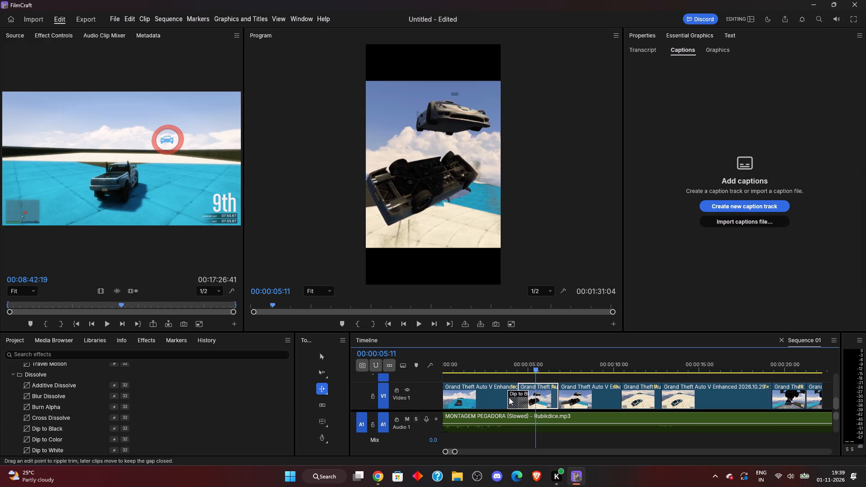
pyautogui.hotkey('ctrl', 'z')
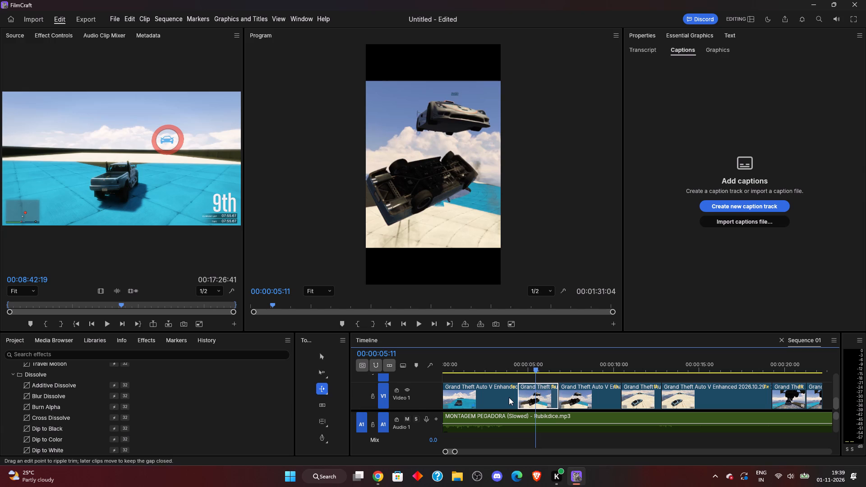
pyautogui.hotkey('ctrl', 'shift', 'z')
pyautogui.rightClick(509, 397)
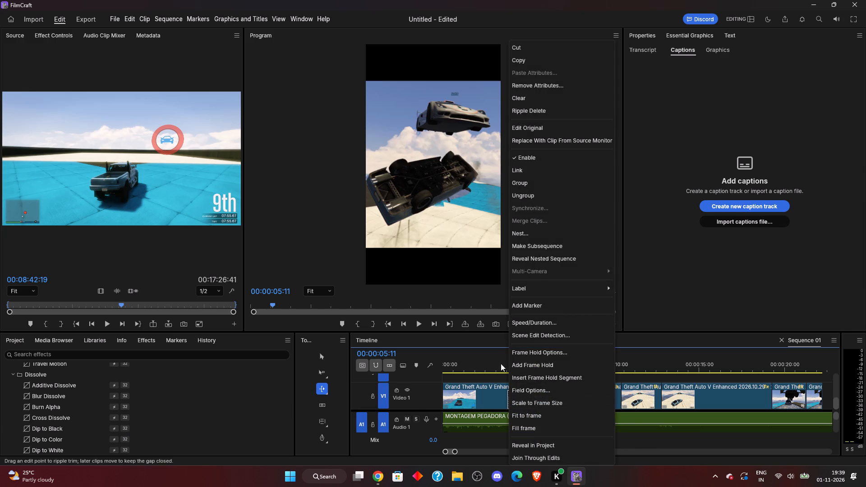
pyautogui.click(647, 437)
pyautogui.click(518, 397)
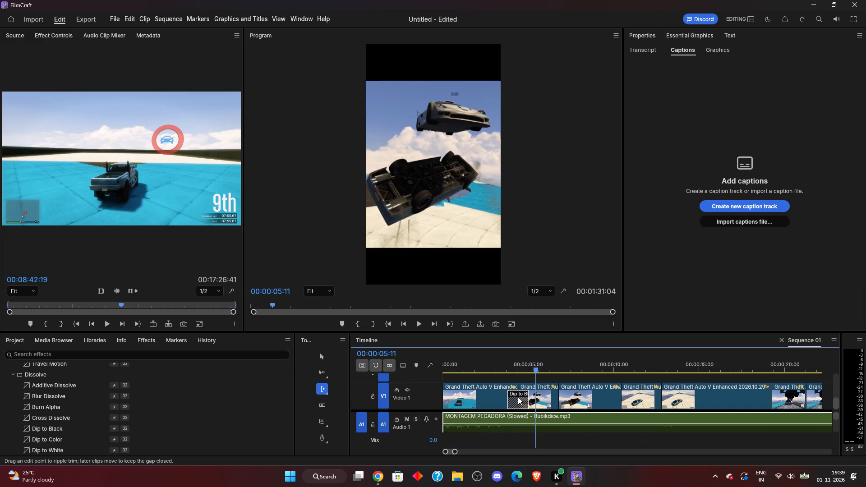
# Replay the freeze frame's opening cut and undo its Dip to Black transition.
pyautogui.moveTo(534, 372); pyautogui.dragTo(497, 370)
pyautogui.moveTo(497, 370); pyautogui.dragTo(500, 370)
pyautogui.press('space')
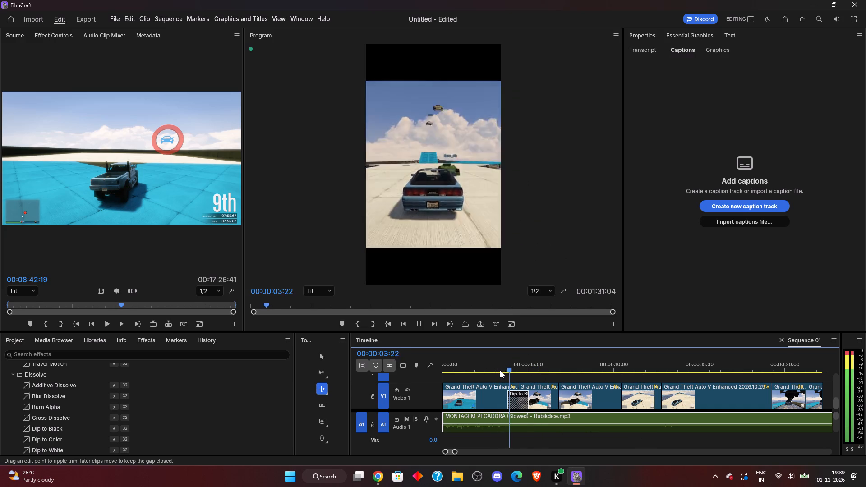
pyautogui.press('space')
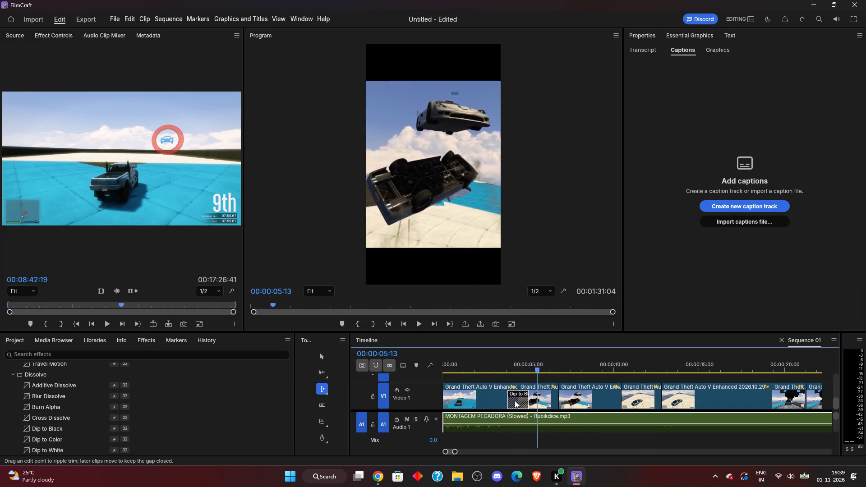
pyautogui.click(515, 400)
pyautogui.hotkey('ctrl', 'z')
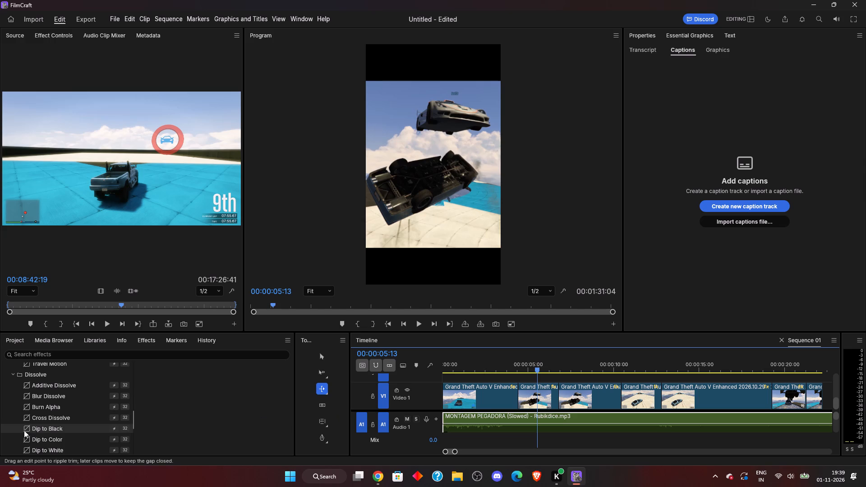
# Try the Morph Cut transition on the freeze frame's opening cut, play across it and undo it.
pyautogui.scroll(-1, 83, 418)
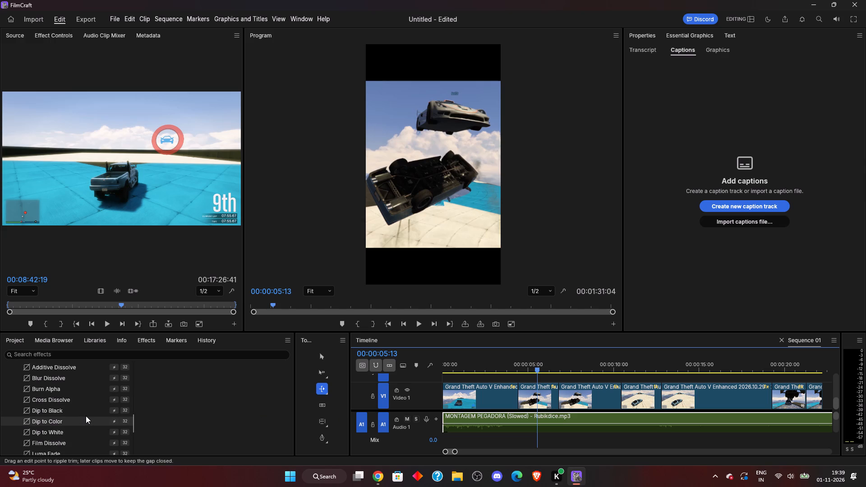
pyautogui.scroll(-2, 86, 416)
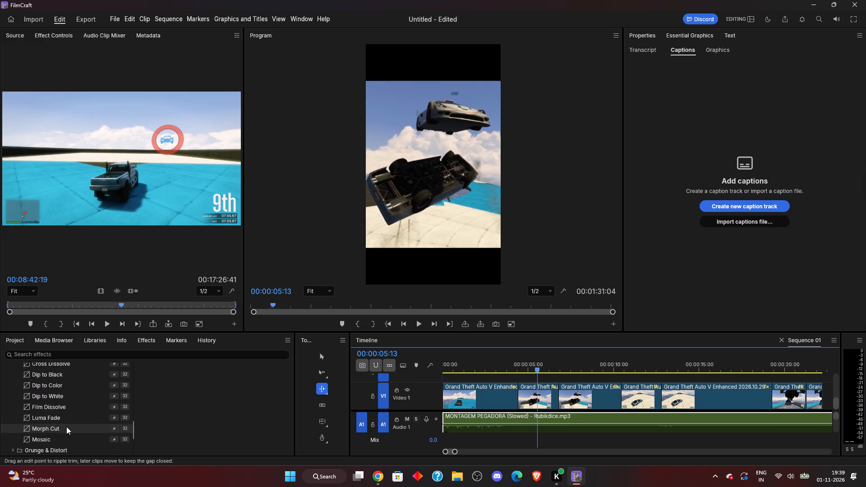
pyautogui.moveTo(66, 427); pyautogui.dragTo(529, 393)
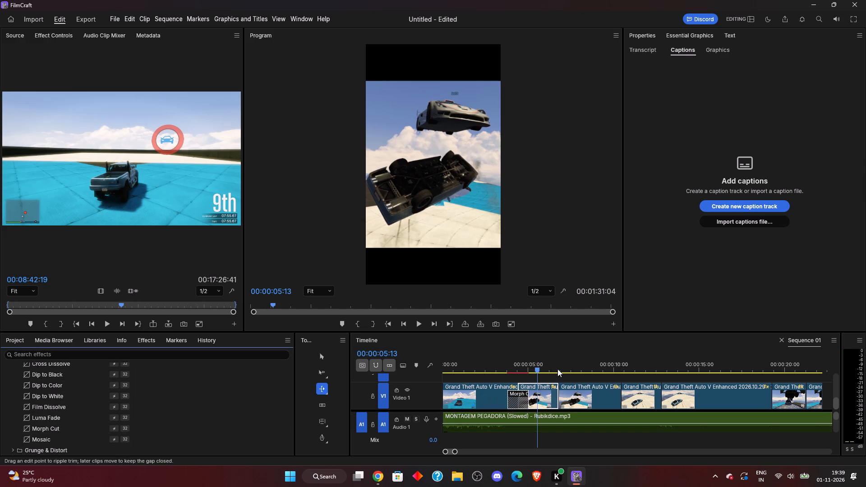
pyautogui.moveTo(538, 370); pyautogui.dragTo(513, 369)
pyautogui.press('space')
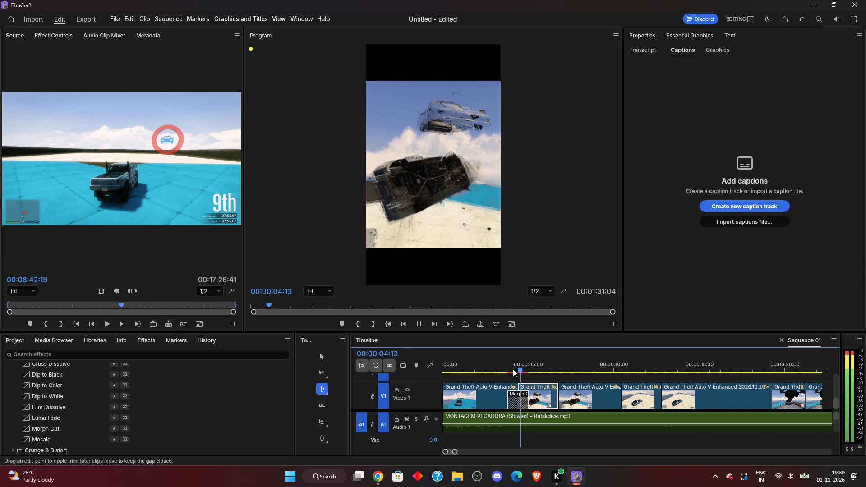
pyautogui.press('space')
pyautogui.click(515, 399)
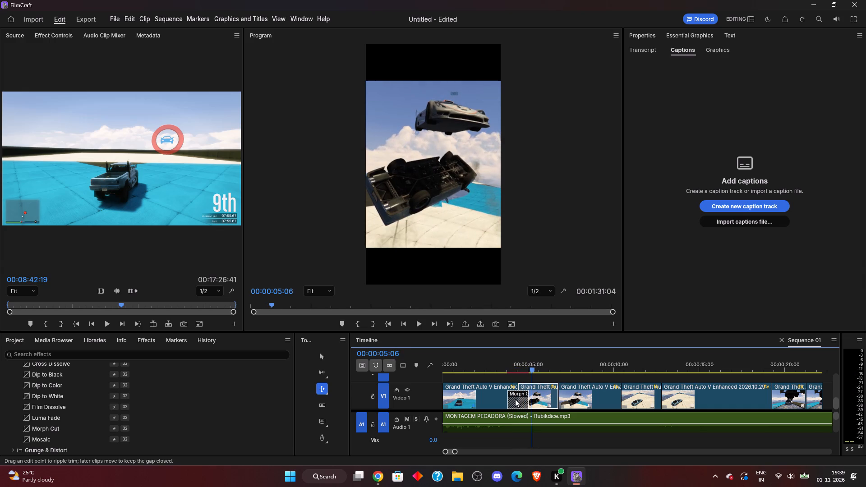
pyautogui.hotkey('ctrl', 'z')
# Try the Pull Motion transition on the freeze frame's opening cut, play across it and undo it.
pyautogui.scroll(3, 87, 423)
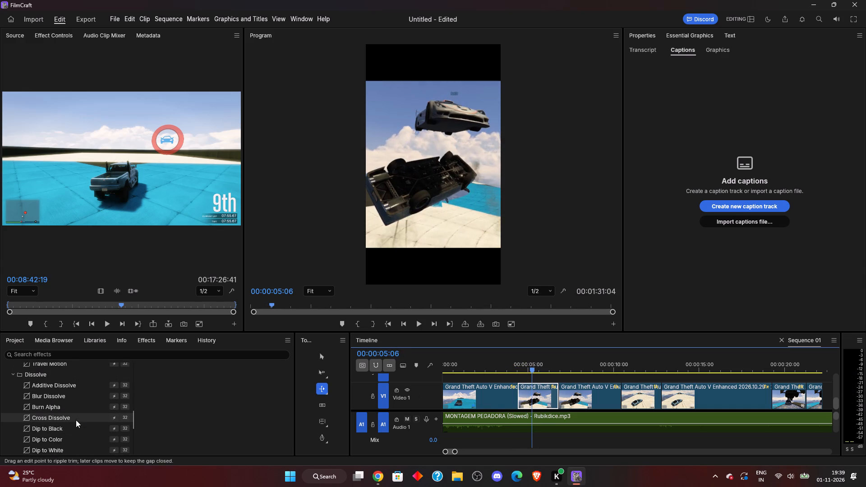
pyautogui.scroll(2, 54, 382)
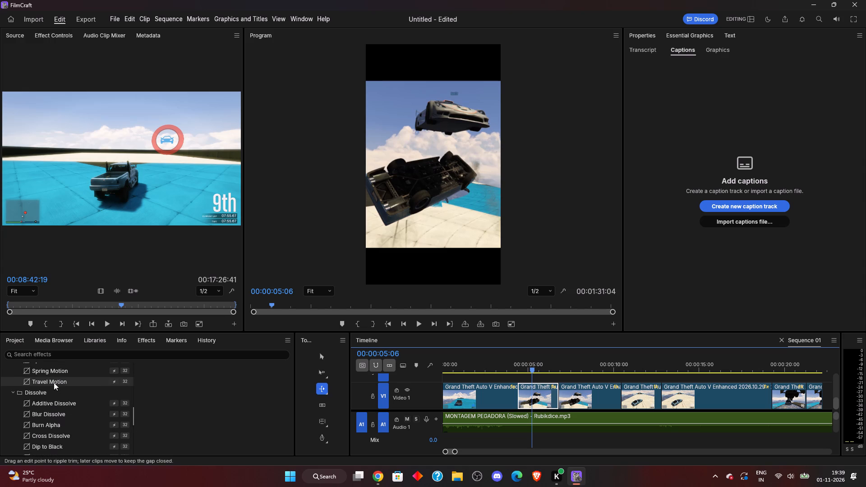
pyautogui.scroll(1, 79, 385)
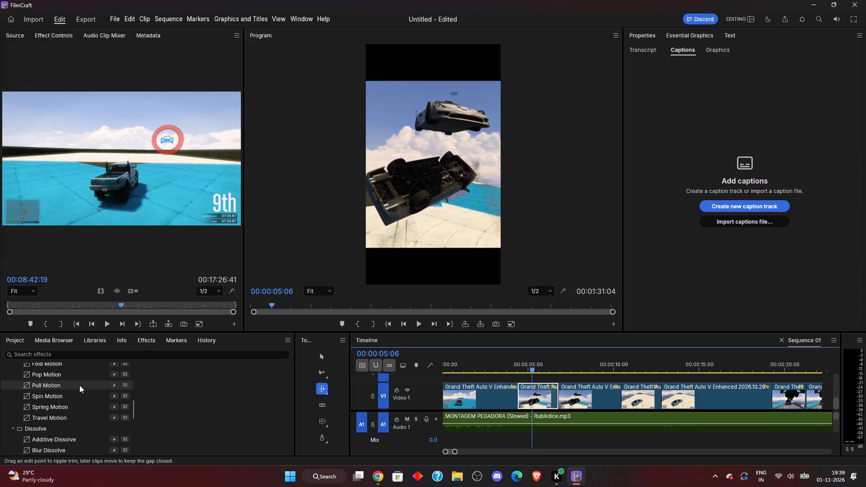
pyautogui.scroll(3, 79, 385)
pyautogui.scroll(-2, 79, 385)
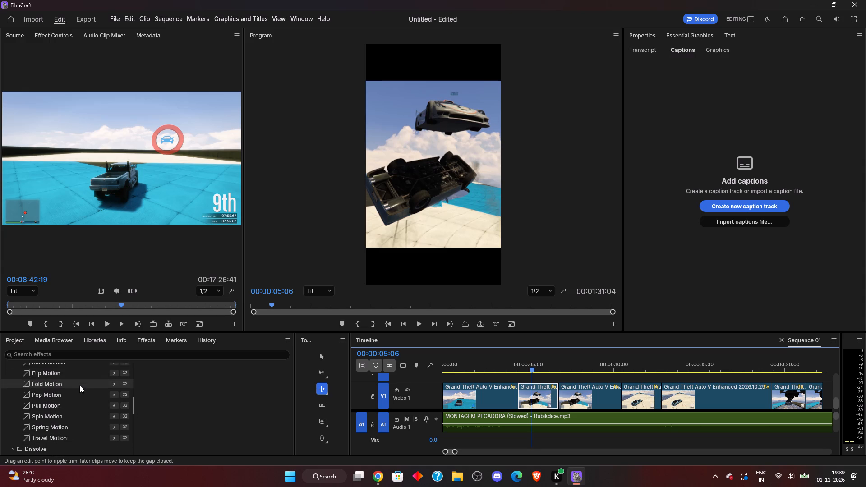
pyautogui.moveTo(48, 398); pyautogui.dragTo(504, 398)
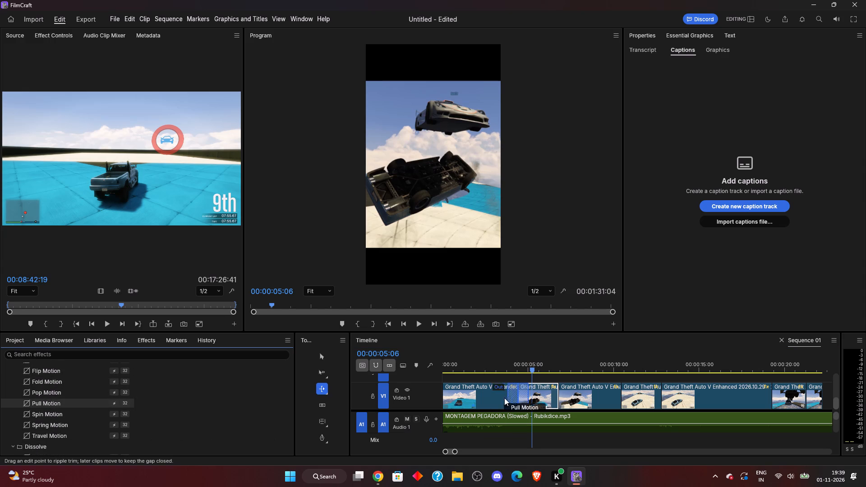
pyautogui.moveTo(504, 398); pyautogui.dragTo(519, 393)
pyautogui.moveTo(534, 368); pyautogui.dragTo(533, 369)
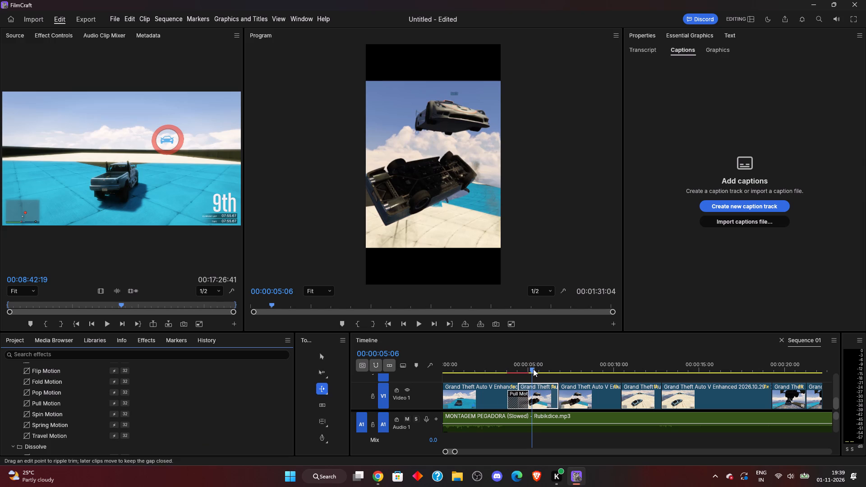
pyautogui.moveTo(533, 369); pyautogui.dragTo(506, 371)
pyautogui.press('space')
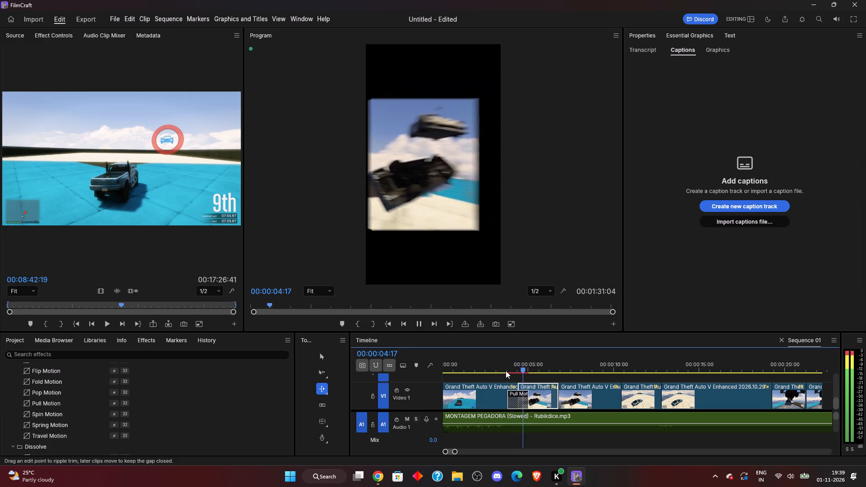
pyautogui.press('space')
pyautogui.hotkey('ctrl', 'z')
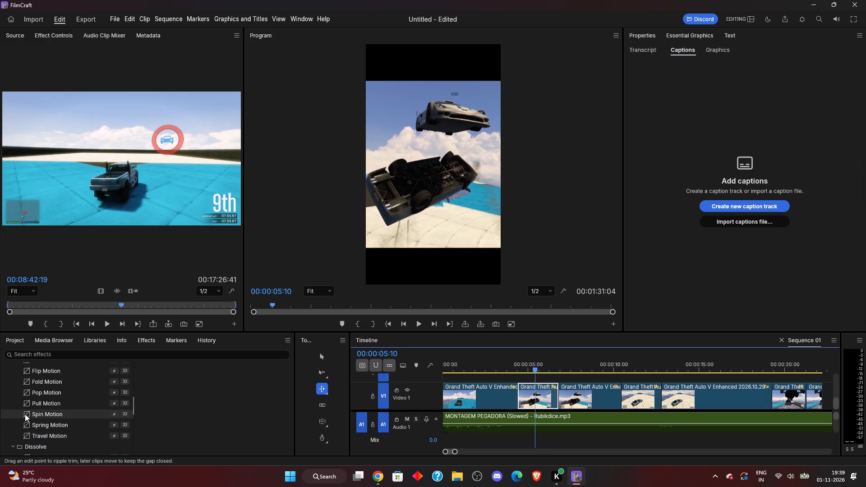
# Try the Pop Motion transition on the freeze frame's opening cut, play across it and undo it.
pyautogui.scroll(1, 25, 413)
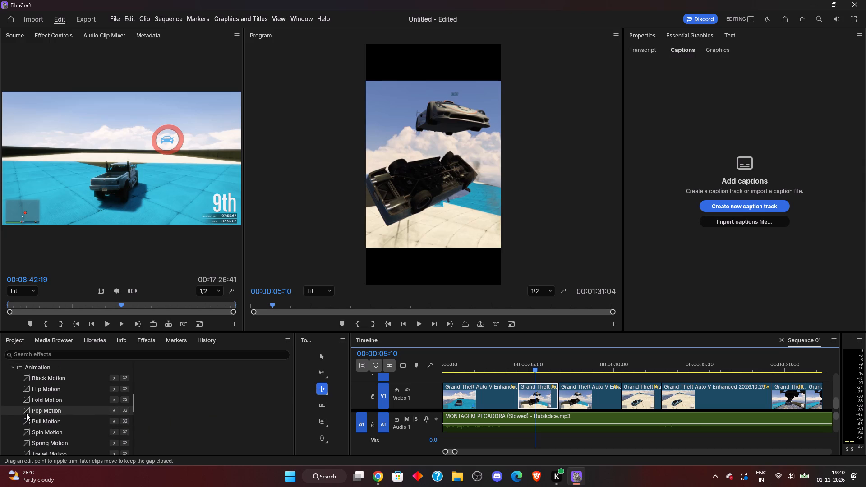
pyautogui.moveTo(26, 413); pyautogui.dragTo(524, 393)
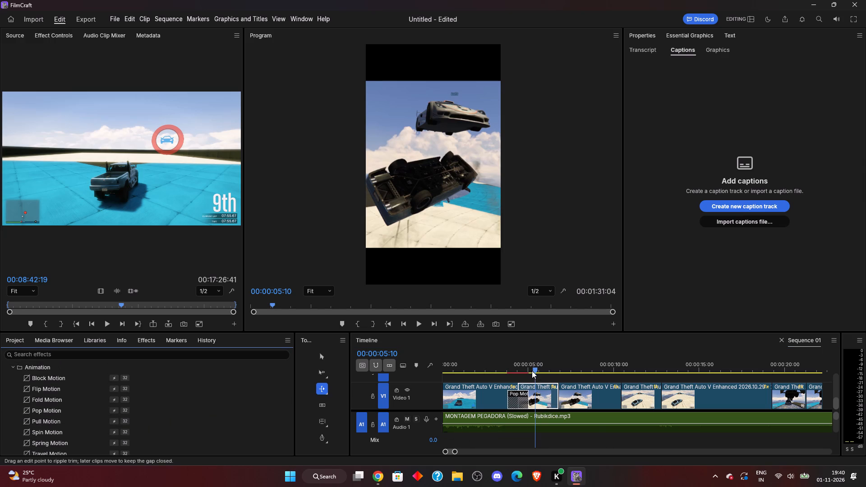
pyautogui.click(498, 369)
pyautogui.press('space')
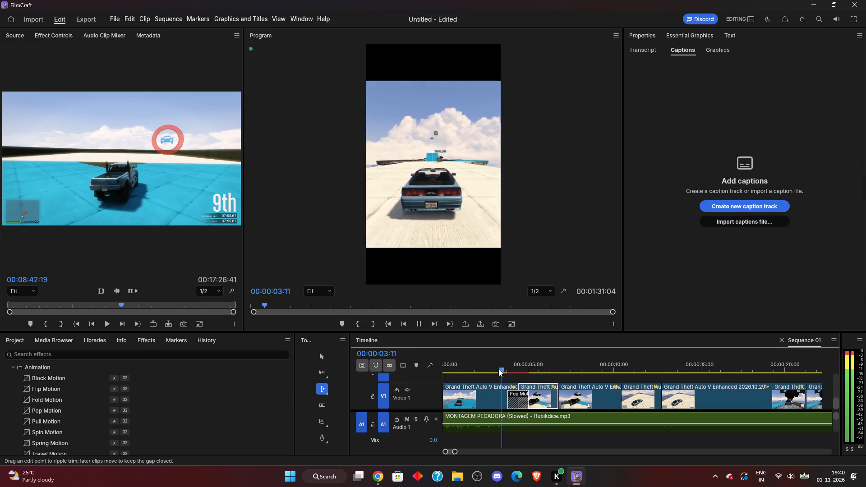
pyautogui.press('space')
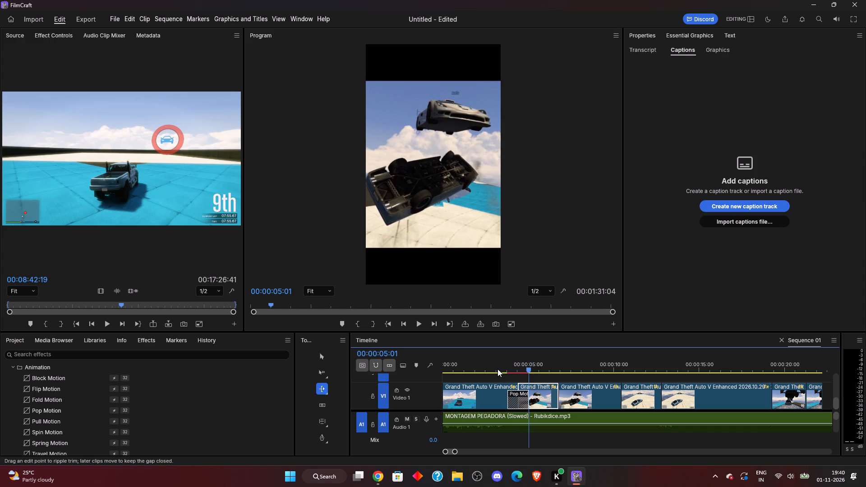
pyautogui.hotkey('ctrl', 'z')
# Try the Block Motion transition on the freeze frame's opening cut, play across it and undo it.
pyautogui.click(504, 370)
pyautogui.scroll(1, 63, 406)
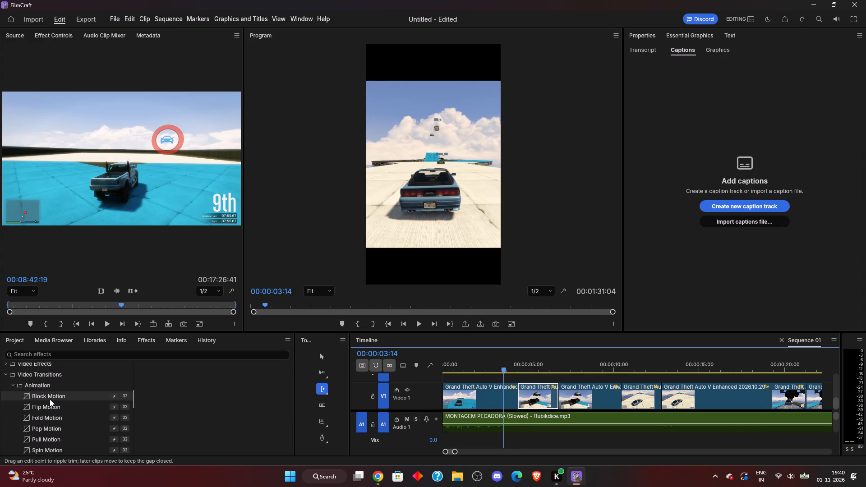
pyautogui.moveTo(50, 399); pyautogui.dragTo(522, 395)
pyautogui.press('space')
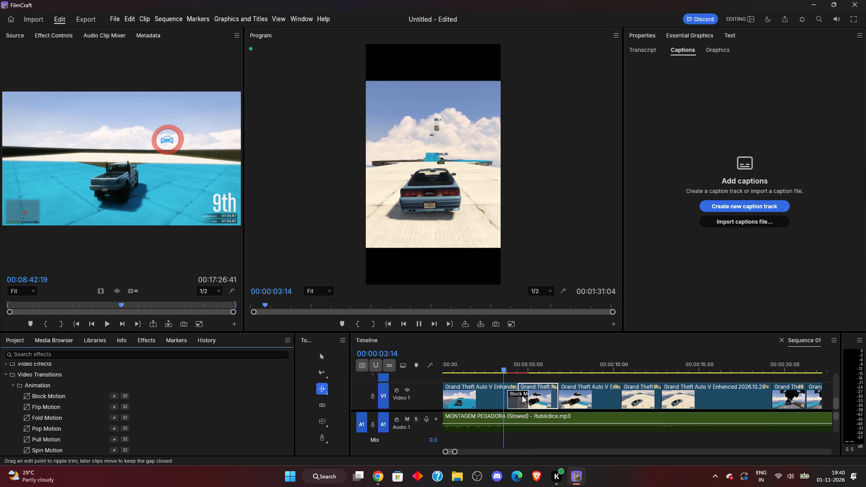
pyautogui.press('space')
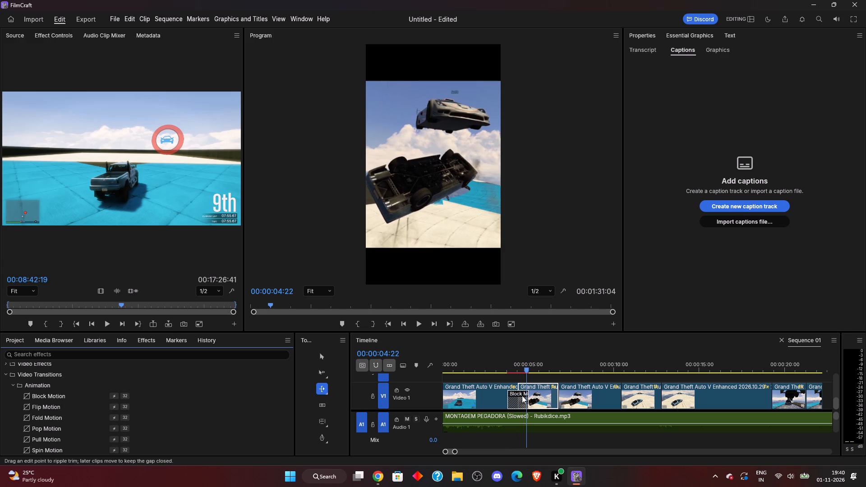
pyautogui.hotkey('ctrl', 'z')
# Apply the Flicker transition from Grunge & Distort to the freeze frame's opening cut and play across it.
pyautogui.moveTo(527, 373); pyautogui.dragTo(526, 373)
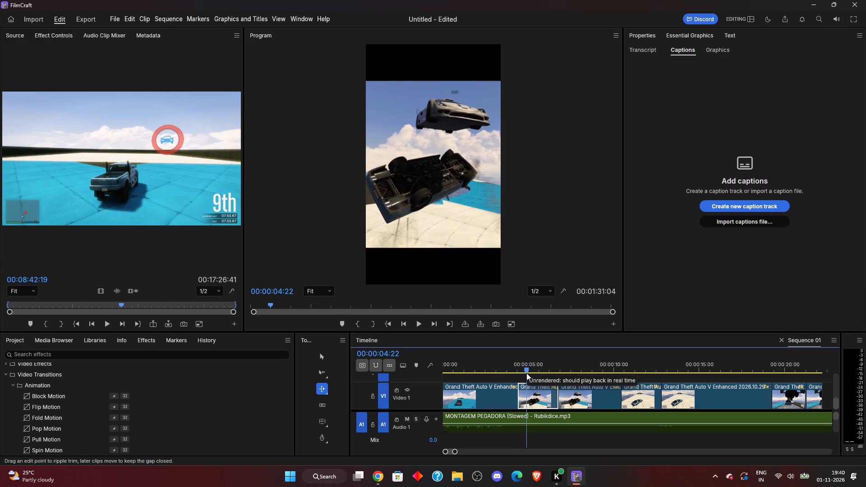
pyautogui.moveTo(526, 373); pyautogui.dragTo(509, 372)
pyautogui.scroll(3, 50, 422)
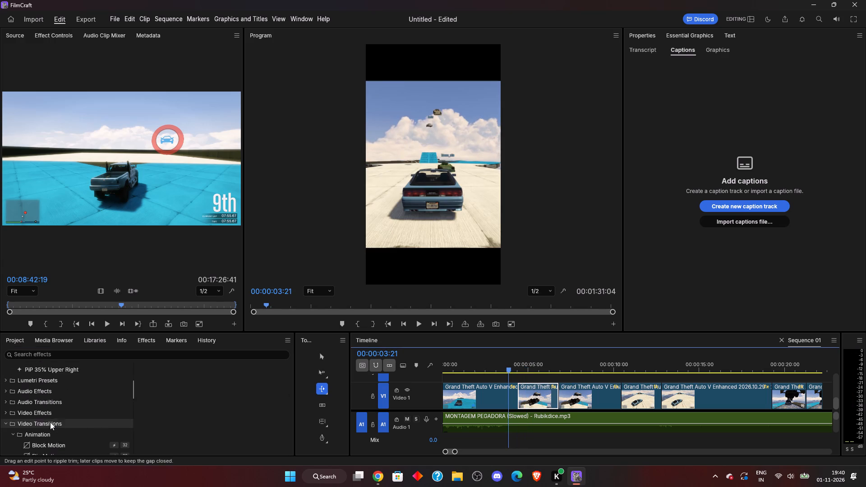
pyautogui.scroll(10, 50, 422)
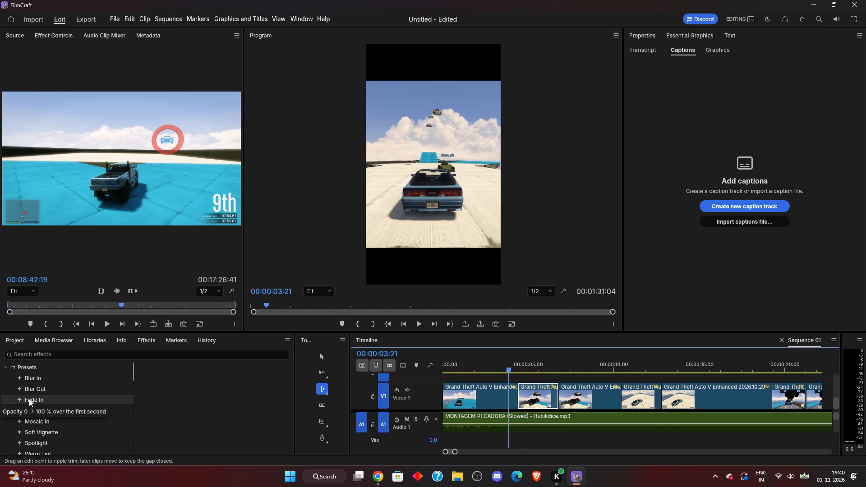
pyautogui.scroll(-3, 33, 389)
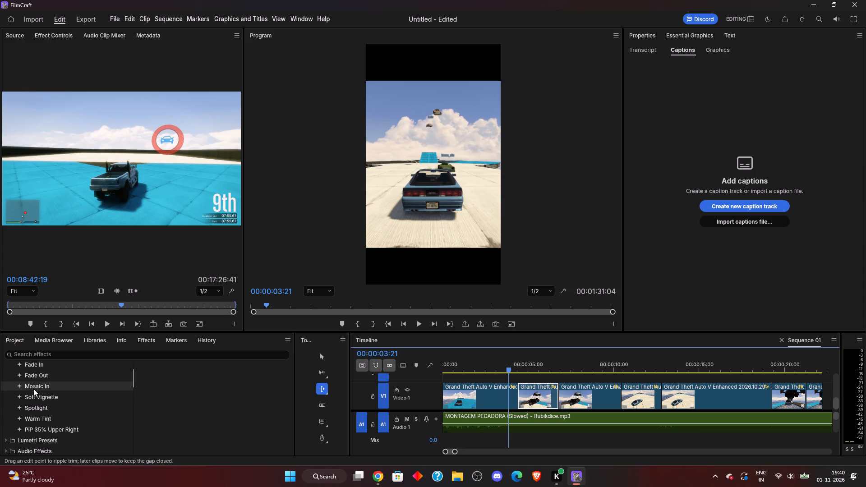
pyautogui.scroll(-6, 33, 389)
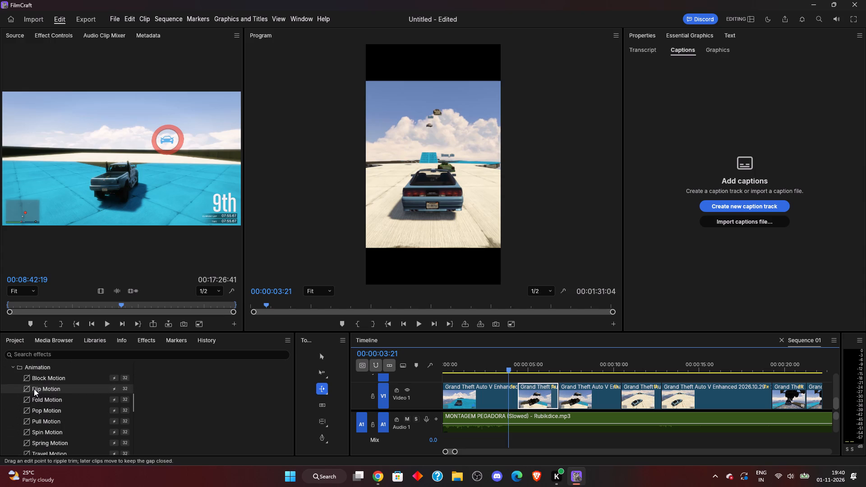
pyautogui.scroll(-11, 34, 389)
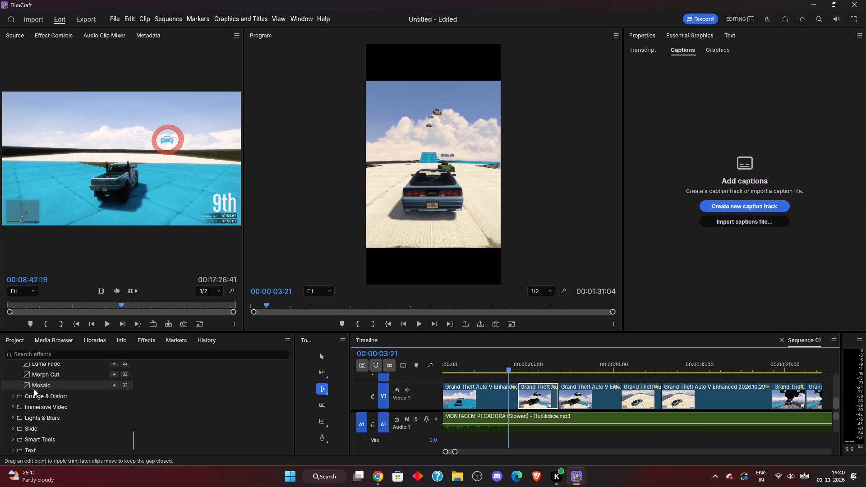
pyautogui.scroll(-1, 34, 389)
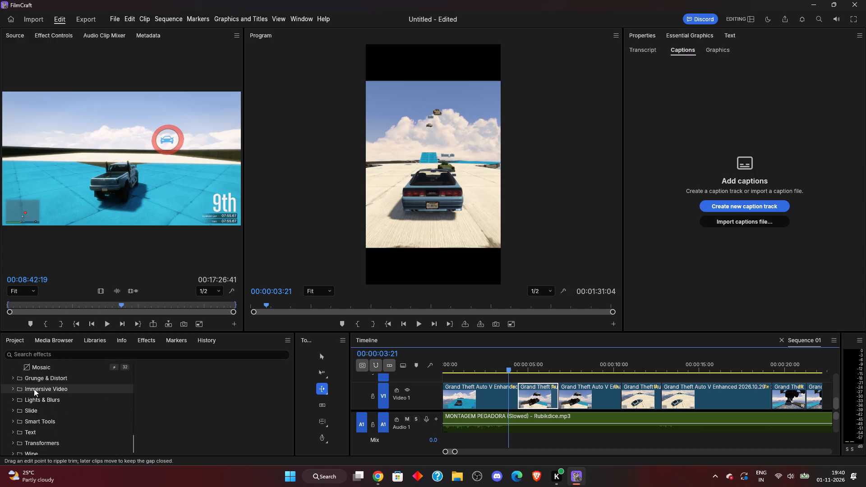
pyautogui.click(20, 379)
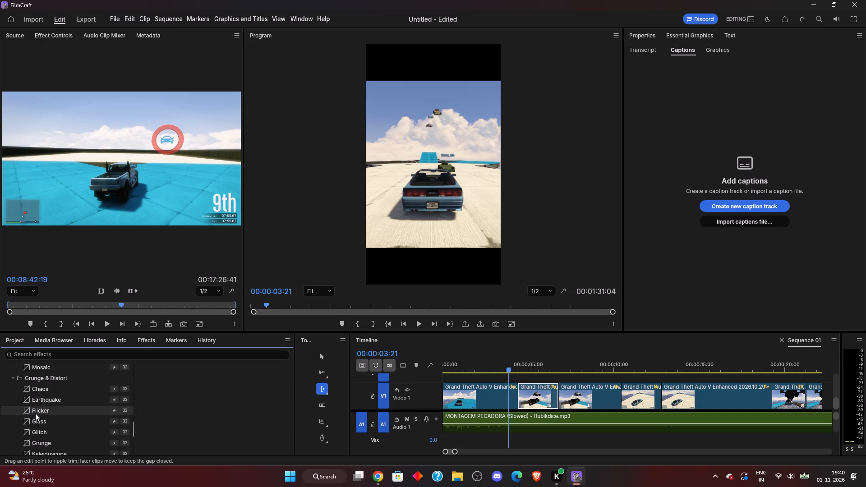
pyautogui.moveTo(35, 413); pyautogui.dragTo(542, 393)
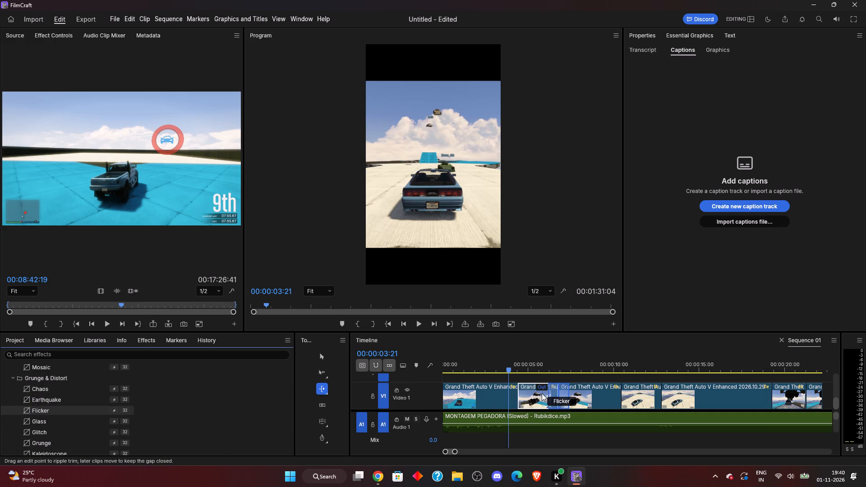
pyautogui.moveTo(542, 393); pyautogui.dragTo(518, 392)
pyautogui.press('space')
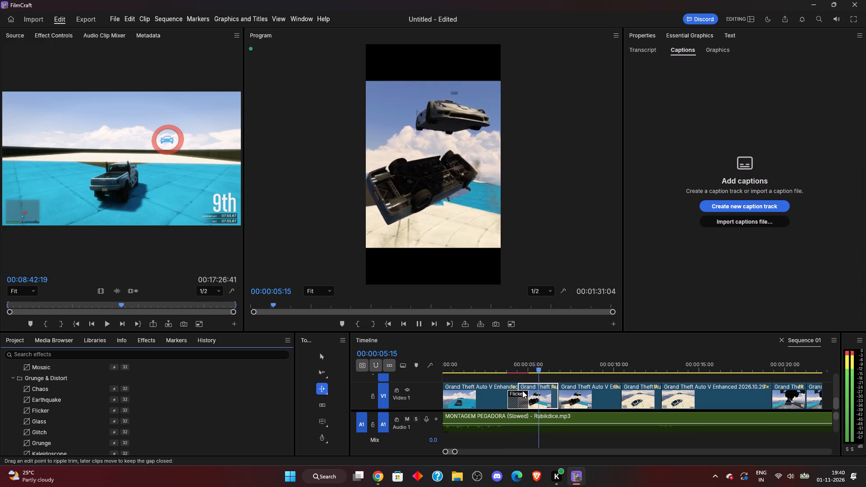
pyautogui.press('space')
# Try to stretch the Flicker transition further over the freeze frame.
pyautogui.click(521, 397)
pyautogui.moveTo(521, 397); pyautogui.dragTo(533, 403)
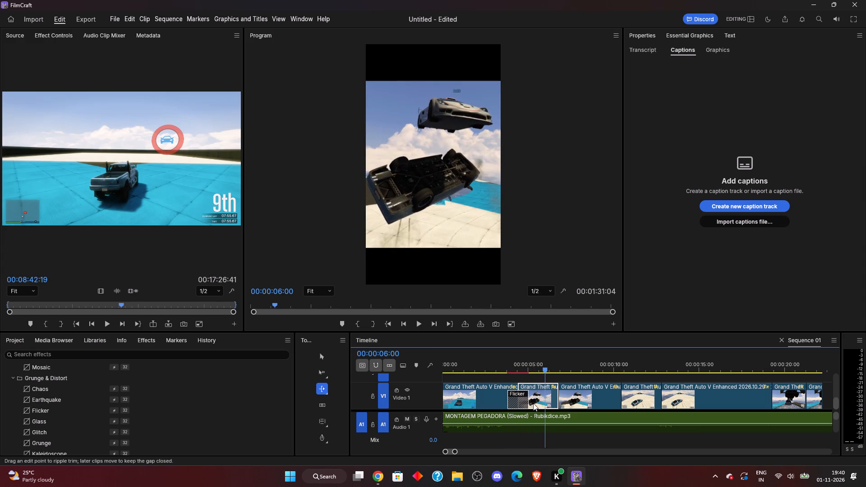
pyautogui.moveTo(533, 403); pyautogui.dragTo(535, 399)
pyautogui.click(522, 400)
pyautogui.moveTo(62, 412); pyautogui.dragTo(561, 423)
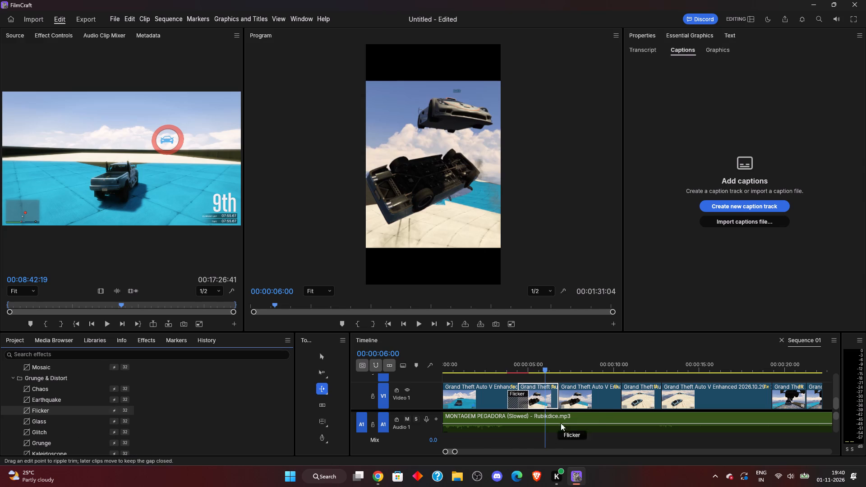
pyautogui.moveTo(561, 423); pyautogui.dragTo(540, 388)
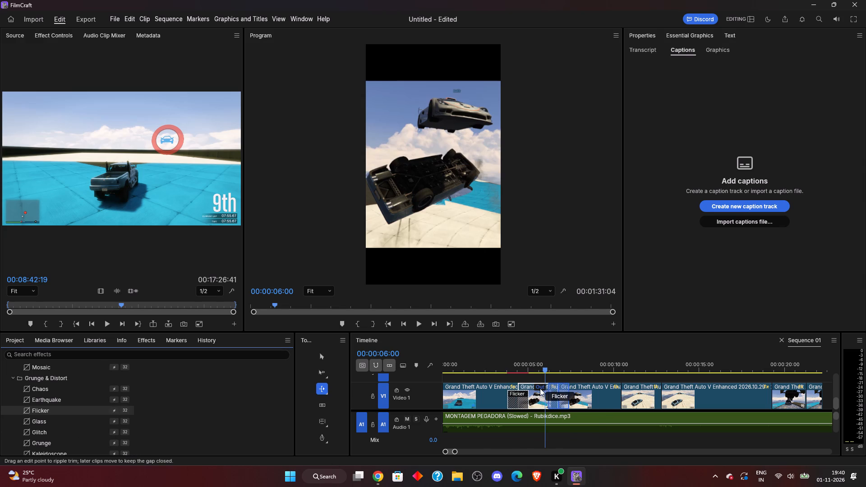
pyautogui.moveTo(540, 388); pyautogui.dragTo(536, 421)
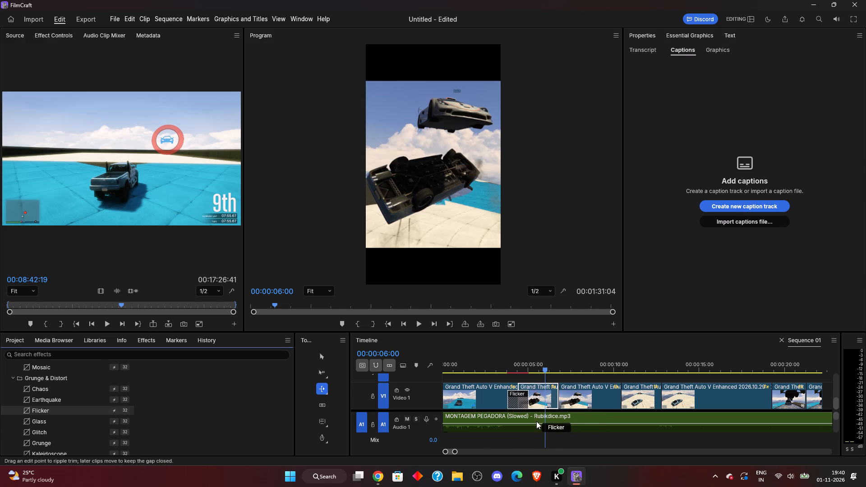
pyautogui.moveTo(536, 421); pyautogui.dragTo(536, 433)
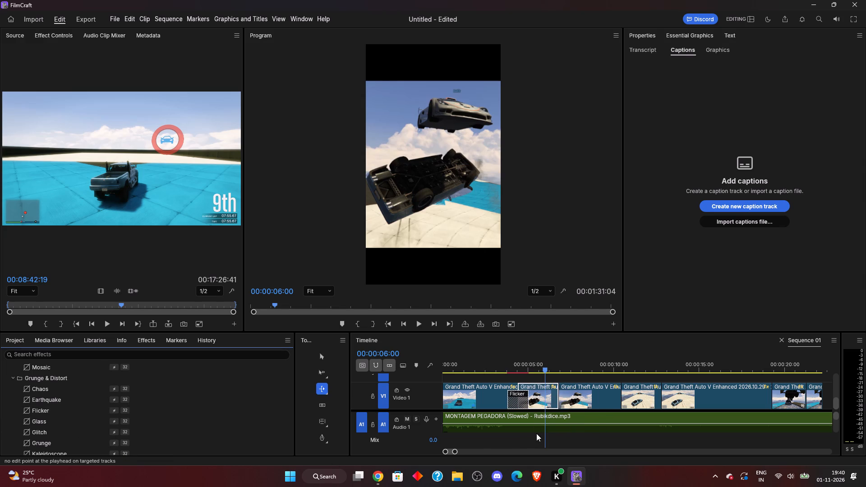
# Replay the Flicker transition from just before the freeze frame to just past its closing cut.
pyautogui.moveTo(543, 372); pyautogui.dragTo(512, 373)
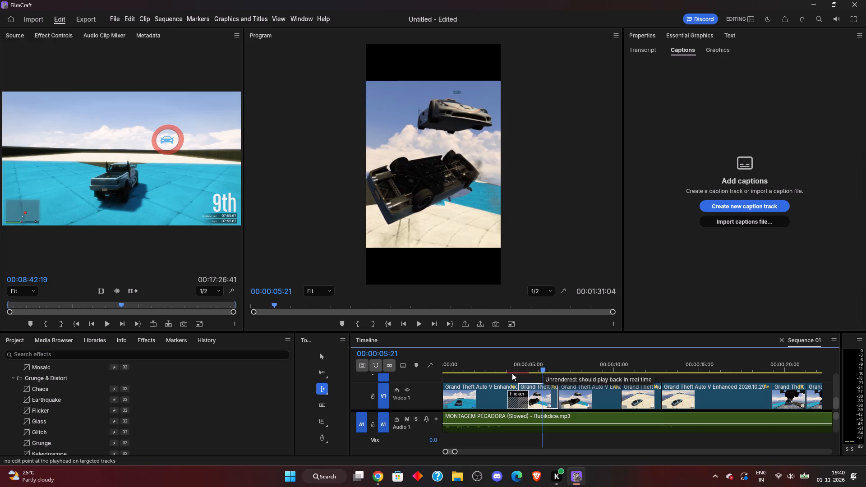
pyautogui.moveTo(512, 373); pyautogui.dragTo(502, 372)
pyautogui.press('space')
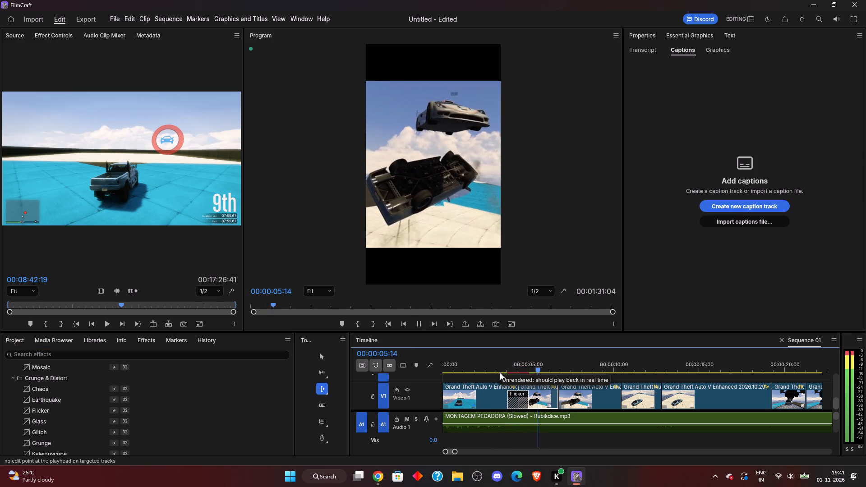
pyautogui.press('space')
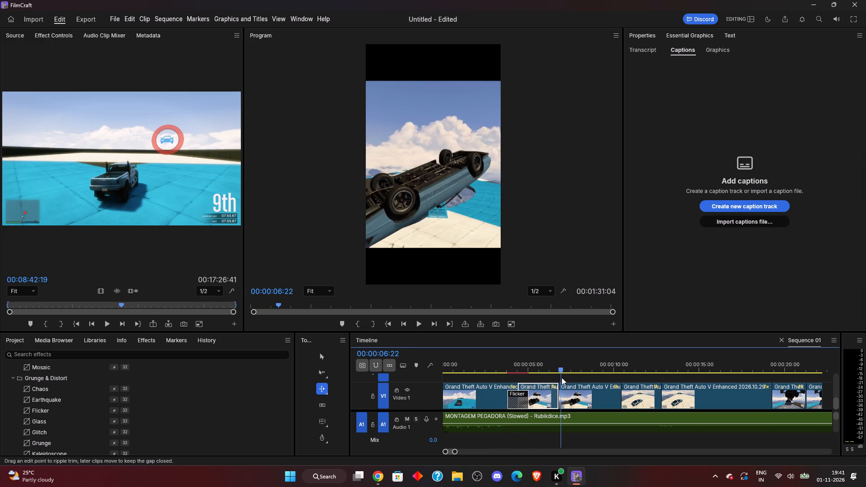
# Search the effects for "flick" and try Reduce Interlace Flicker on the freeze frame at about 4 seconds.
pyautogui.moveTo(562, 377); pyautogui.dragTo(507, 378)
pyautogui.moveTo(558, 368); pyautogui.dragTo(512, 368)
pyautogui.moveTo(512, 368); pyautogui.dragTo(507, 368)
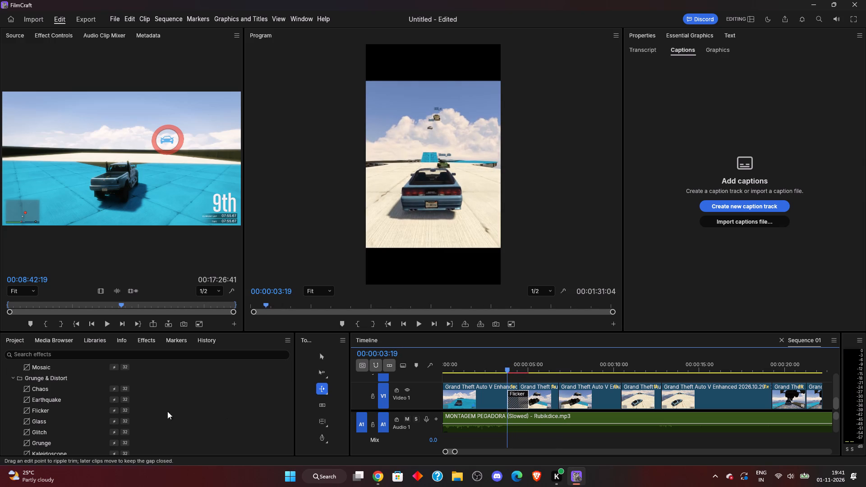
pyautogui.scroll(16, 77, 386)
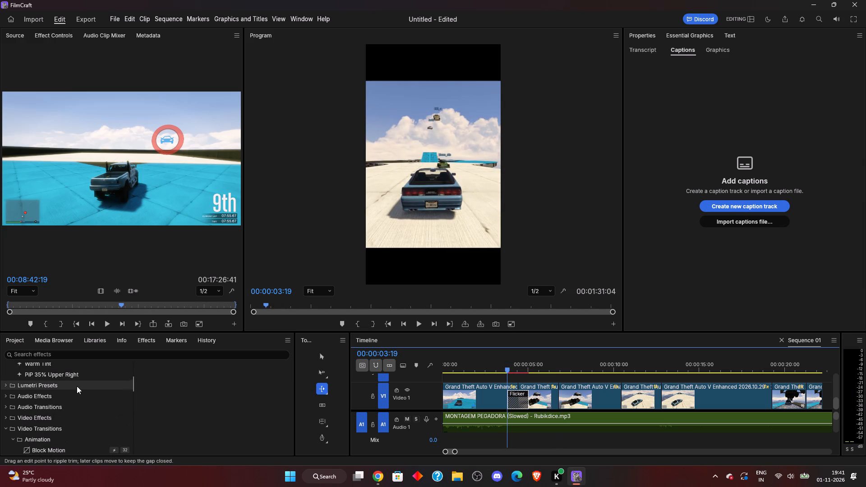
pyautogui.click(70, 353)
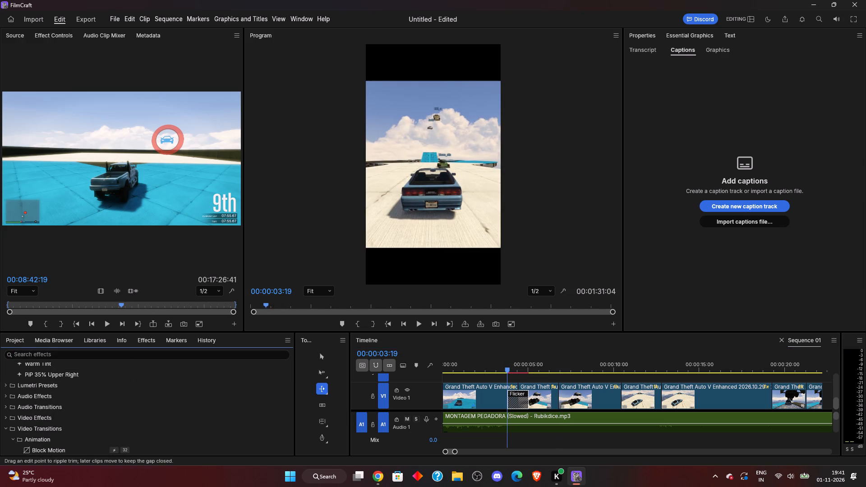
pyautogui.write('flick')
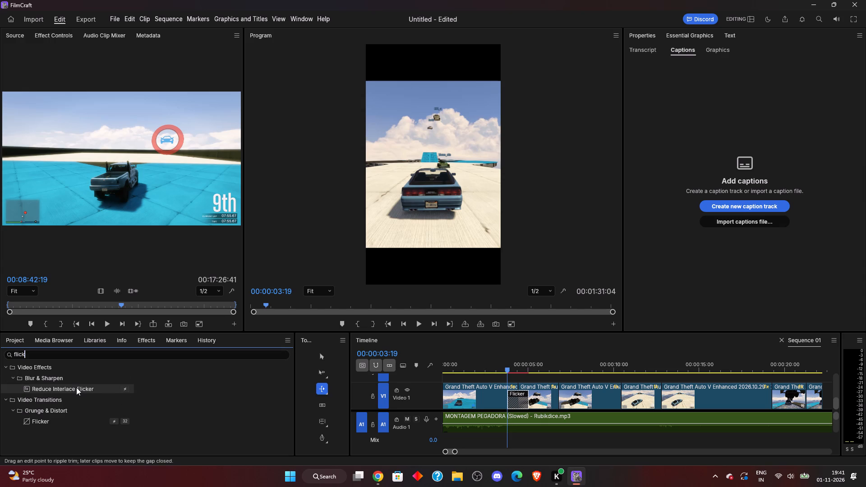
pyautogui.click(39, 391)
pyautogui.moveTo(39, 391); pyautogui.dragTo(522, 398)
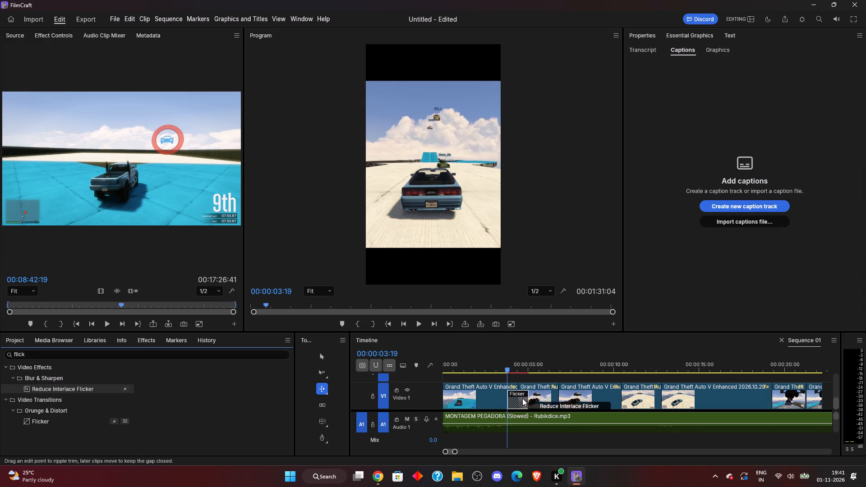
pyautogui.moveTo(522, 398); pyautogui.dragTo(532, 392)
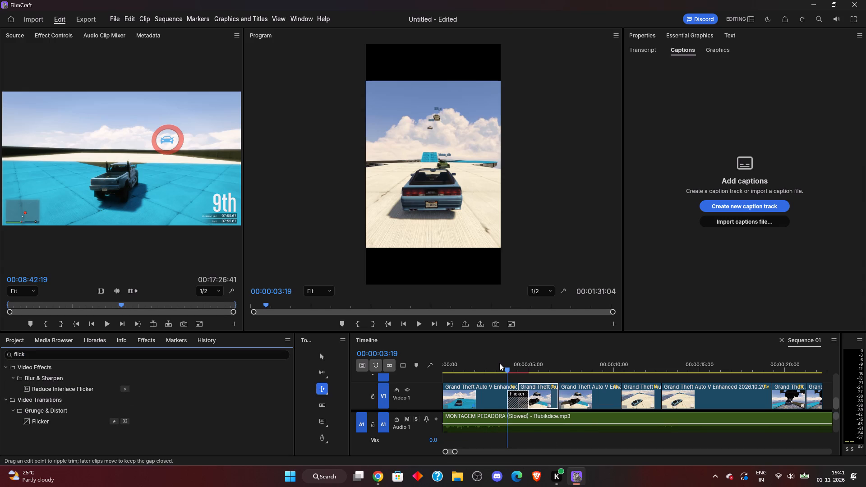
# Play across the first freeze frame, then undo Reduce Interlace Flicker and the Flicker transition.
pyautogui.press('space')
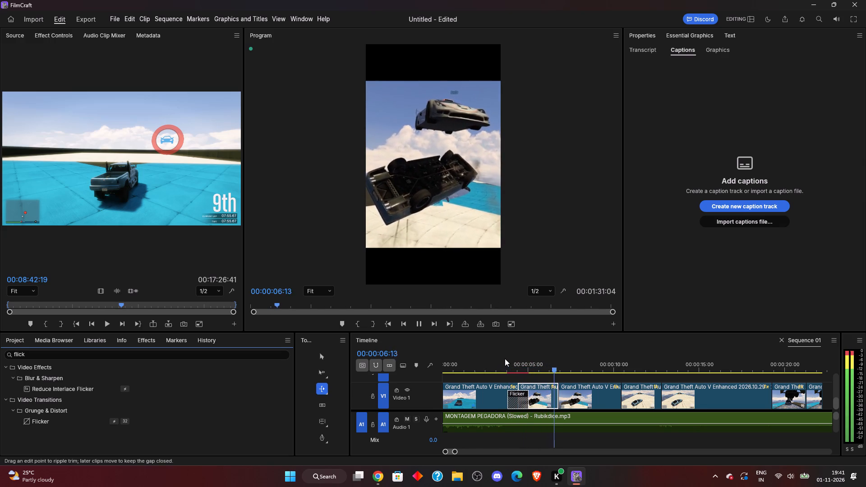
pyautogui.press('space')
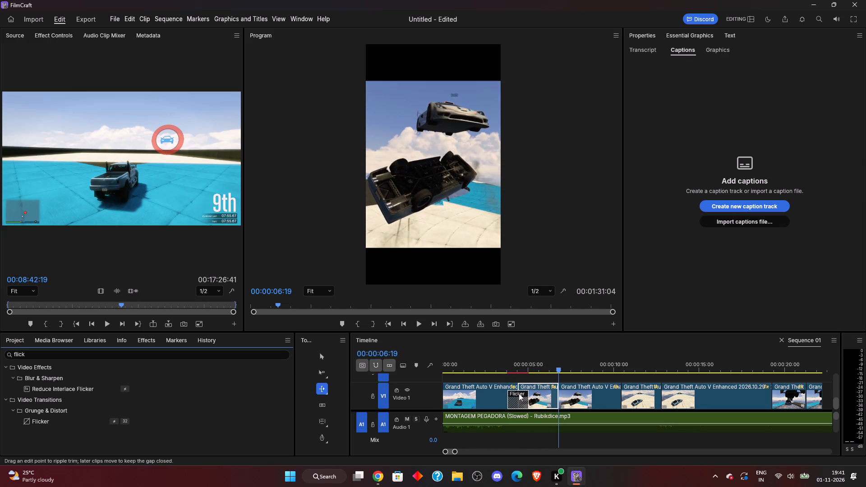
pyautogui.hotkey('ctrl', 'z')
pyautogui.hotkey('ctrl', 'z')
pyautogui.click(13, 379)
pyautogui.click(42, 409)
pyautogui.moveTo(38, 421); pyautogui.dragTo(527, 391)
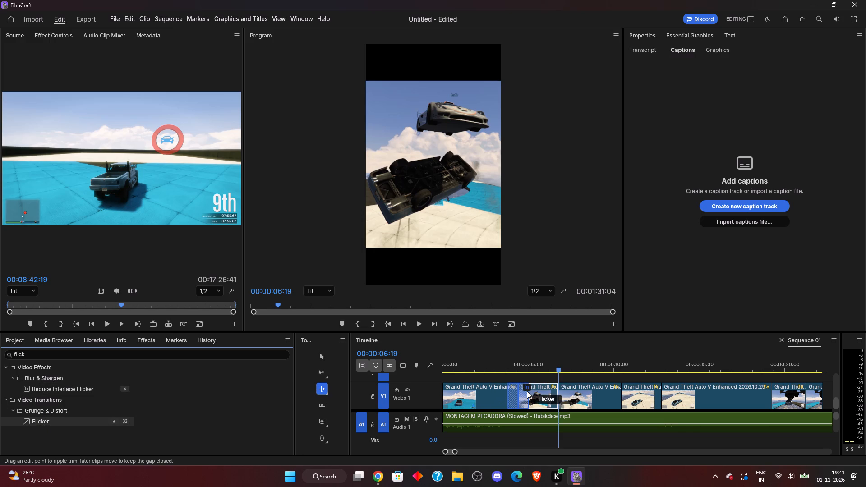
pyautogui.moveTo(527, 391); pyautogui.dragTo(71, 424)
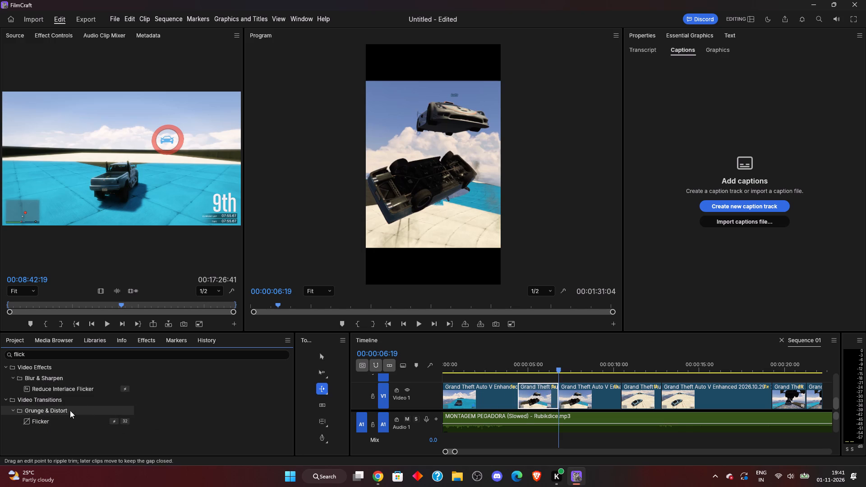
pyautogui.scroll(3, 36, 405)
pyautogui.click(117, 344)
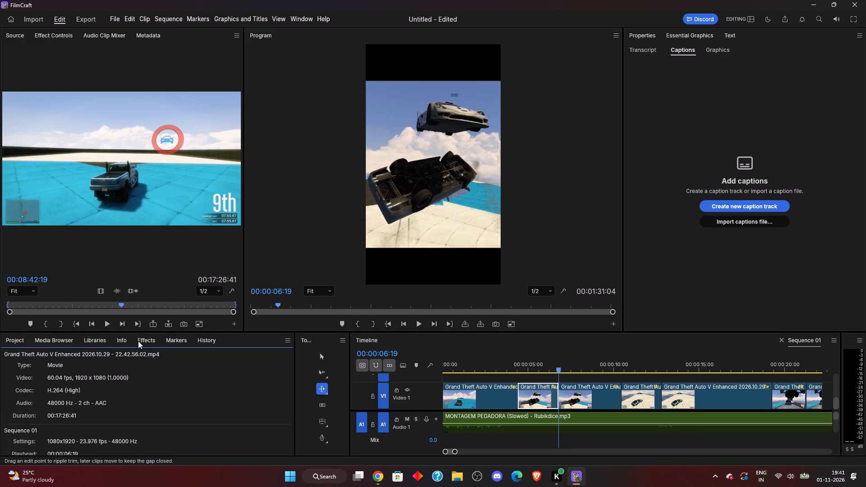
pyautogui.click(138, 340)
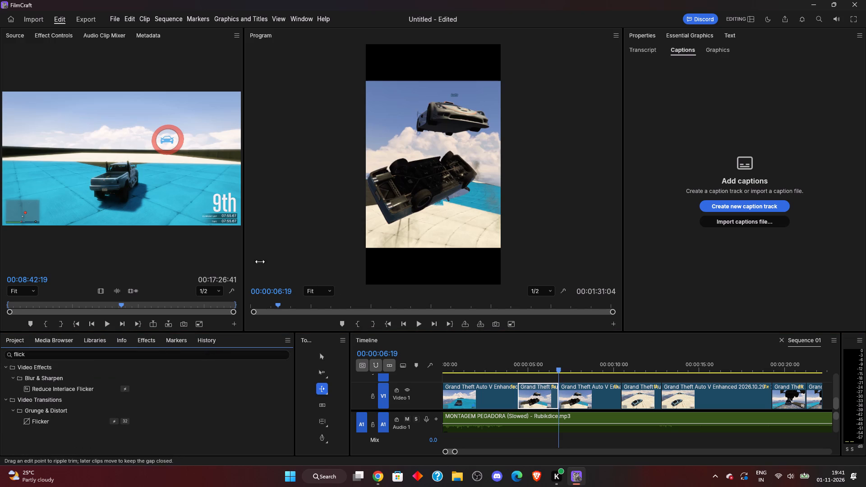
# Examine the first freeze frame's effect settings, including Camera Shake, and compare them with those of the clip after it.
pyautogui.click(55, 37)
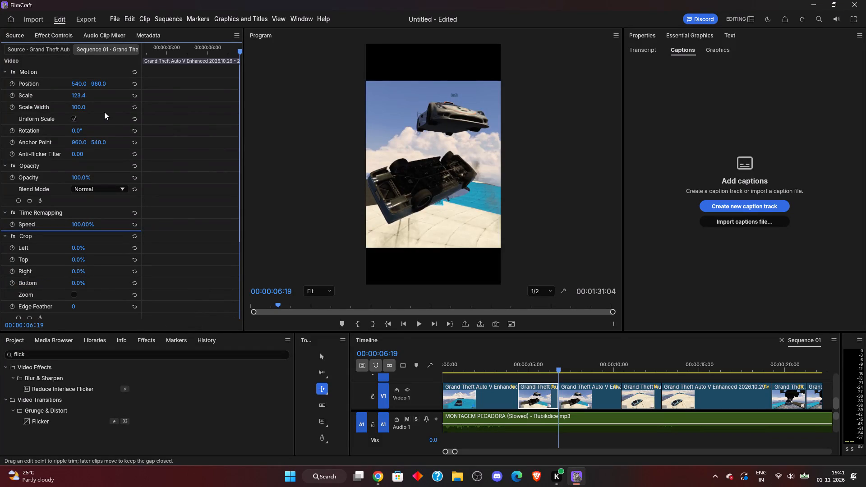
pyautogui.scroll(-10, 97, 128)
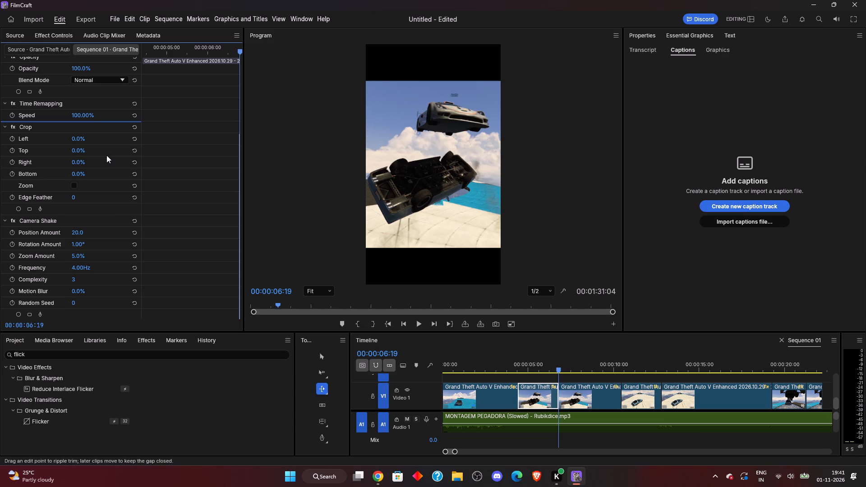
pyautogui.scroll(-1, 104, 164)
pyautogui.doubleClick(55, 37)
pyautogui.click(578, 394)
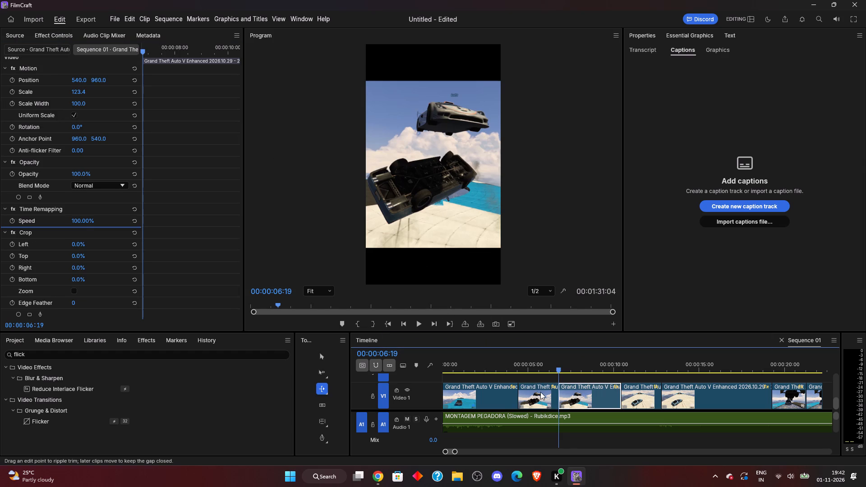
pyautogui.click(540, 392)
pyautogui.click(585, 396)
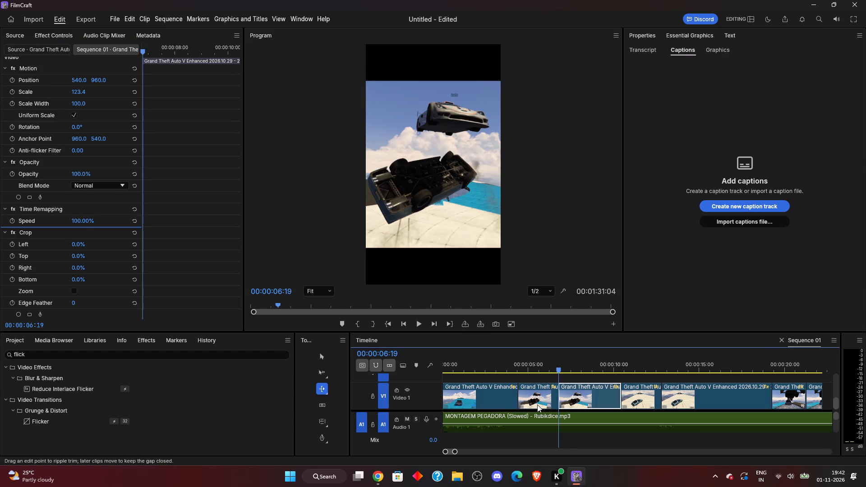
pyautogui.click(537, 404)
pyautogui.click(589, 396)
pyautogui.click(551, 400)
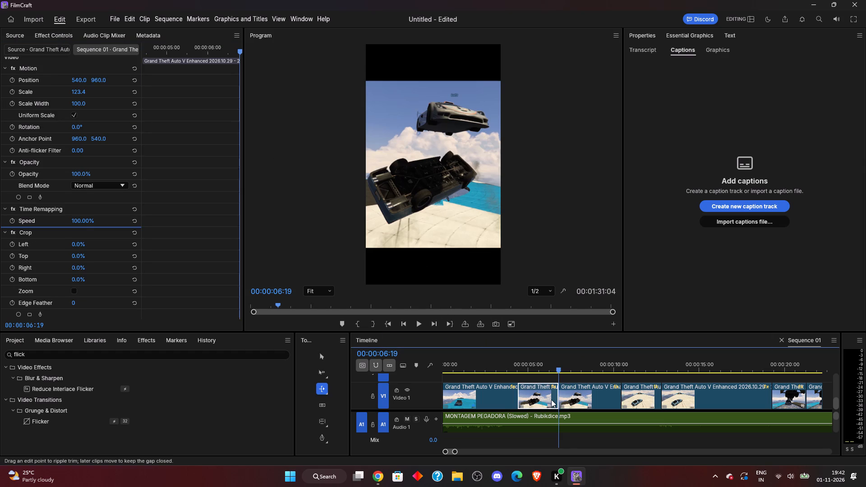
# Apply the Flicker transition to the opening cuts of the three freeze frames, at about 4, 10 and 21 seconds.
pyautogui.moveTo(558, 373); pyautogui.dragTo(532, 369)
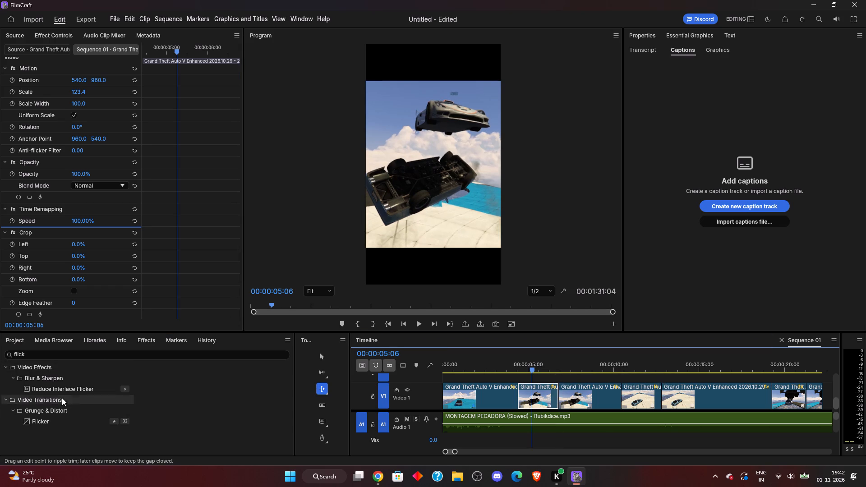
pyautogui.moveTo(58, 416); pyautogui.dragTo(490, 396)
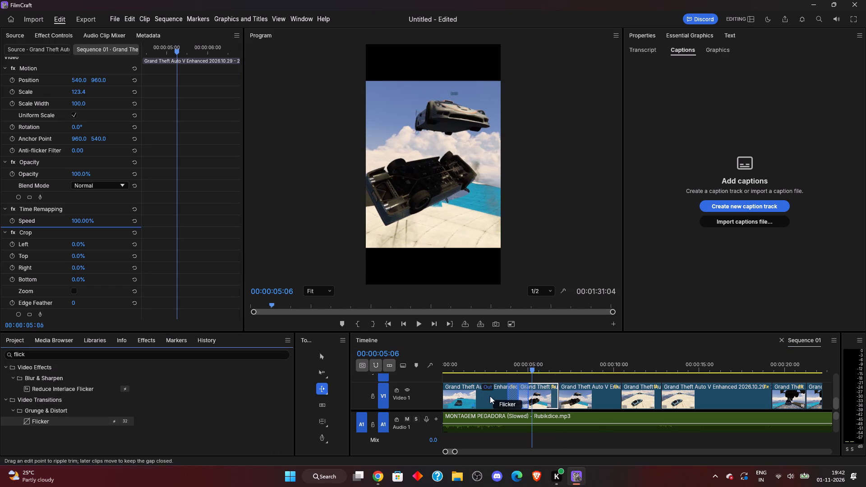
pyautogui.moveTo(490, 396); pyautogui.dragTo(521, 392)
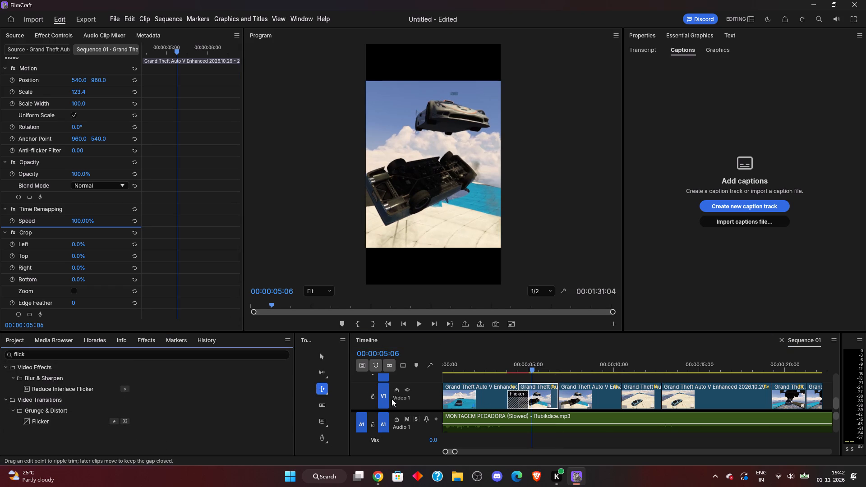
pyautogui.moveTo(28, 425); pyautogui.dragTo(620, 398)
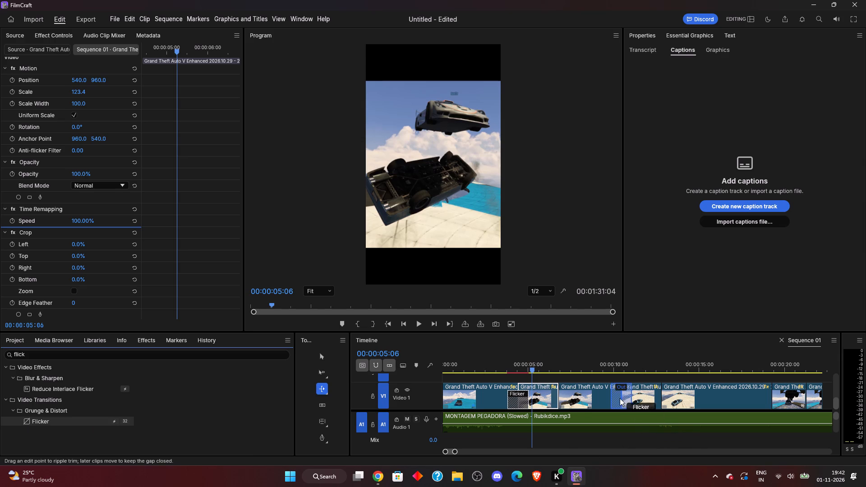
pyautogui.moveTo(620, 398); pyautogui.dragTo(623, 392)
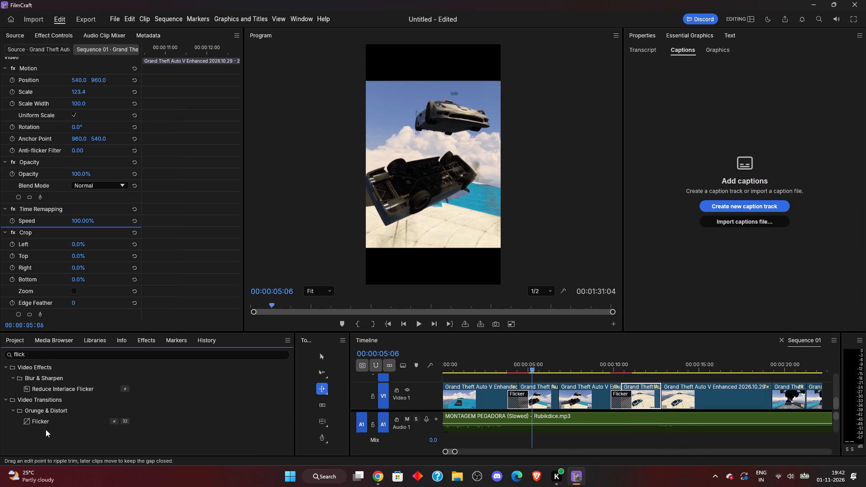
pyautogui.moveTo(43, 423); pyautogui.dragTo(804, 393)
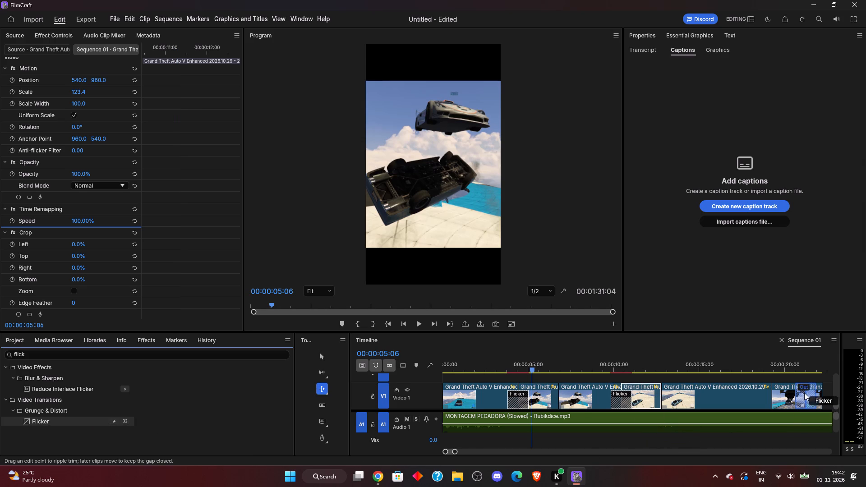
pyautogui.moveTo(804, 393); pyautogui.dragTo(807, 391)
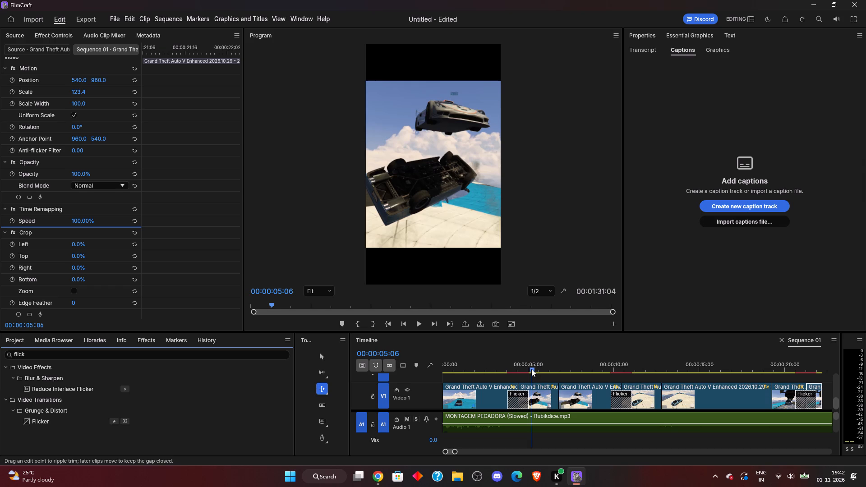
# Play the sequence from its start to past the end of the last video clip.
pyautogui.moveTo(531, 369); pyautogui.dragTo(390, 371)
pyautogui.press('space')
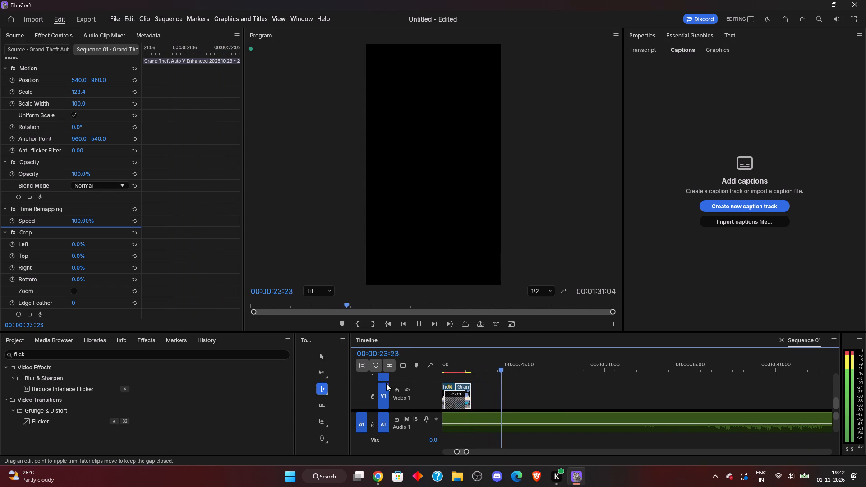
# Cut the MONTAGEM PEGADORA music at the end of the last video clip, 00:00:22:05, and delete the remainder.
pyautogui.moveTo(518, 369); pyautogui.dragTo(464, 370)
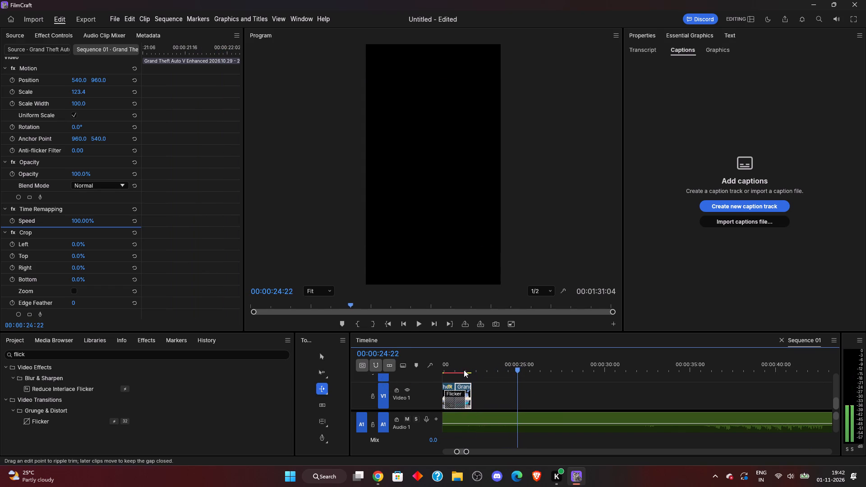
pyautogui.moveTo(464, 370); pyautogui.dragTo(468, 373)
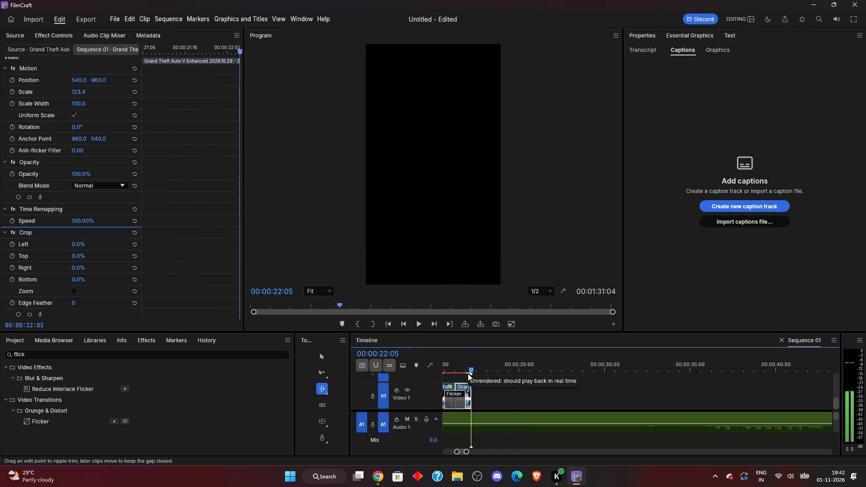
pyautogui.moveTo(468, 373); pyautogui.dragTo(470, 373)
pyautogui.click(473, 423)
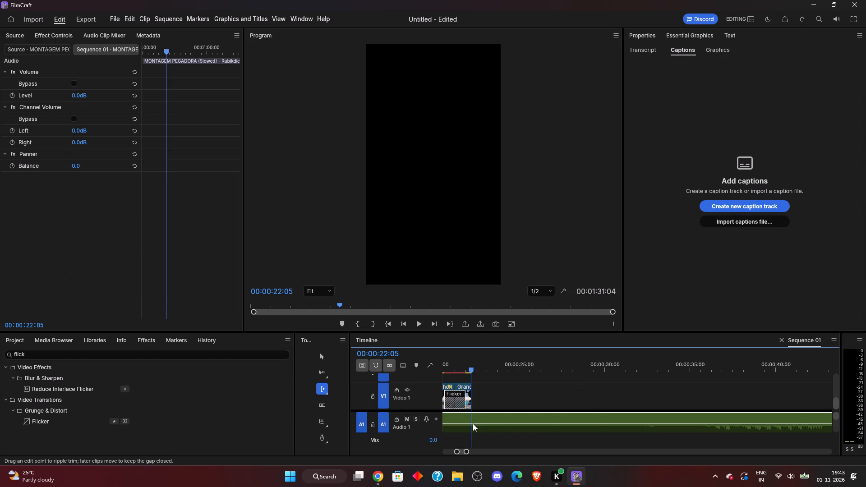
pyautogui.hotkey('ctrl', 'k')
pyautogui.scroll(2, 473, 423)
pyautogui.click(498, 413)
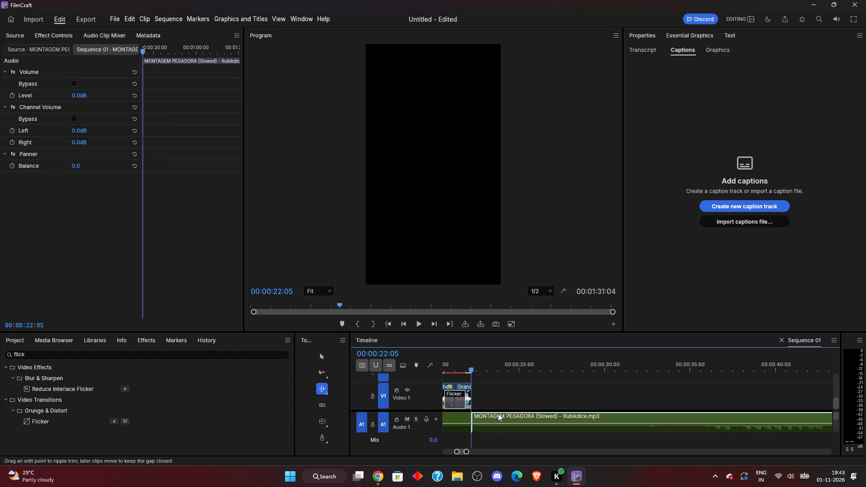
pyautogui.press('Delete')
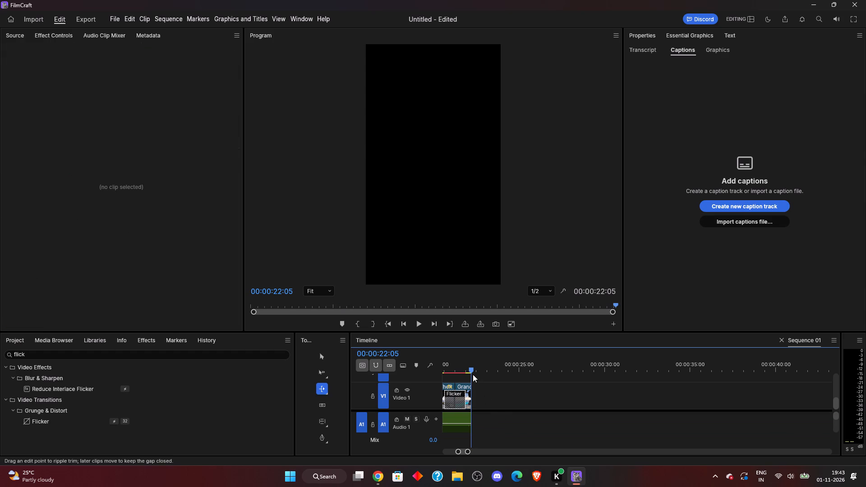
# Set the volume level of the MONTAGEM PEGADORA music clip to -1 dB.
pyautogui.moveTo(470, 371); pyautogui.dragTo(461, 371)
pyautogui.moveTo(461, 371); pyautogui.dragTo(395, 372)
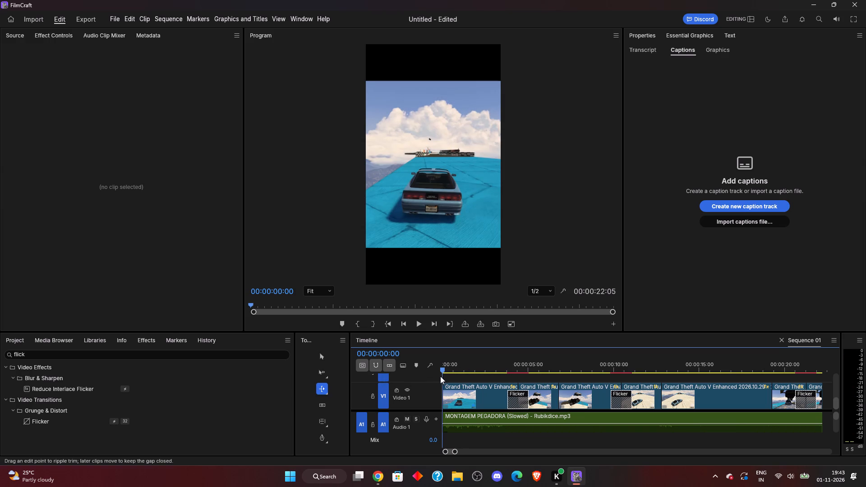
pyautogui.click(466, 423)
pyautogui.rightClick(466, 423)
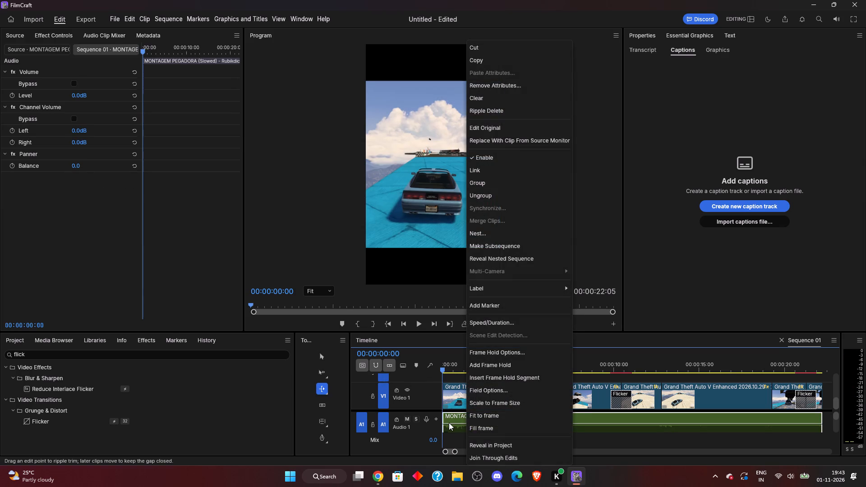
pyautogui.click(448, 423)
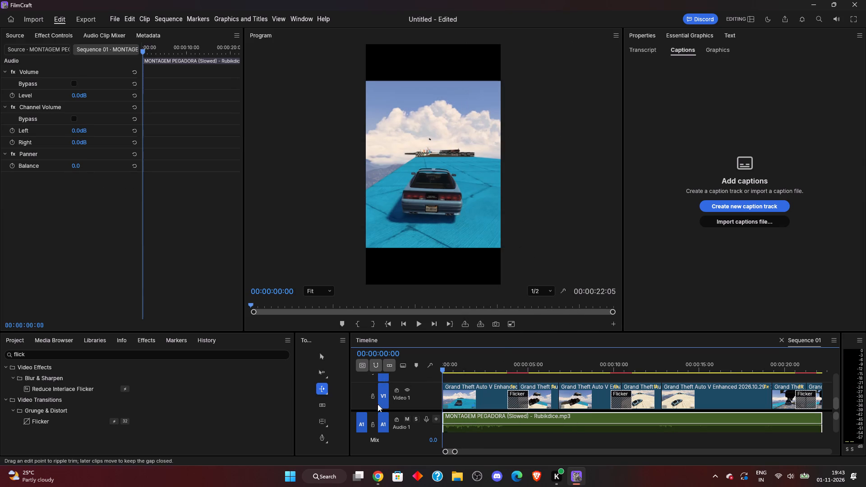
pyautogui.click(73, 74)
pyautogui.doubleClick(72, 74)
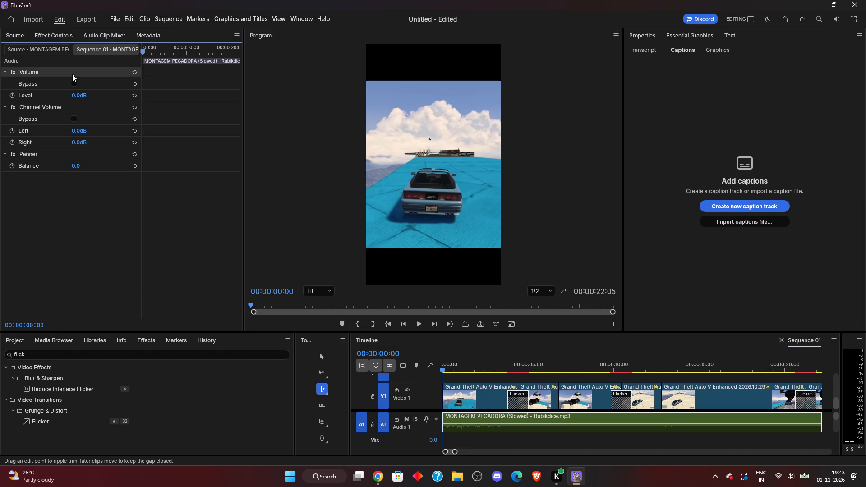
pyautogui.click(69, 98)
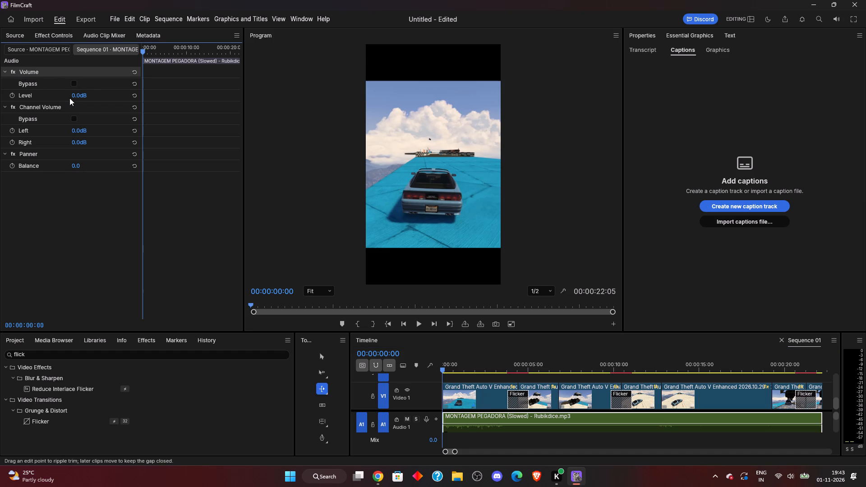
pyautogui.click(74, 94)
pyautogui.press('-')
pyautogui.press('1')
pyautogui.press('Return')
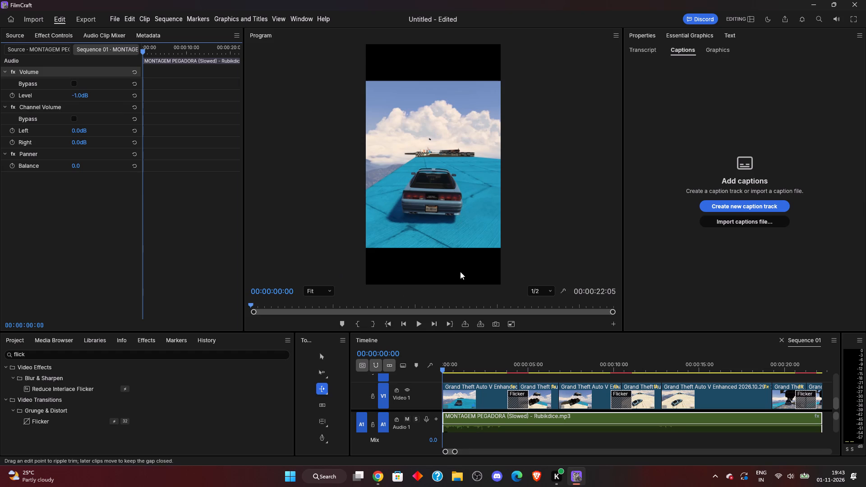
# Play the sequence from its start to about 7 seconds to check the music level.
pyautogui.press('space')
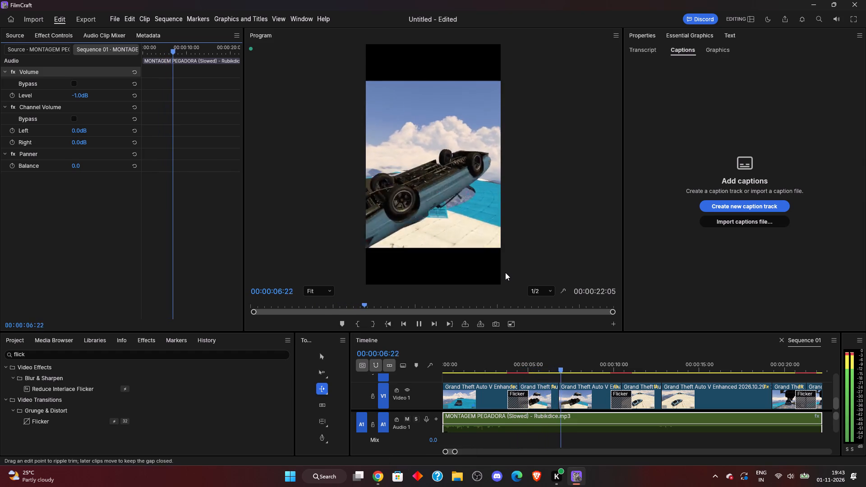
pyautogui.press('space')
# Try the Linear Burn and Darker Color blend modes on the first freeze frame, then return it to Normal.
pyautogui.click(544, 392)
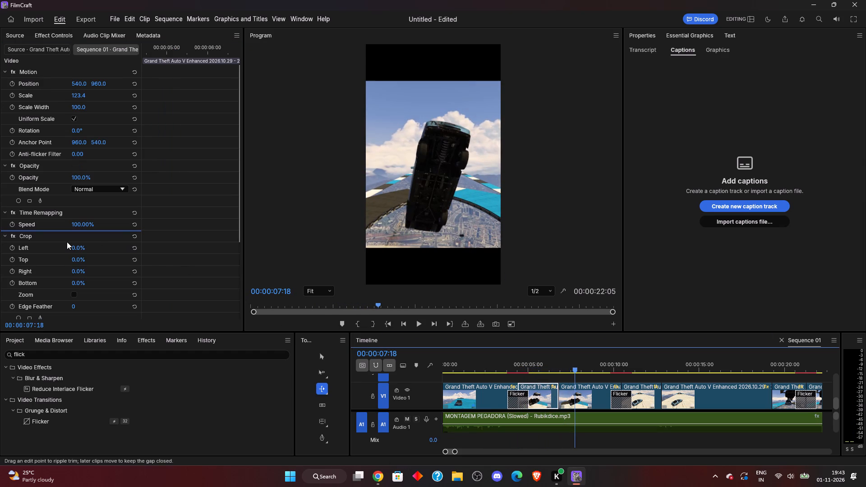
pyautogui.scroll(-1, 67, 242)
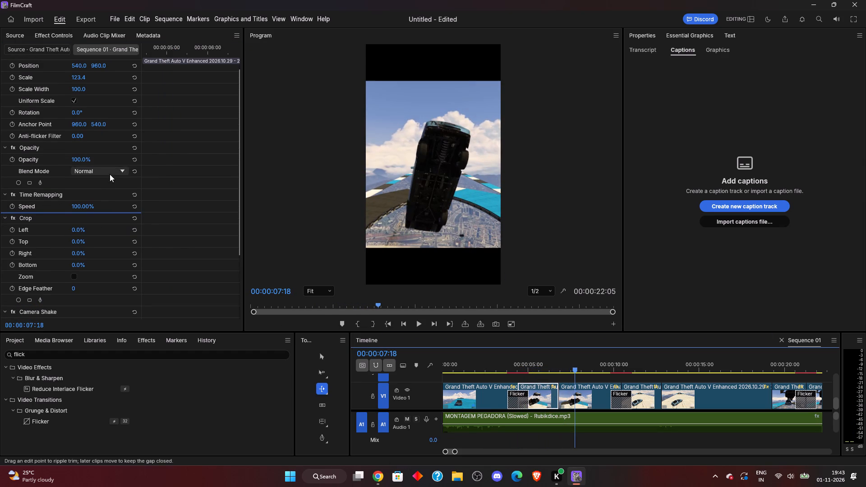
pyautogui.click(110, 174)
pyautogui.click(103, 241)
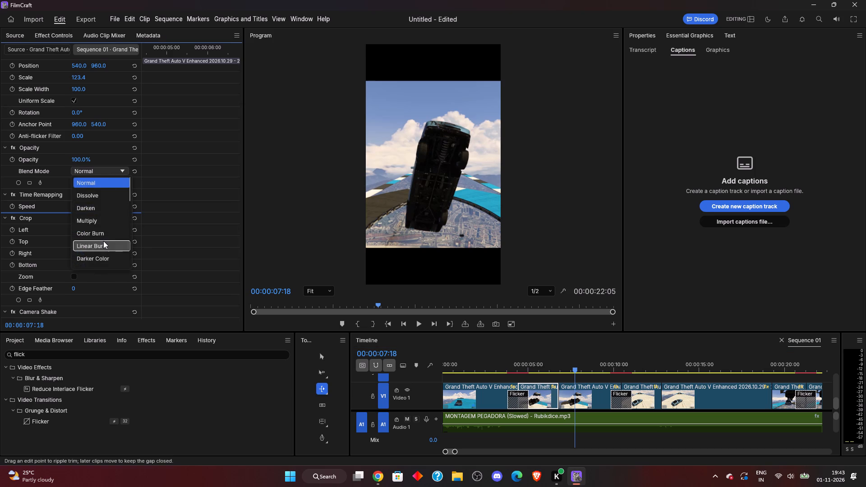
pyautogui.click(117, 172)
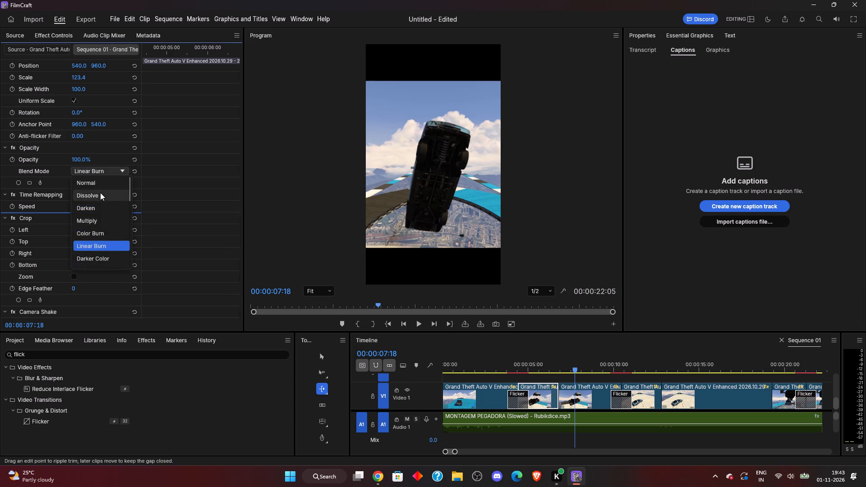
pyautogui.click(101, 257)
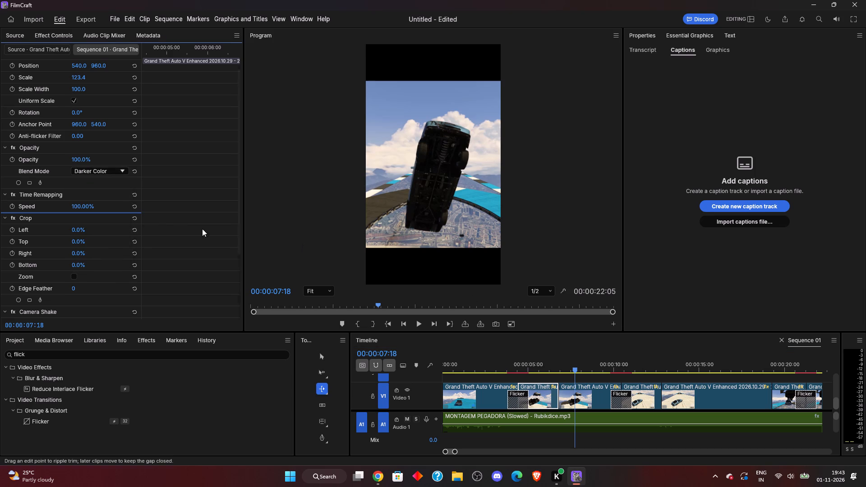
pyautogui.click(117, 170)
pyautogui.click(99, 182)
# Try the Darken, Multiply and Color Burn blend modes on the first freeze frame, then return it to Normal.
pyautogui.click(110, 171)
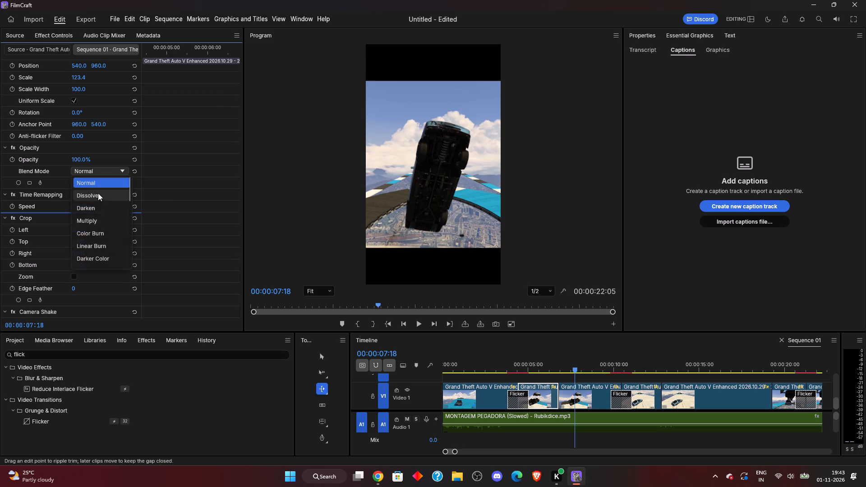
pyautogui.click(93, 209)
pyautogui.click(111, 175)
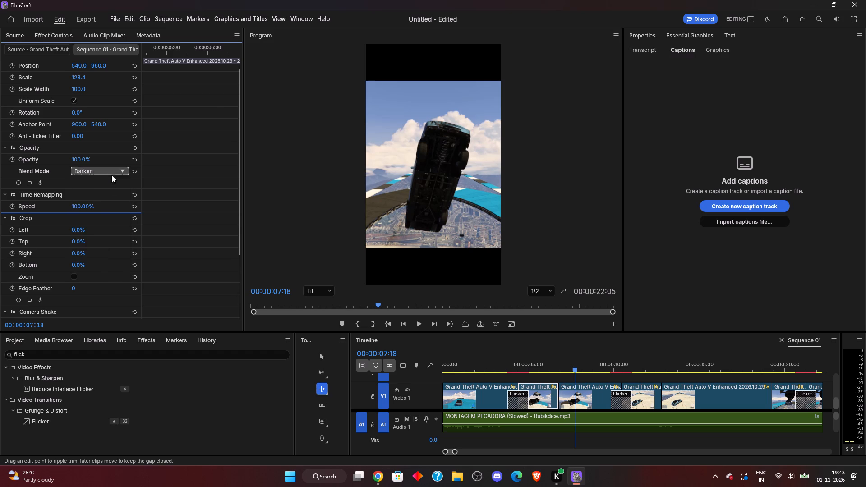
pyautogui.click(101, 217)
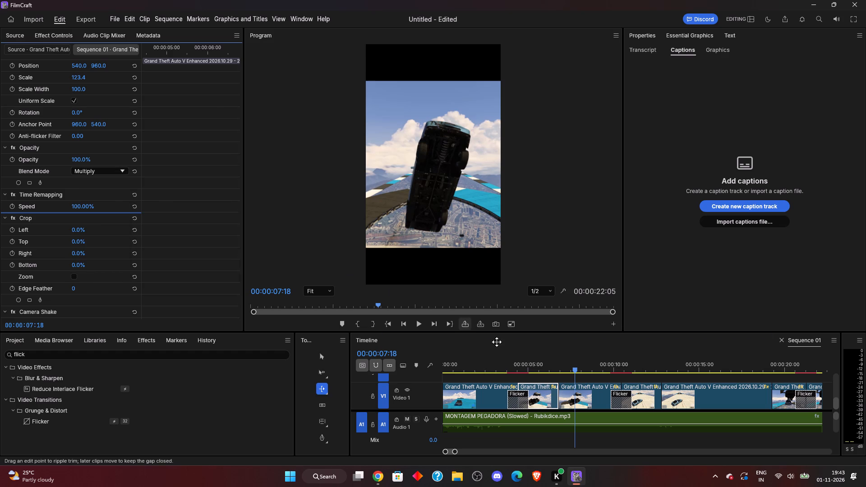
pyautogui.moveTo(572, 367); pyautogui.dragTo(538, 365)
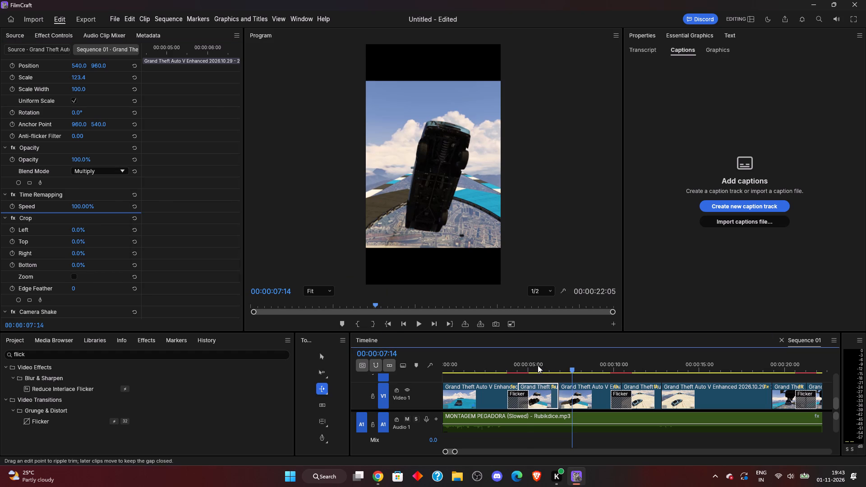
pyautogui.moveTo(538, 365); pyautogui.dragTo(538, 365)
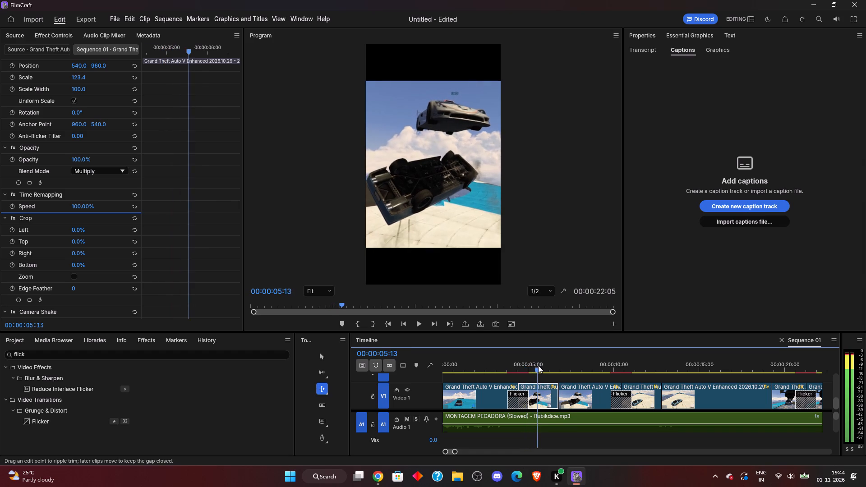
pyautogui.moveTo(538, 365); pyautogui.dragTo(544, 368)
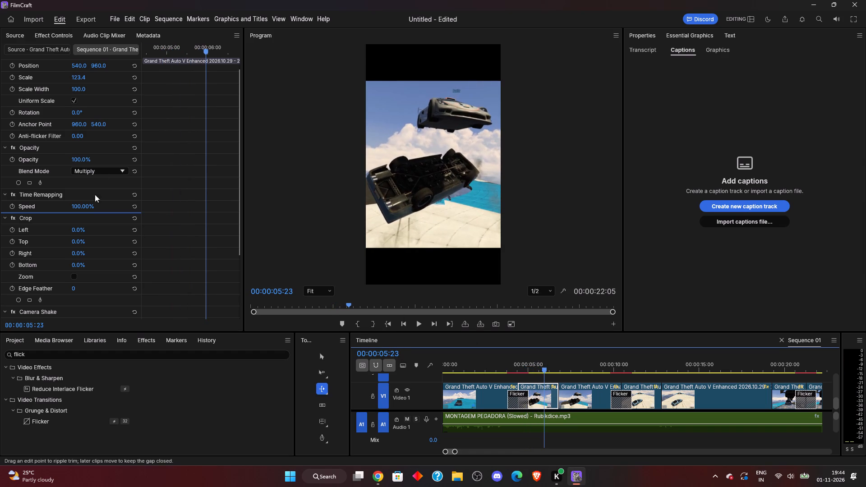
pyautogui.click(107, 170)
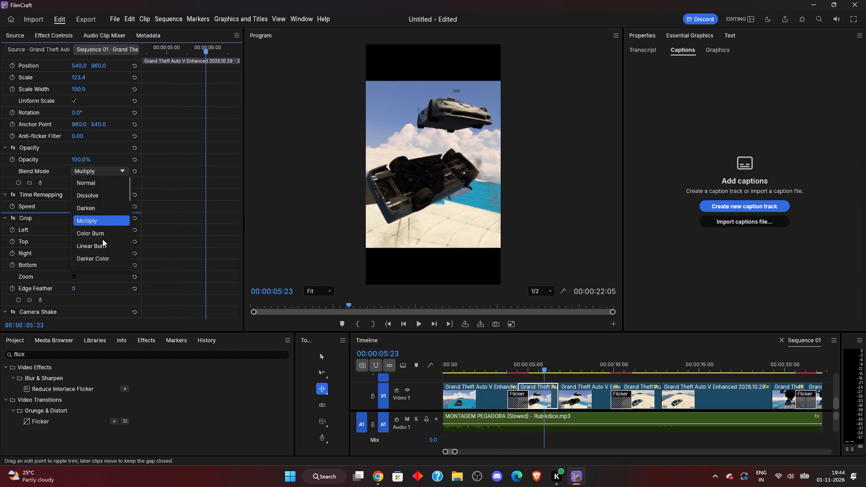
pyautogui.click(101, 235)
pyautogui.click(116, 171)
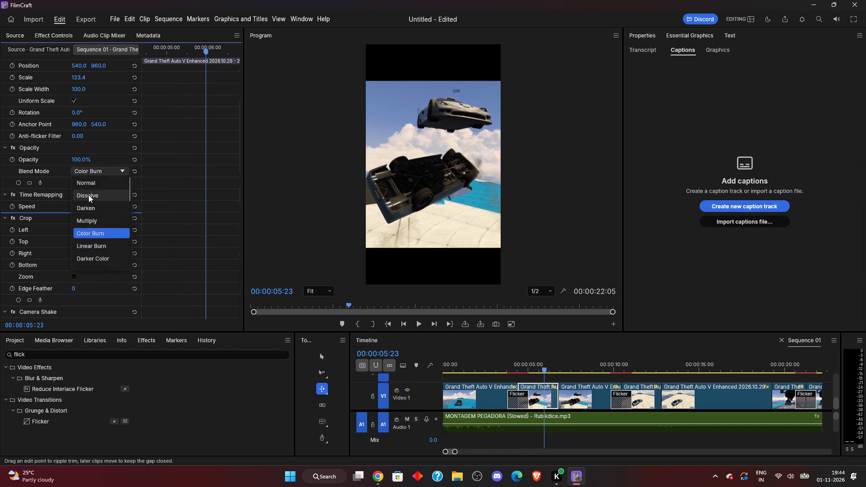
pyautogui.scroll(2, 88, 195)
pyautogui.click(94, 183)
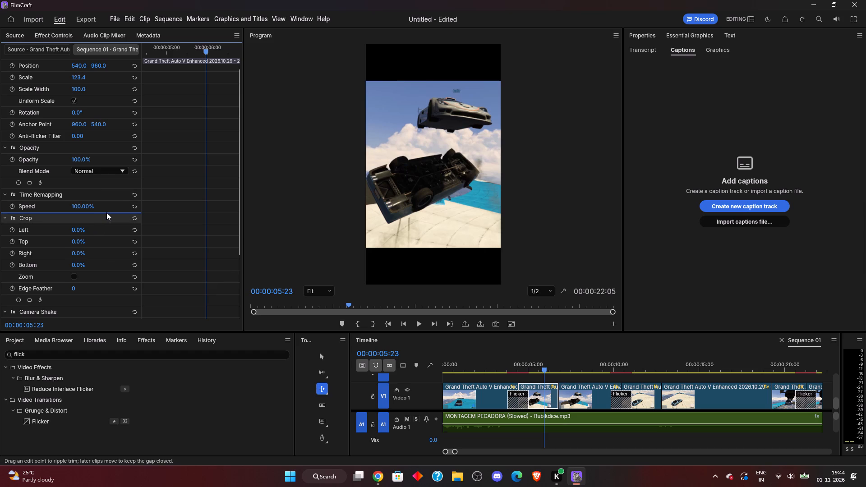
# Examine the first freeze frame's effect settings, including Crop and Camera Shake, and look at the audio track mixer.
pyautogui.scroll(-5, 94, 226)
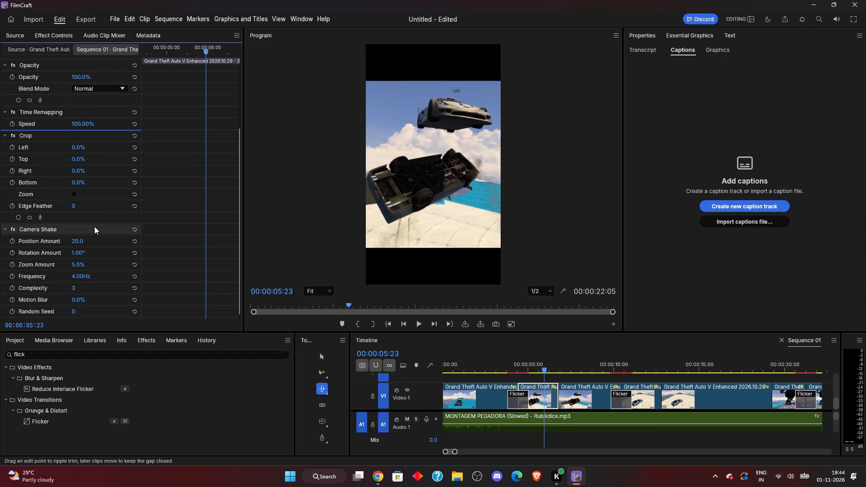
pyautogui.scroll(-2, 94, 226)
pyautogui.click(516, 407)
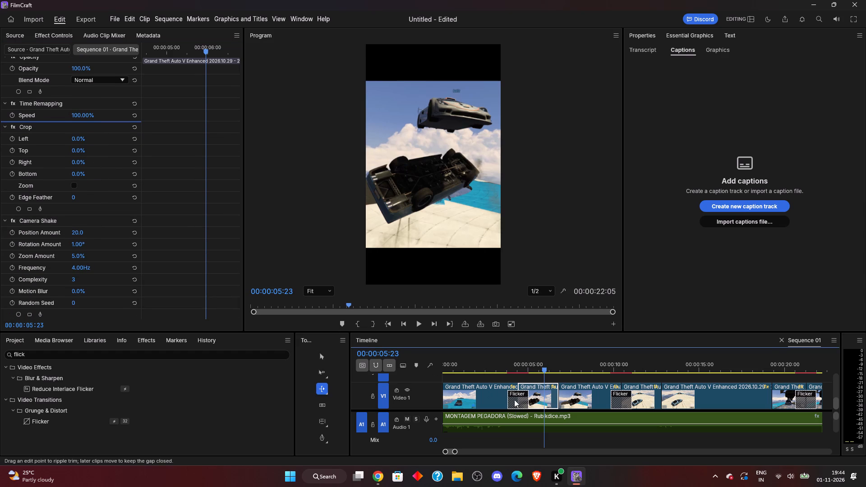
pyautogui.scroll(2, 82, 188)
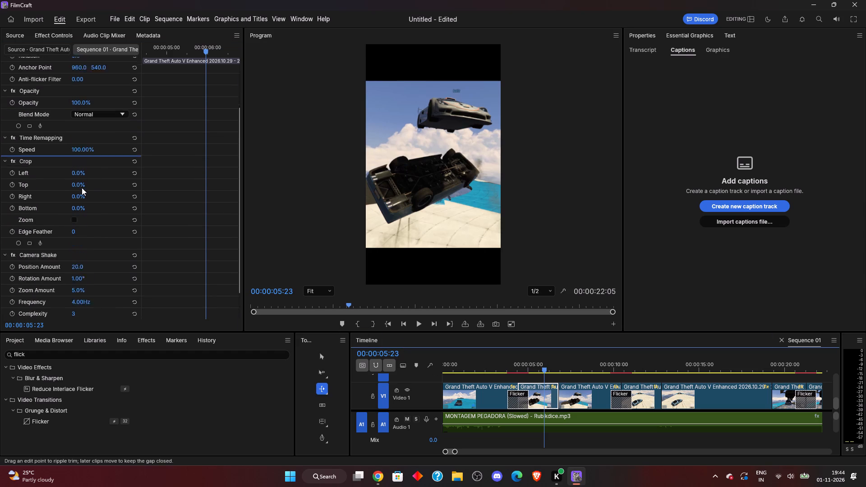
pyautogui.scroll(11, 82, 188)
pyautogui.click(47, 50)
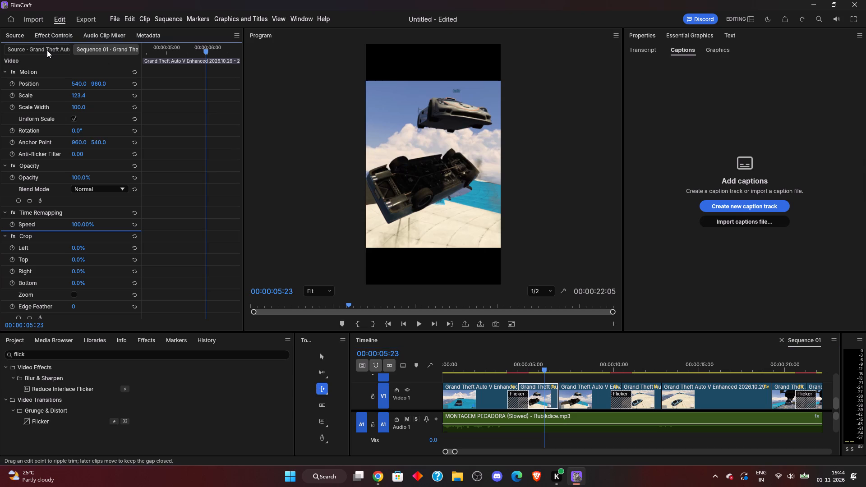
pyautogui.click(95, 37)
pyautogui.click(51, 37)
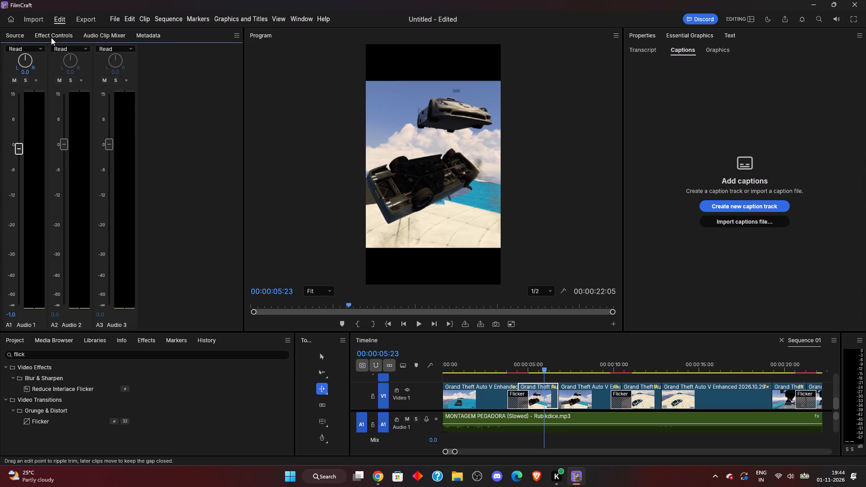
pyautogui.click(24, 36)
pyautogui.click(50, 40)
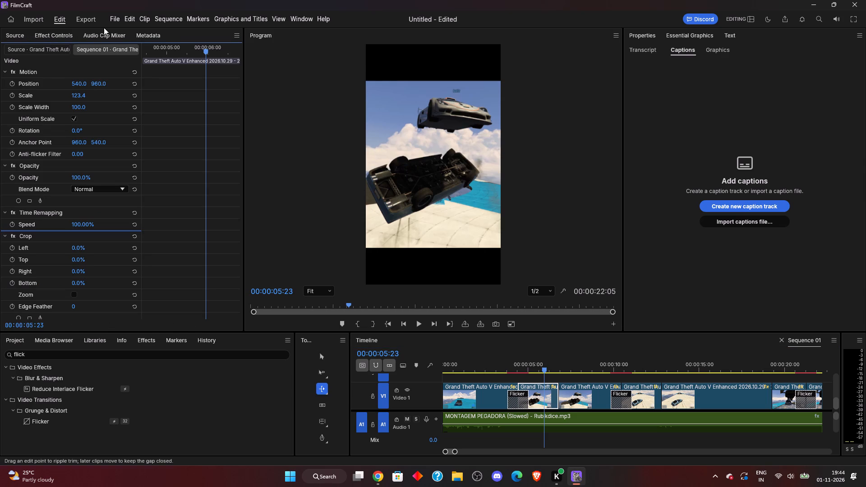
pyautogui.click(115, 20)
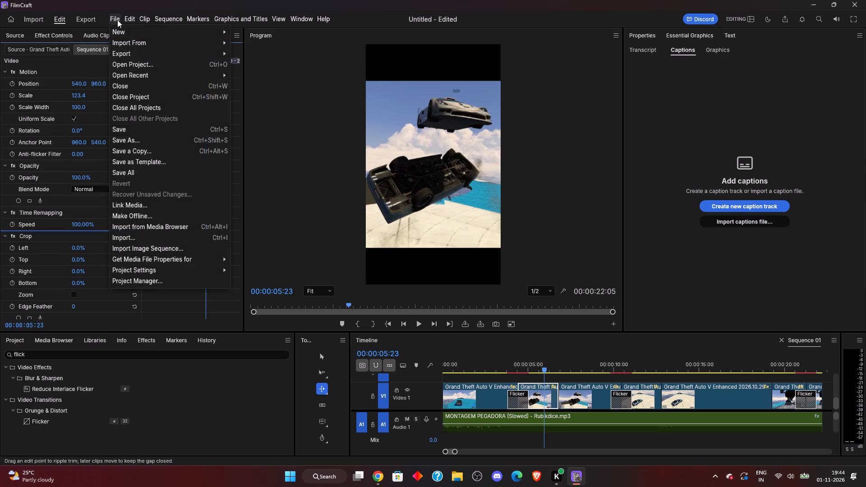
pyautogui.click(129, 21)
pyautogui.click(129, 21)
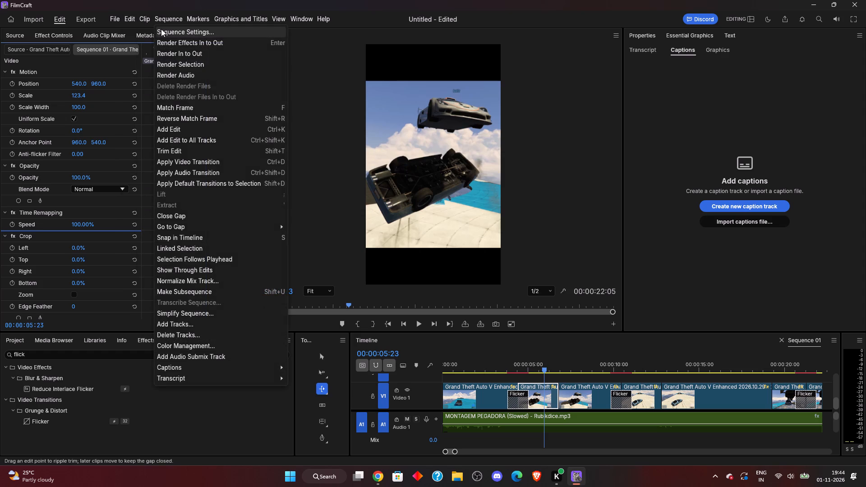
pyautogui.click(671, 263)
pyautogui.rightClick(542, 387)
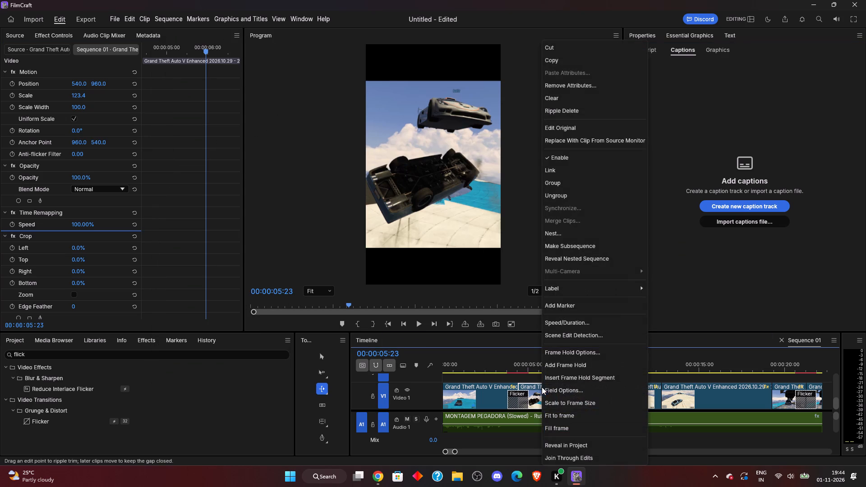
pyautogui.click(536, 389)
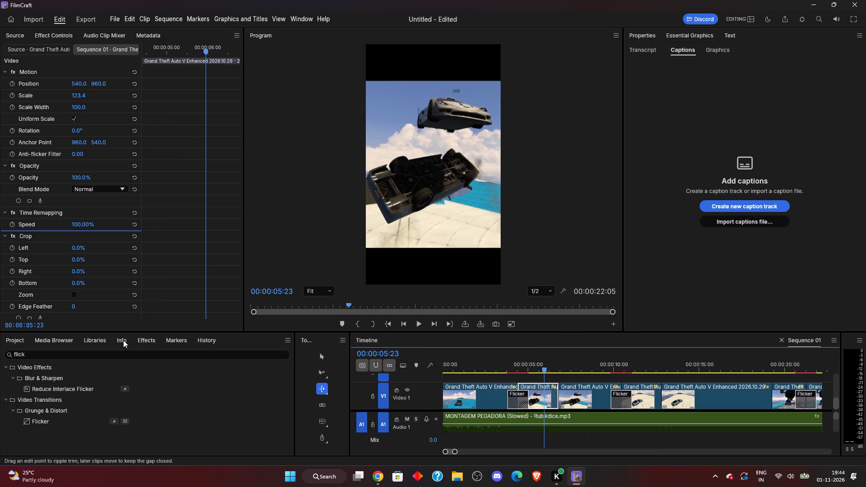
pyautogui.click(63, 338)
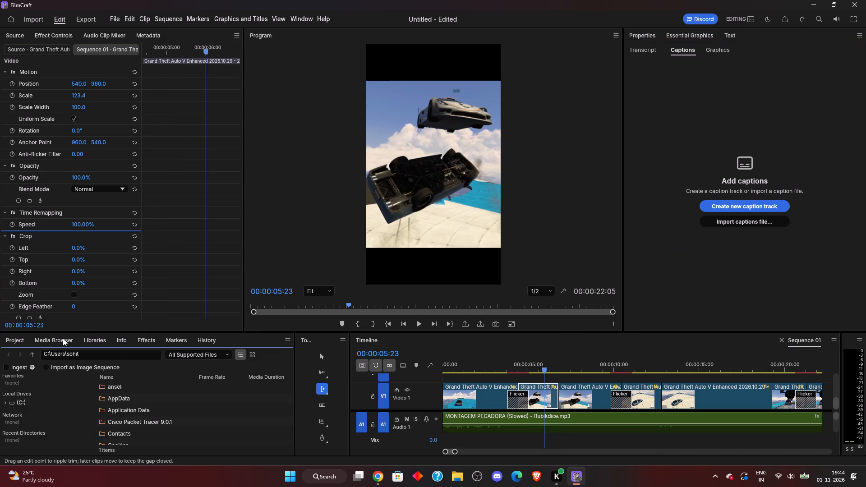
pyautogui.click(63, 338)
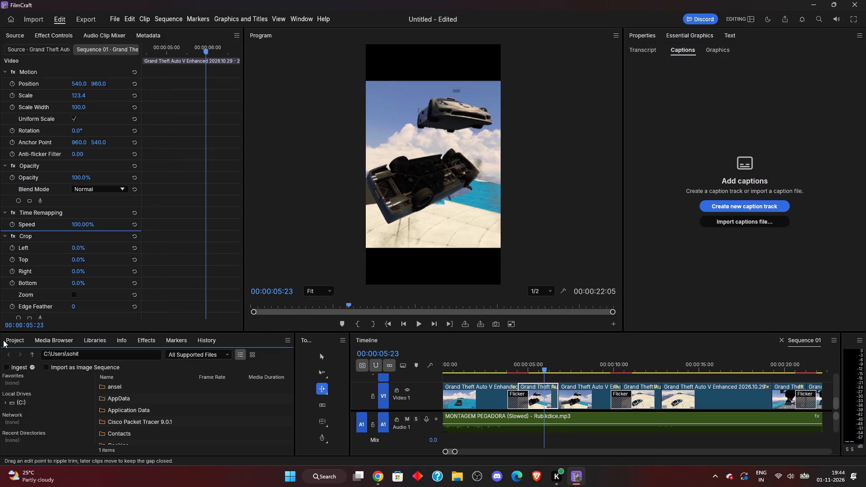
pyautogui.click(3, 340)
# Switch to Chrome, search for "black and white effect on premiere pro" and read the full AI Overview instructions.
pyautogui.click(381, 479)
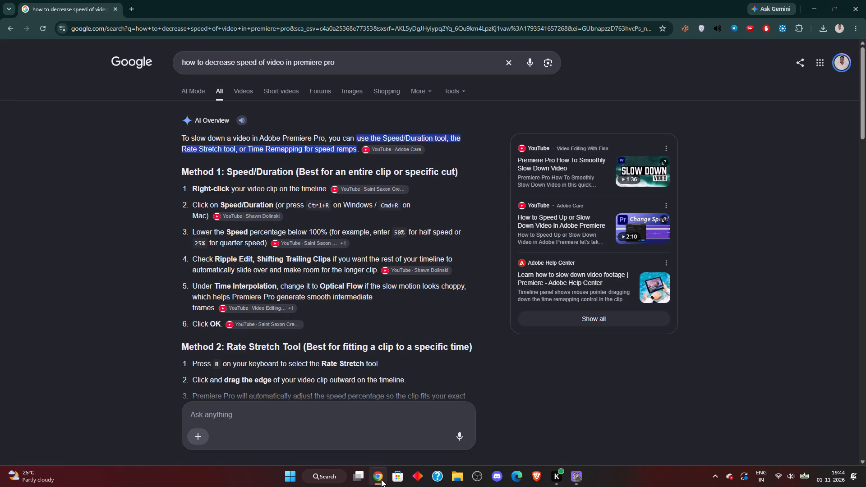
pyautogui.click(136, 0)
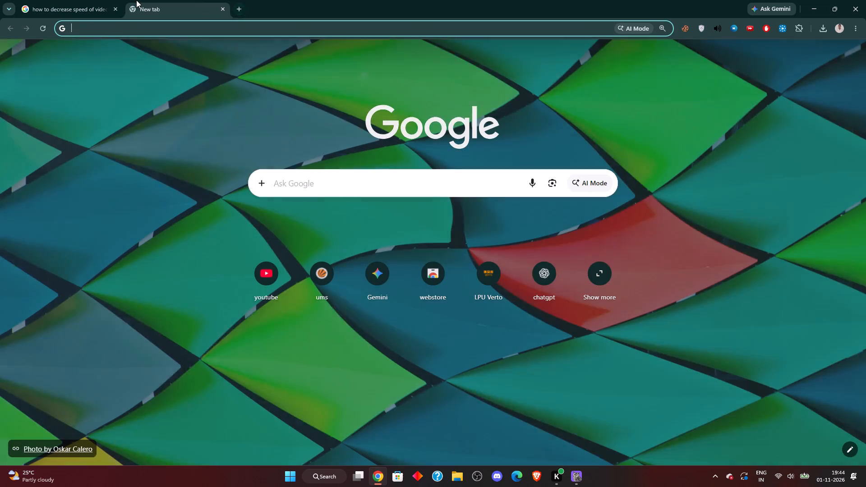
pyautogui.write('black and white shake')
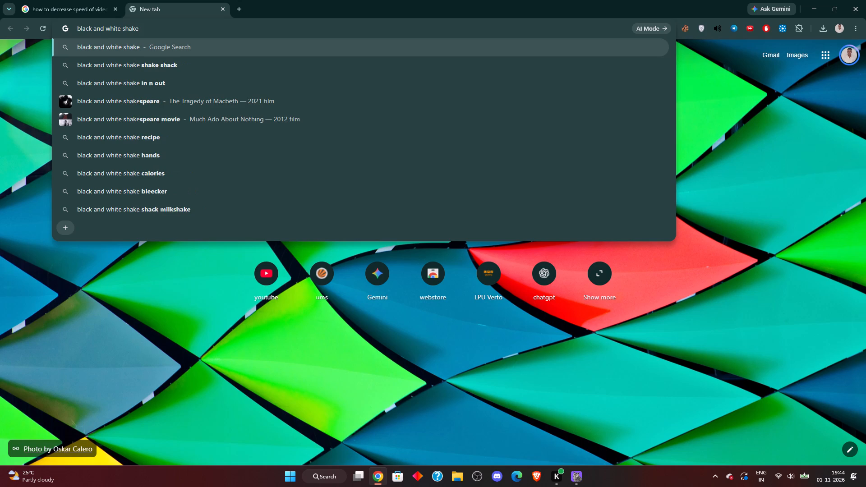
pyautogui.press('space')
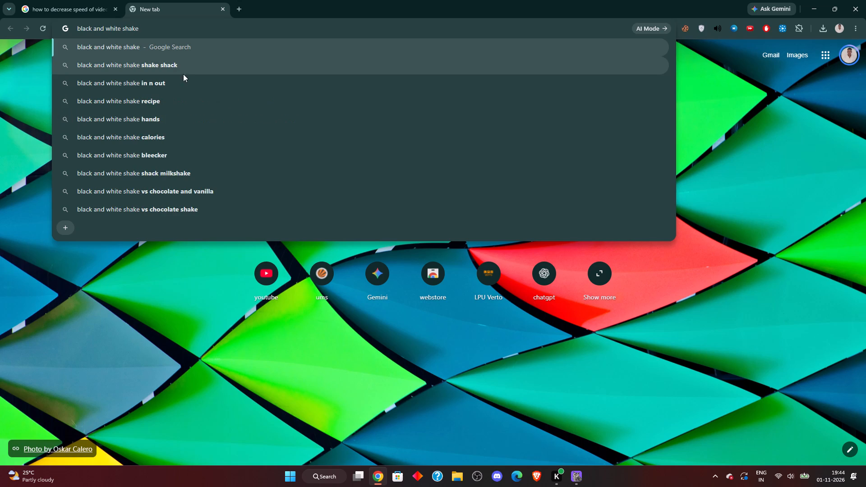
pyautogui.write('eff')
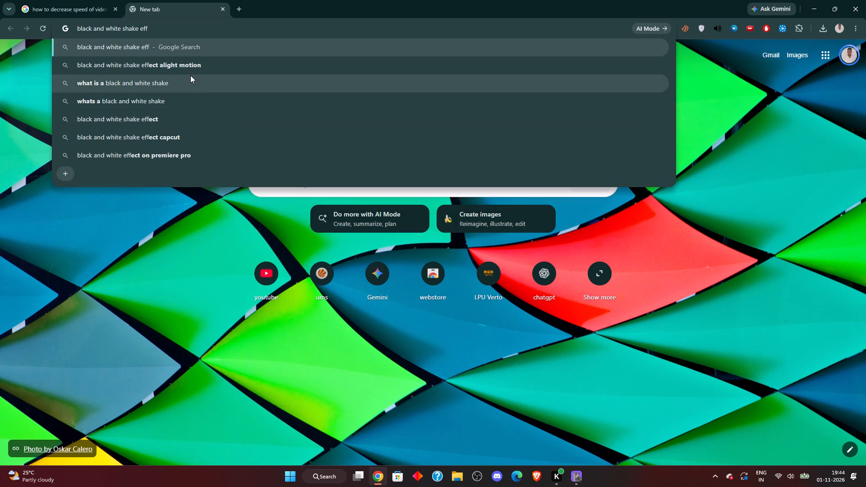
pyautogui.click(176, 156)
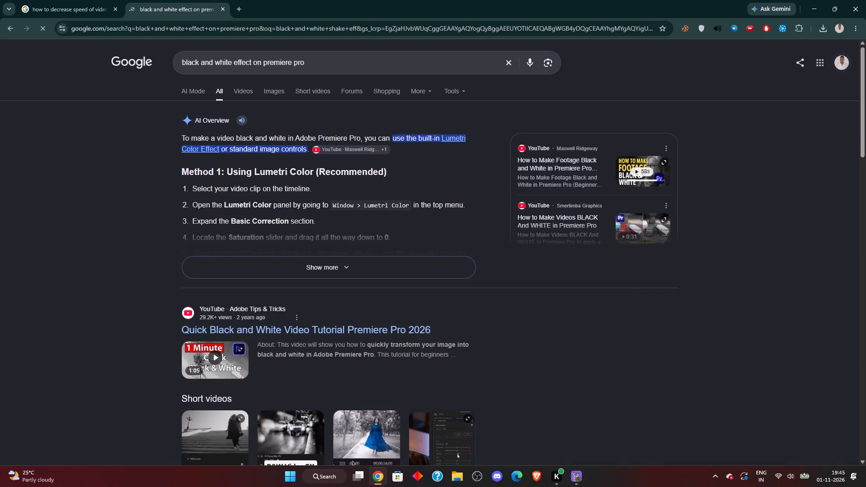
pyautogui.click(329, 271)
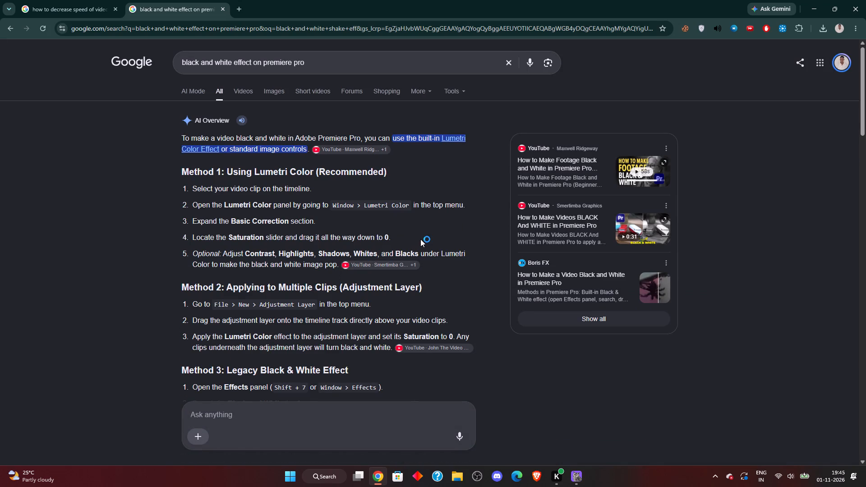
# Return to FilmCraft and add Lumetri Color to the first freeze frame clip.
pyautogui.click(577, 472)
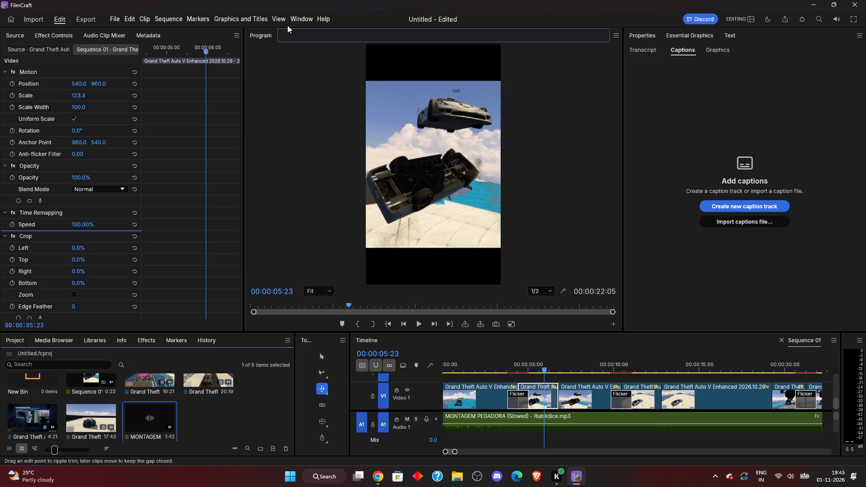
pyautogui.click(306, 18)
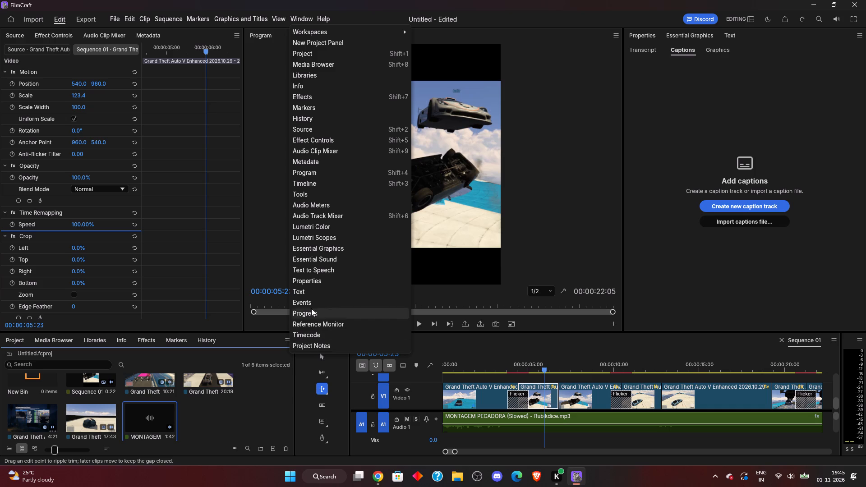
pyautogui.click(322, 226)
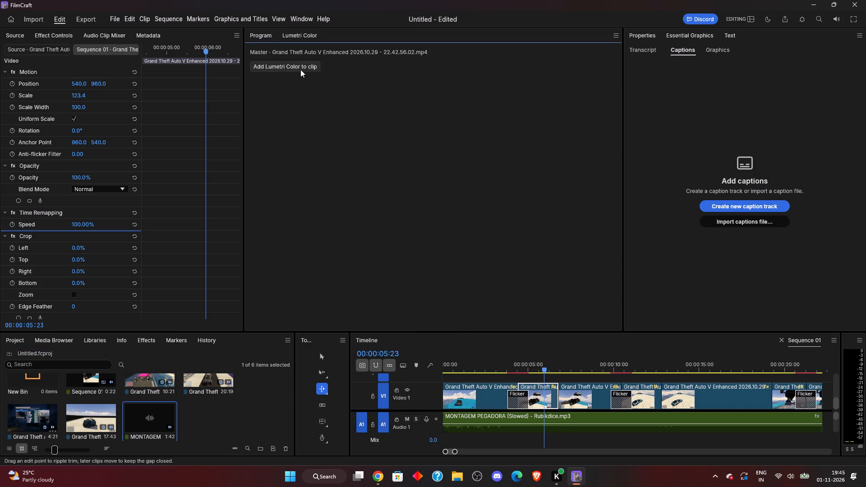
pyautogui.moveTo(301, 68); pyautogui.dragTo(326, 115)
pyautogui.click(298, 64)
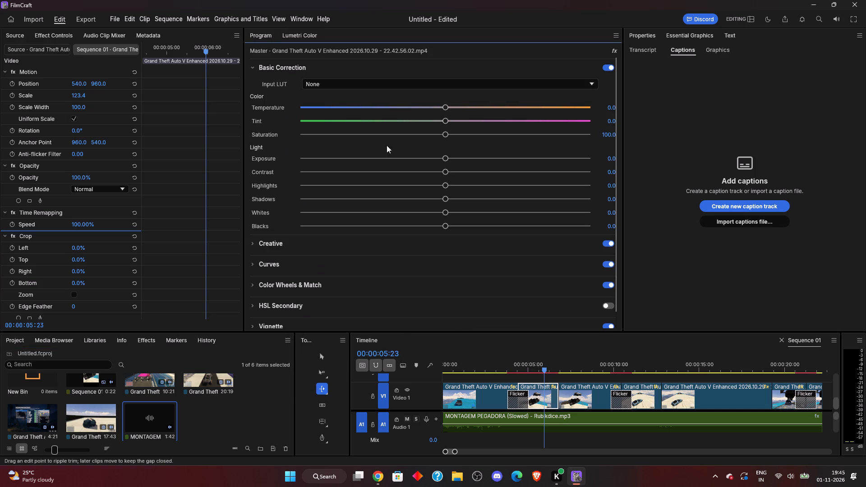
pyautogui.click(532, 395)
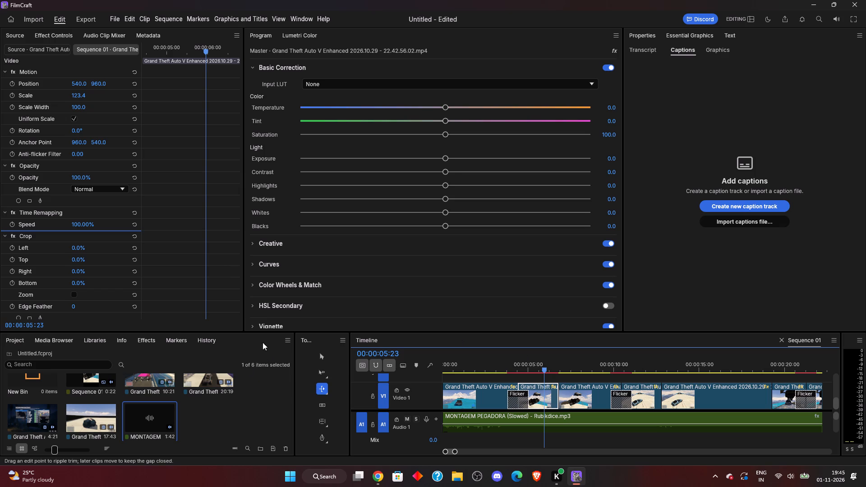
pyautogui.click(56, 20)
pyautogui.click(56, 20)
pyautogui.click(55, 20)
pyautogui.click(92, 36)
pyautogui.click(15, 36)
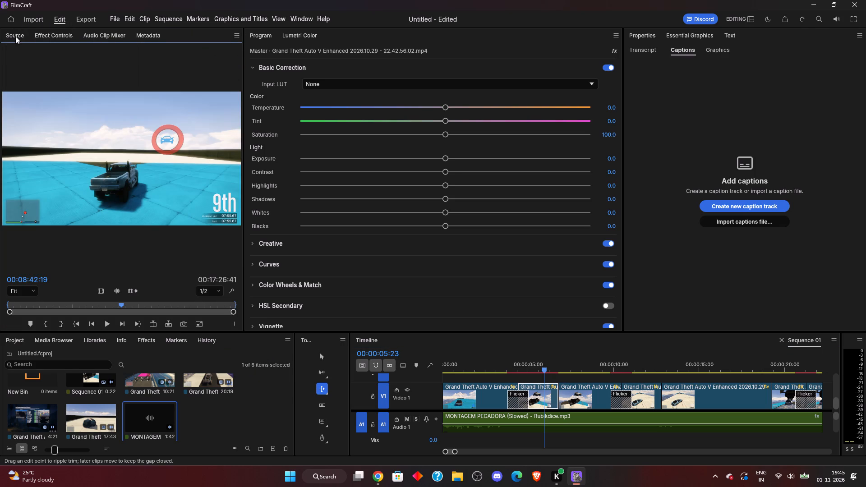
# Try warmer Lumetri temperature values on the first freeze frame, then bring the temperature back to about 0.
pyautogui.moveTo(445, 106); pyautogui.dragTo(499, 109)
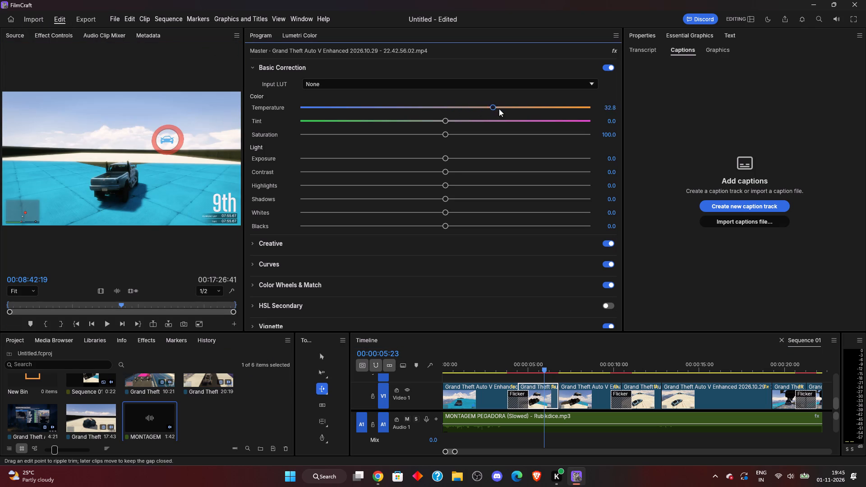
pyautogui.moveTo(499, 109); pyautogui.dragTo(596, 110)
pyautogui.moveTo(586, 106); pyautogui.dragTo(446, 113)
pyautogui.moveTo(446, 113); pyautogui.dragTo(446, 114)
# Close the Text panel grouped with Properties and Essential Graphics.
pyautogui.click(720, 155)
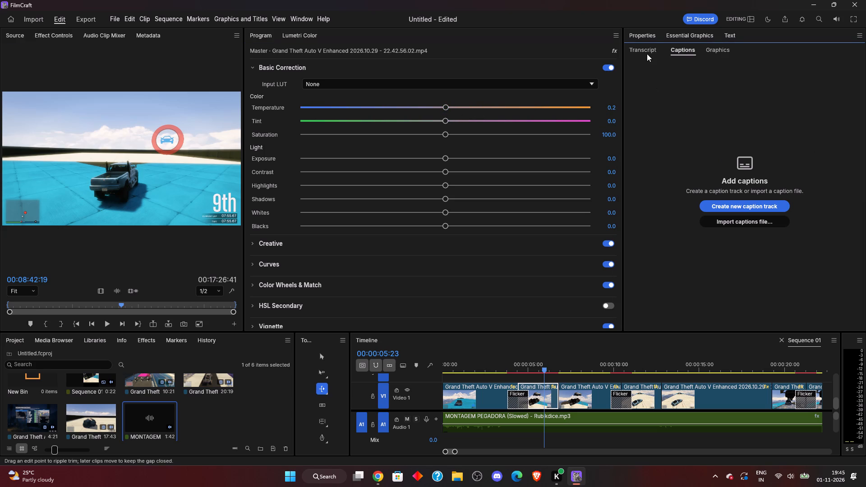
pyautogui.click(857, 35)
pyautogui.rightClick(857, 35)
pyautogui.rightClick(857, 35)
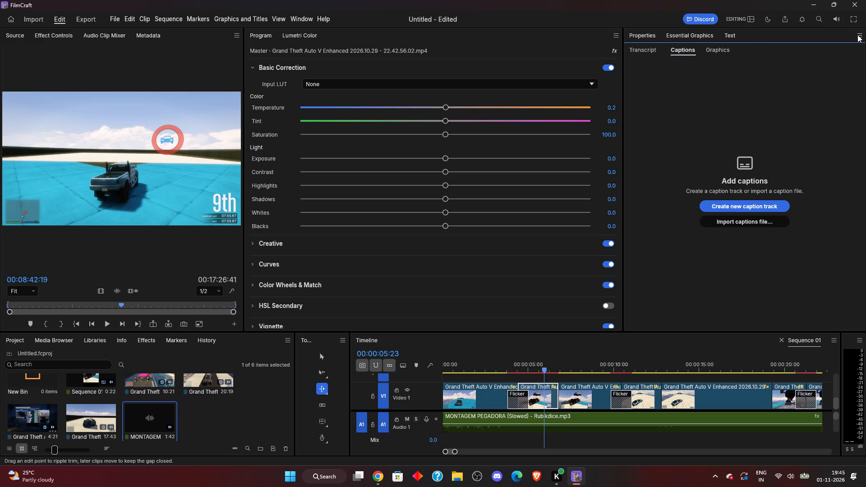
pyautogui.click(857, 35)
pyautogui.click(789, 49)
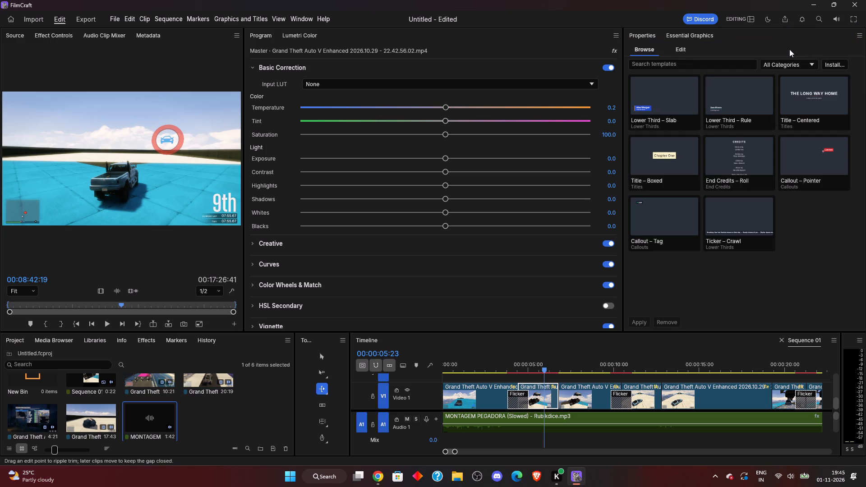
pyautogui.click(681, 50)
pyautogui.click(645, 52)
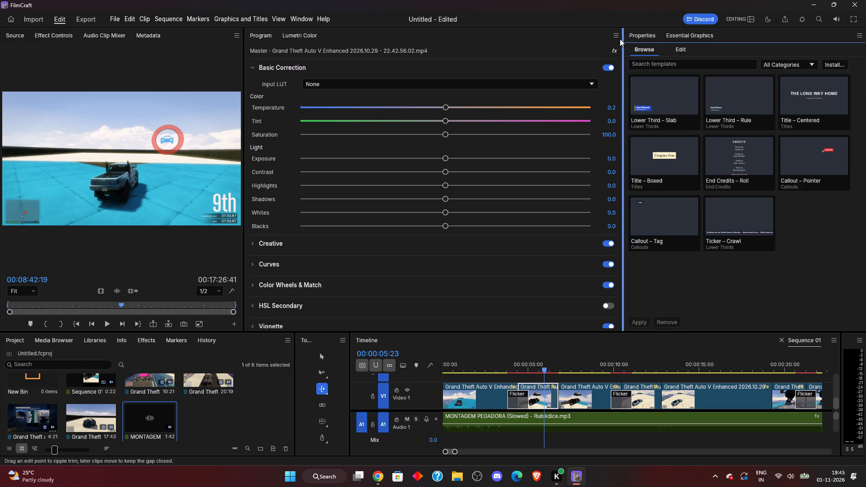
# Dock Lumetri Color in the Properties and Essential Graphics group so it sits beside the Program monitor.
pyautogui.click(618, 42)
pyautogui.click(619, 37)
pyautogui.click(619, 37)
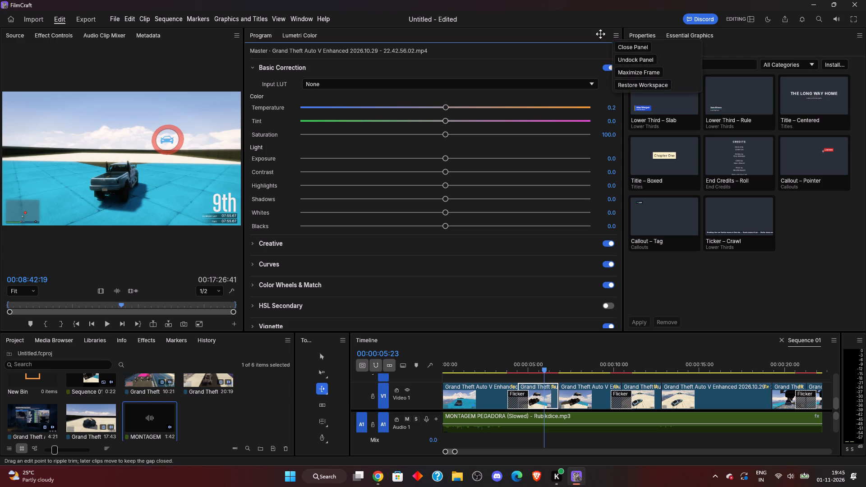
pyautogui.click(250, 39)
pyautogui.click(253, 37)
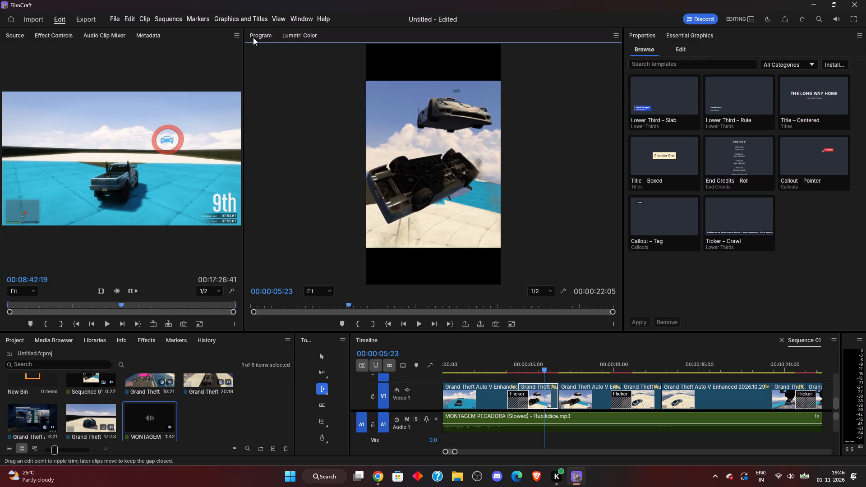
pyautogui.click(295, 37)
pyautogui.click(261, 29)
pyautogui.click(264, 33)
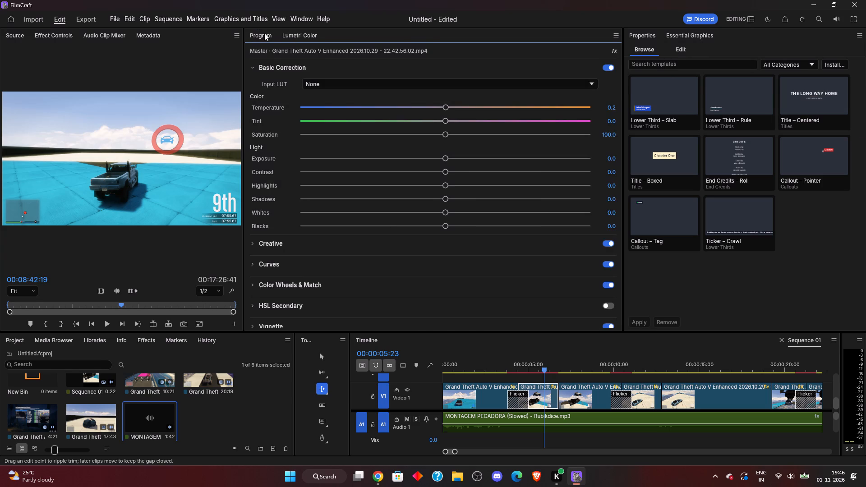
pyautogui.moveTo(299, 32); pyautogui.dragTo(507, 43)
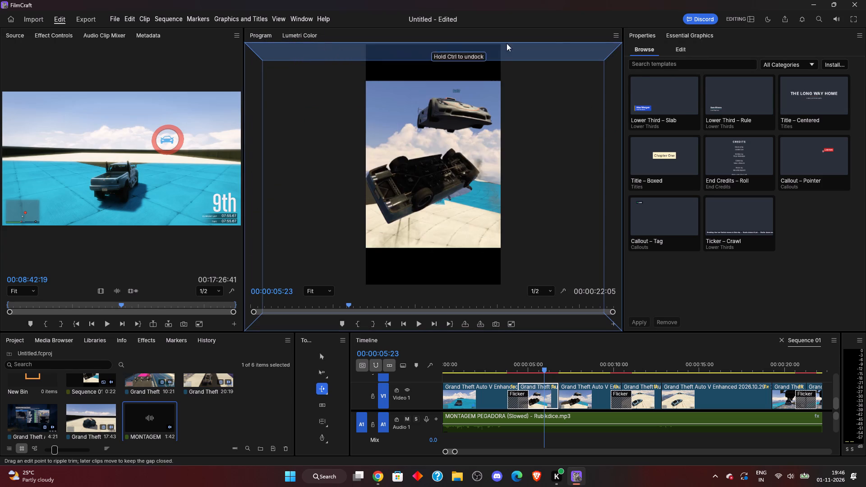
pyautogui.moveTo(507, 43); pyautogui.dragTo(721, 39)
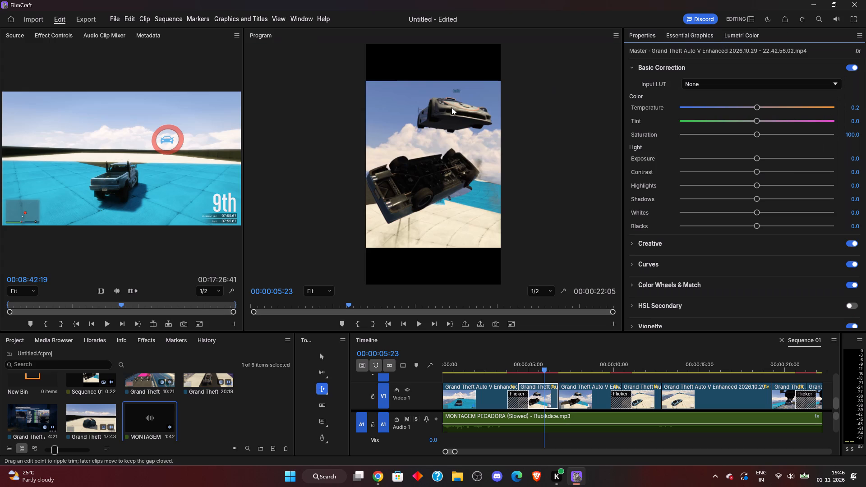
# Set the first freeze frame's temperature to about 2.3 and lower its saturation to about 38.
pyautogui.click(433, 112)
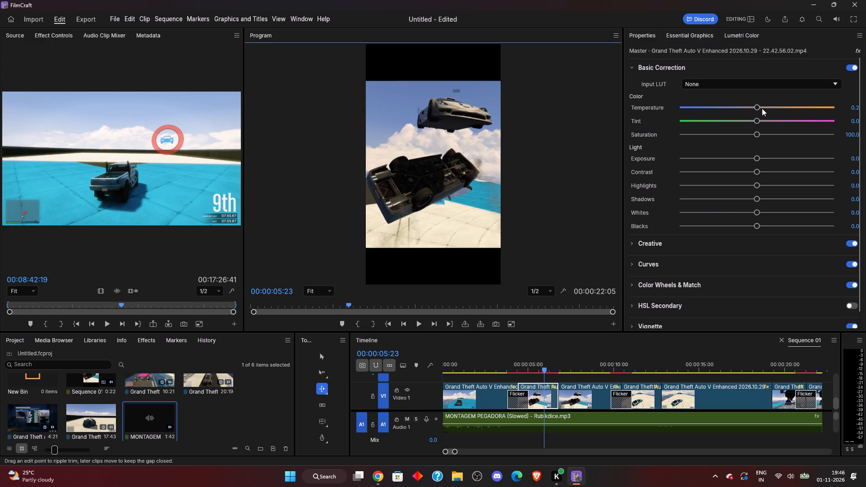
pyautogui.click(757, 108)
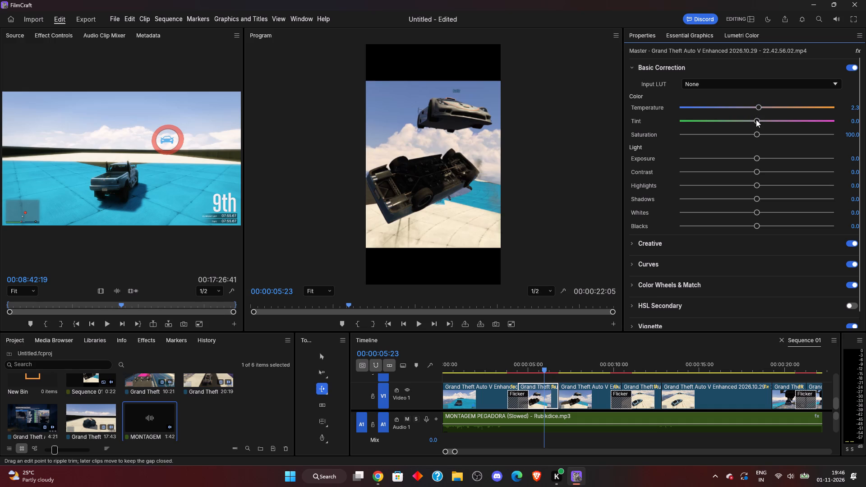
pyautogui.moveTo(757, 133); pyautogui.dragTo(826, 133)
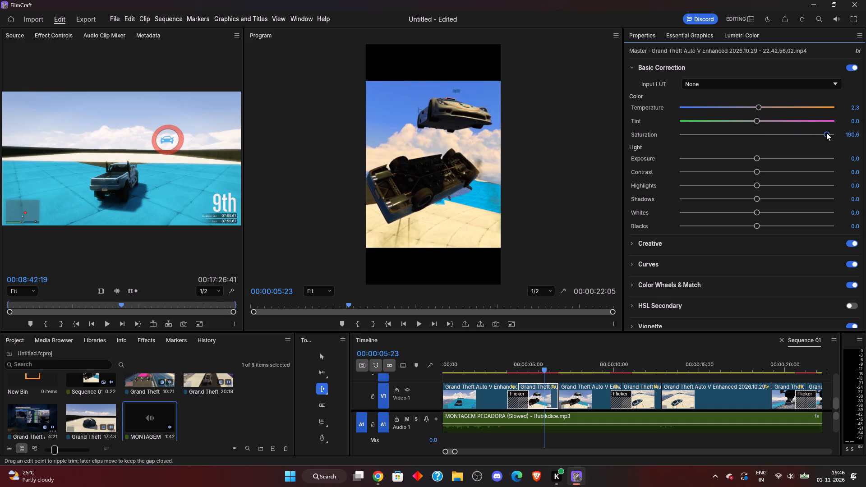
pyautogui.moveTo(826, 133); pyautogui.dragTo(737, 144)
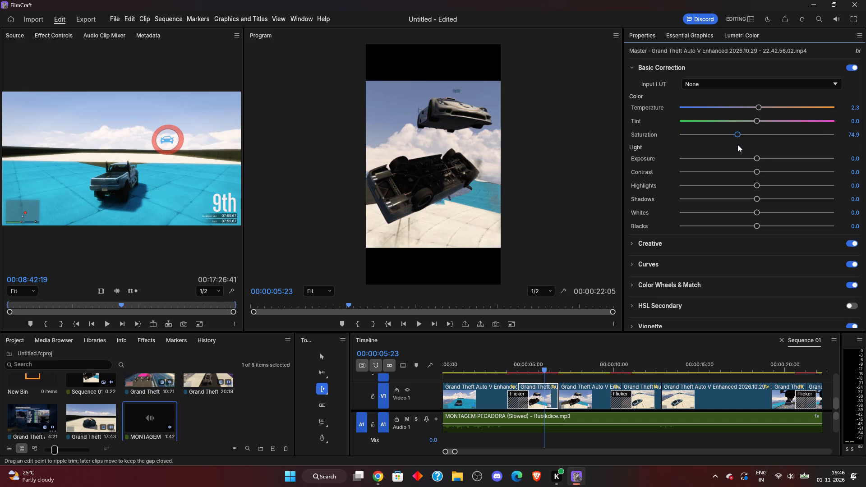
pyautogui.moveTo(737, 144); pyautogui.dragTo(709, 144)
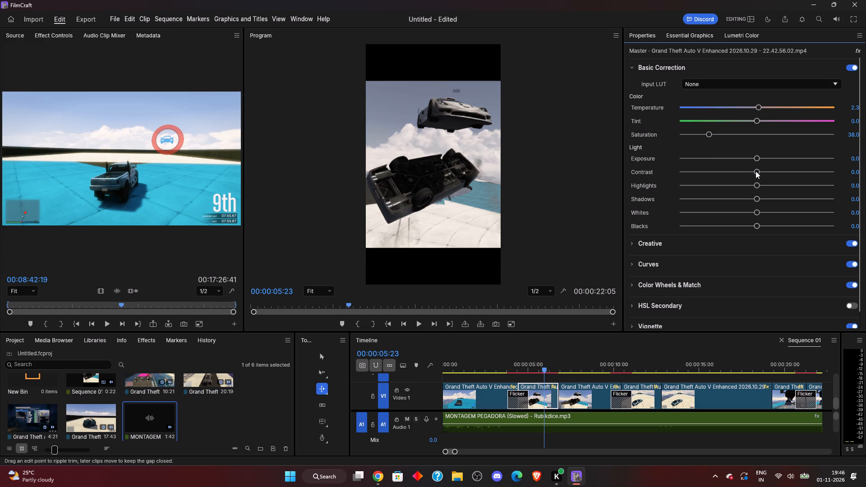
# Raise the first freeze frame's contrast to about 38.6.
pyautogui.moveTo(755, 171); pyautogui.dragTo(762, 172)
pyautogui.moveTo(762, 172); pyautogui.dragTo(785, 174)
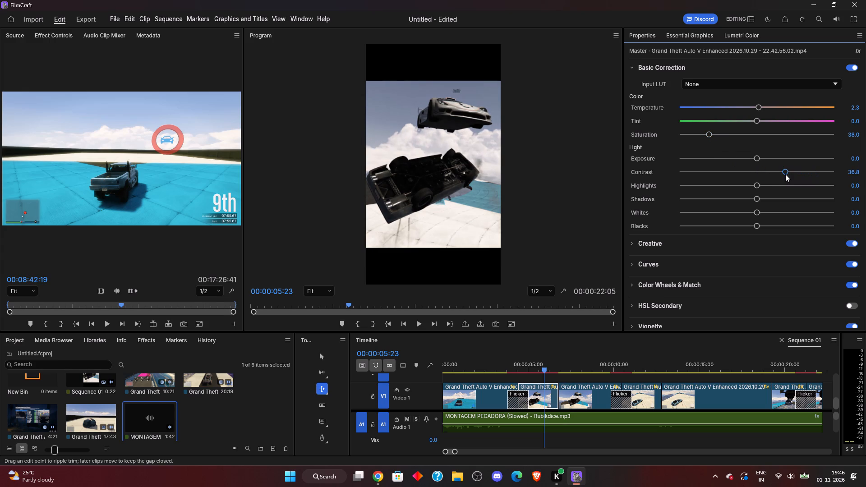
pyautogui.moveTo(785, 174); pyautogui.dragTo(789, 175)
pyautogui.moveTo(789, 175); pyautogui.dragTo(787, 175)
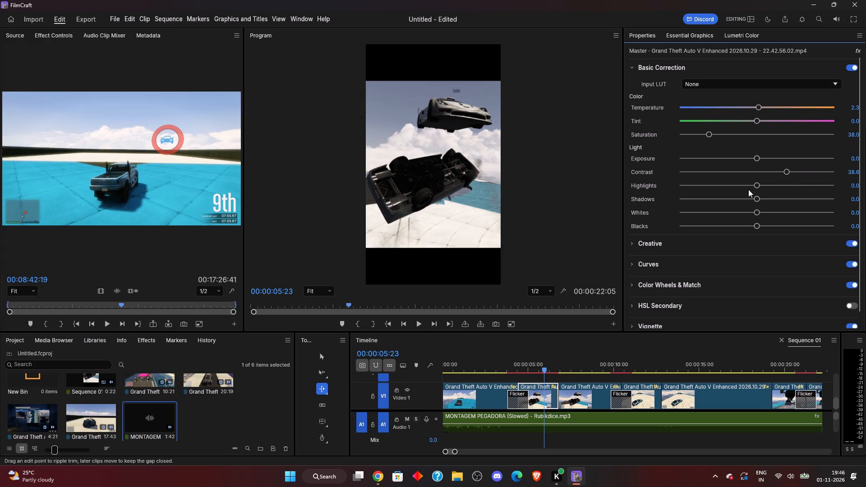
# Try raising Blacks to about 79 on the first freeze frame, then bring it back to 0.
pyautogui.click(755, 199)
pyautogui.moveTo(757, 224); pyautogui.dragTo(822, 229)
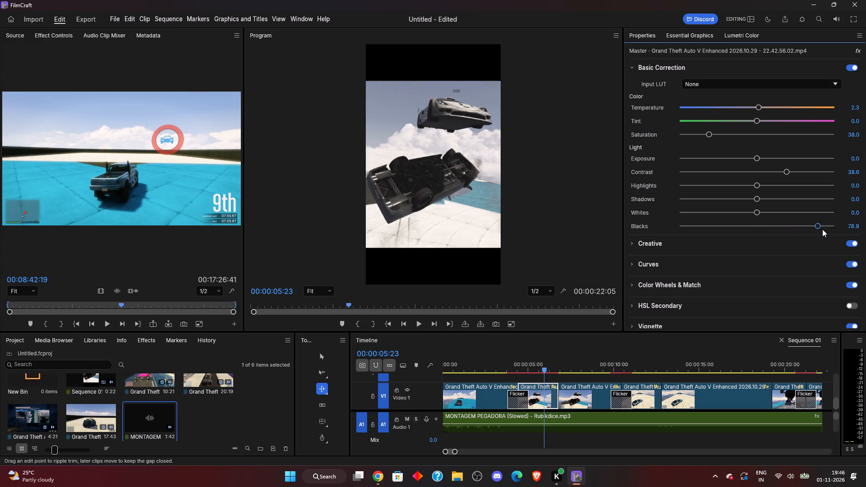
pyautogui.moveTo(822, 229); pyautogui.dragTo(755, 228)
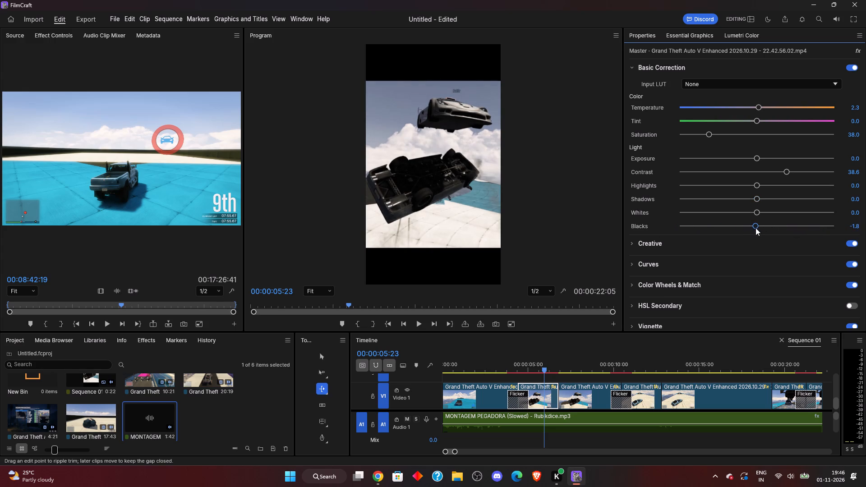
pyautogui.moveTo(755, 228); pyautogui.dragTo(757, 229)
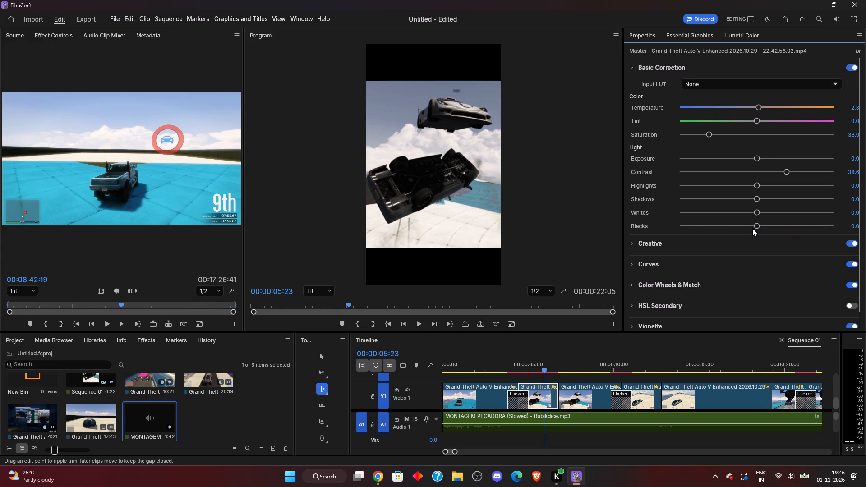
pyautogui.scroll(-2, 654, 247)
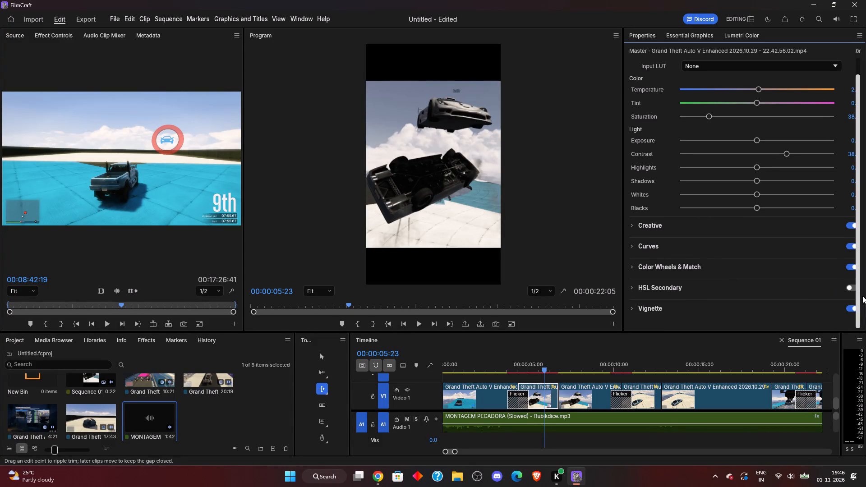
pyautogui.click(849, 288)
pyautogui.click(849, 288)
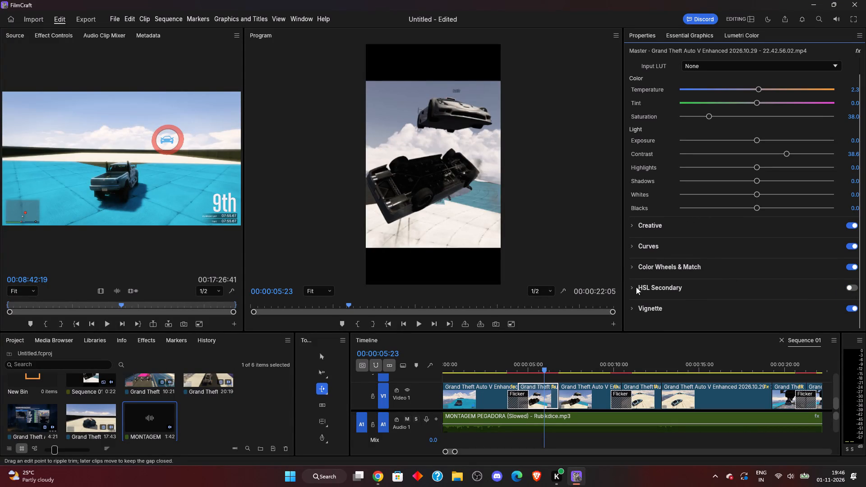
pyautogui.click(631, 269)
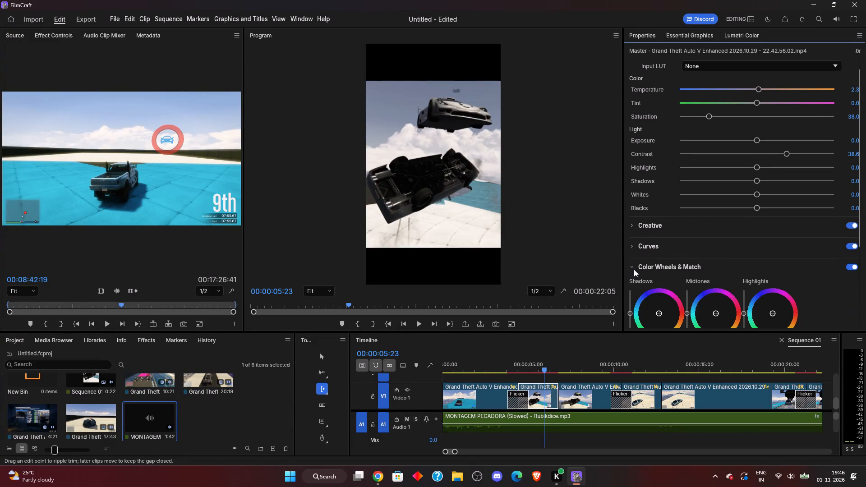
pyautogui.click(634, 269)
# Lower the first freeze frame's exposure to about -1.7.
pyautogui.scroll(1, 752, 234)
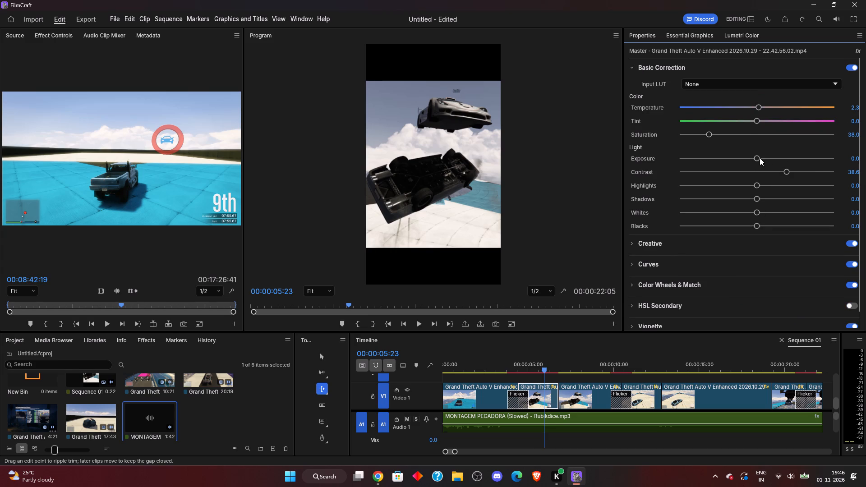
pyautogui.moveTo(755, 157); pyautogui.dragTo(731, 159)
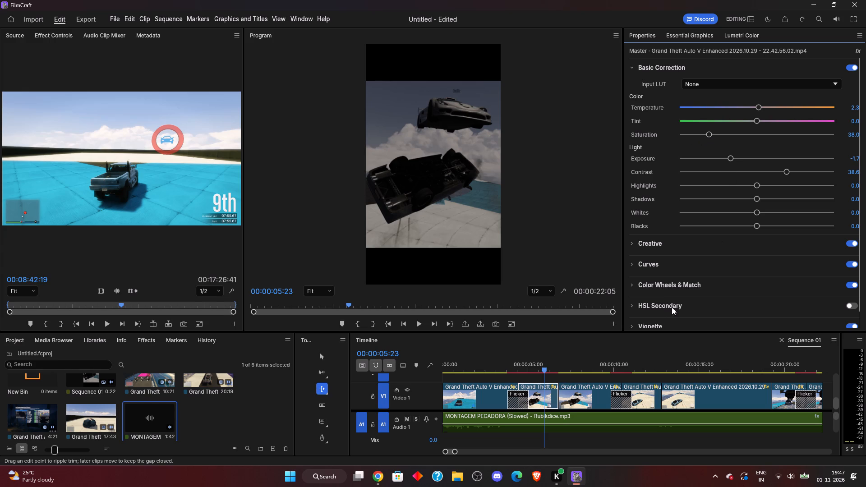
# Add Lumetri Color to the second freeze frame near 12 seconds and lower its saturation to about 39.2.
pyautogui.click(651, 397)
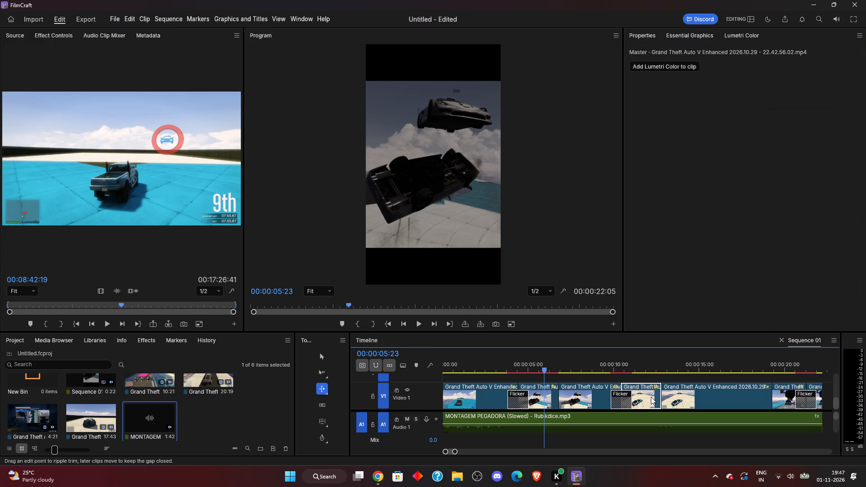
pyautogui.click(676, 70)
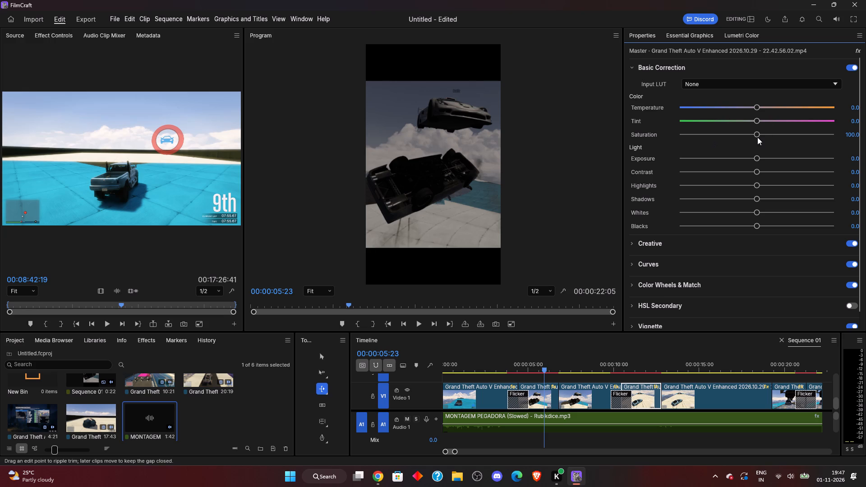
pyautogui.moveTo(757, 134); pyautogui.dragTo(742, 136)
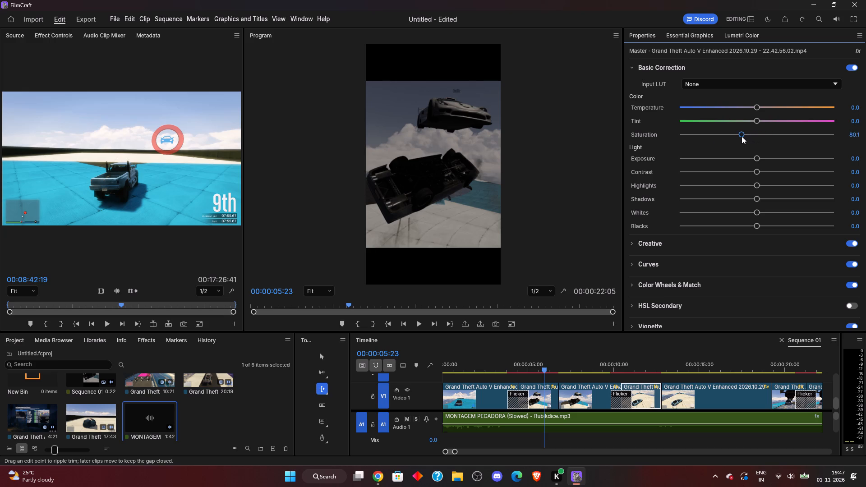
pyautogui.moveTo(742, 136); pyautogui.dragTo(720, 133)
pyautogui.moveTo(720, 133); pyautogui.dragTo(719, 133)
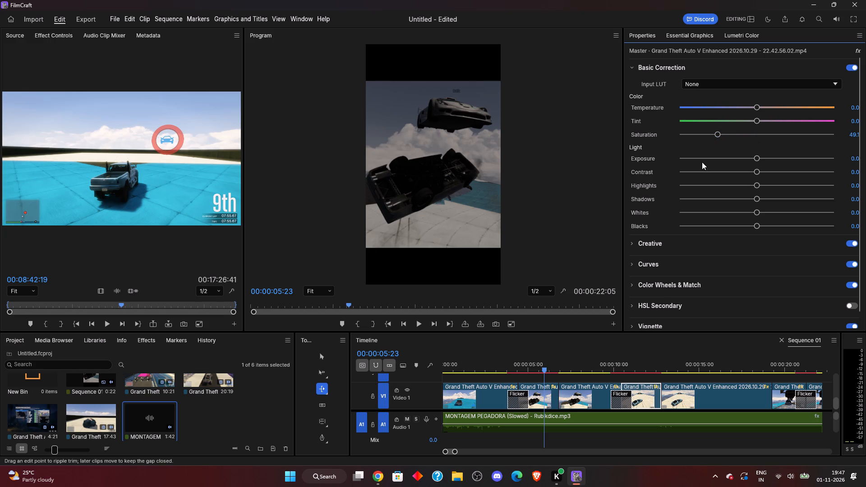
pyautogui.click(647, 359)
pyautogui.click(631, 363)
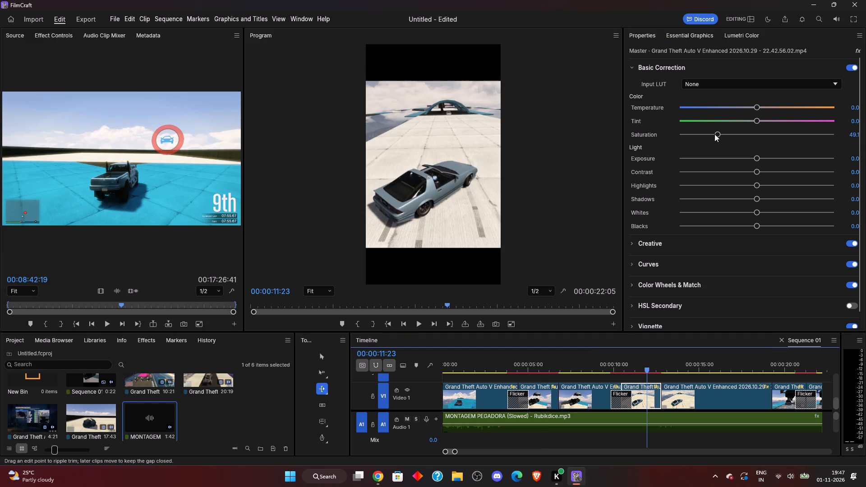
pyautogui.moveTo(717, 134); pyautogui.dragTo(709, 134)
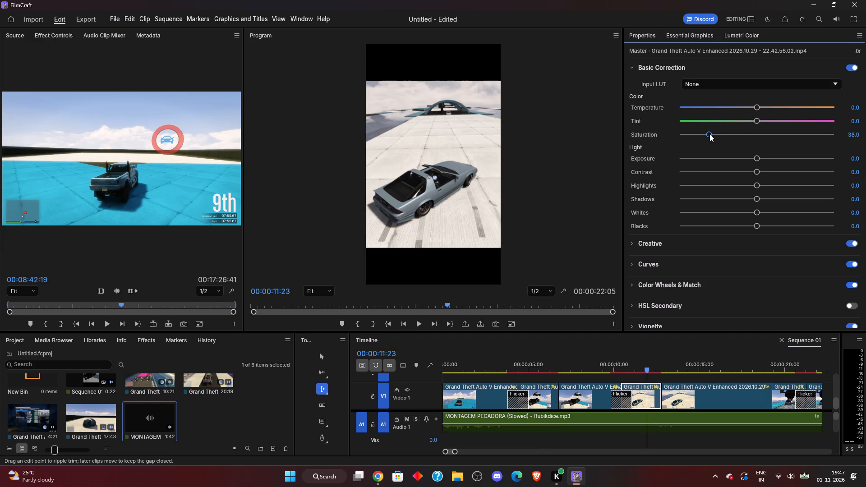
pyautogui.moveTo(709, 134); pyautogui.dragTo(710, 134)
# Raise the second freeze frame's contrast to about 39.8 and lower its exposure to about -1.6.
pyautogui.moveTo(755, 170); pyautogui.dragTo(763, 173)
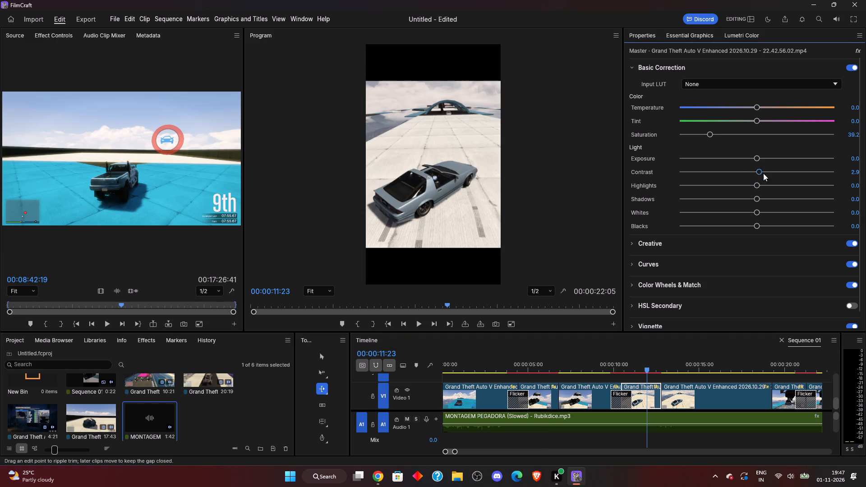
pyautogui.moveTo(763, 173); pyautogui.dragTo(788, 179)
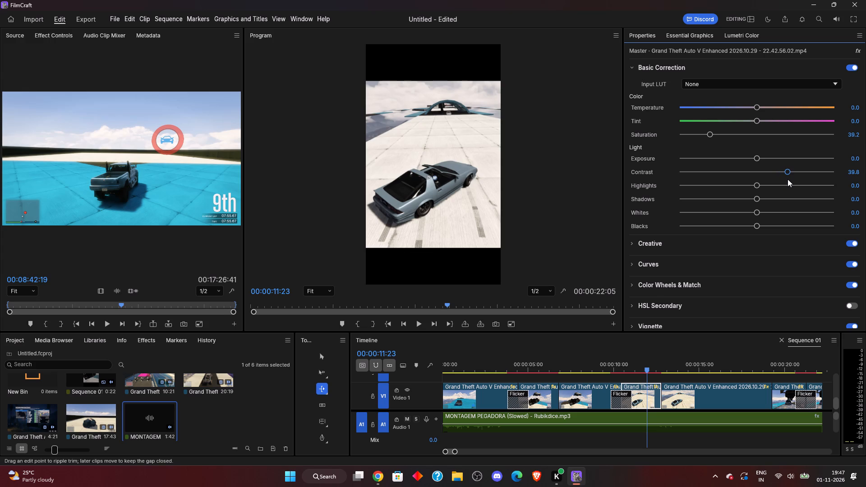
pyautogui.moveTo(788, 179); pyautogui.dragTo(788, 179)
pyautogui.moveTo(757, 155); pyautogui.dragTo(747, 155)
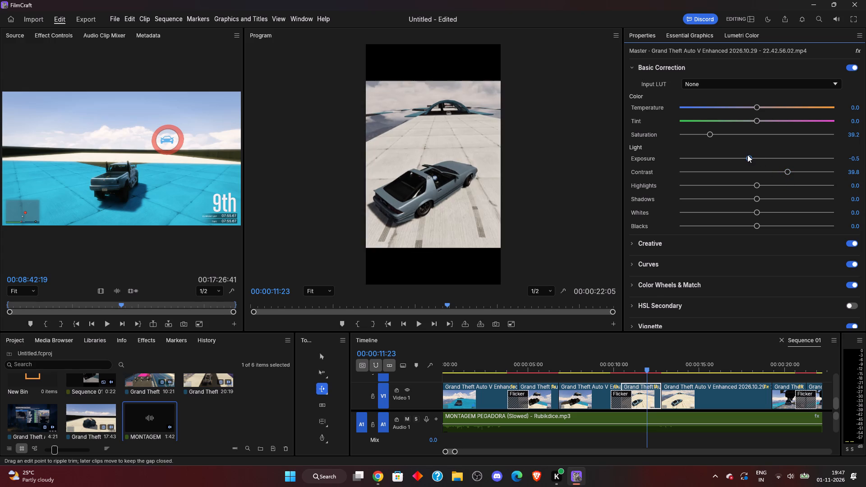
pyautogui.moveTo(747, 155); pyautogui.dragTo(733, 154)
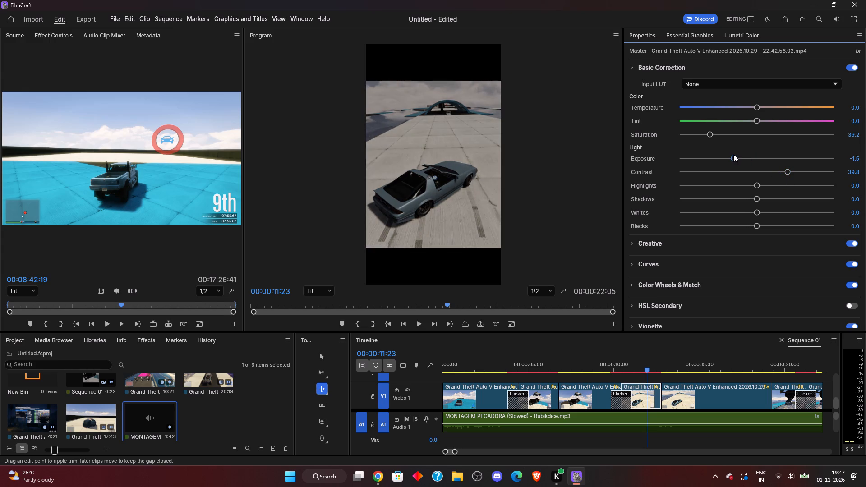
pyautogui.moveTo(733, 154); pyautogui.dragTo(732, 155)
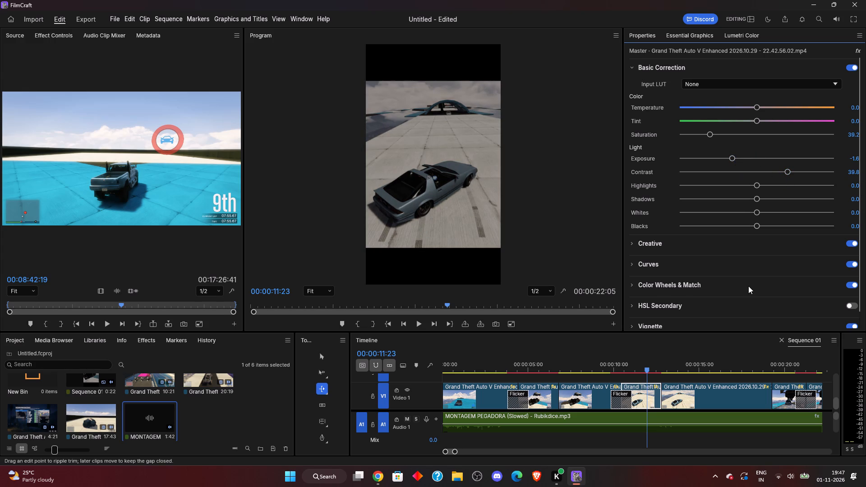
# Play the section from the start of the third freeze frame near 19 seconds.
pyautogui.click(784, 398)
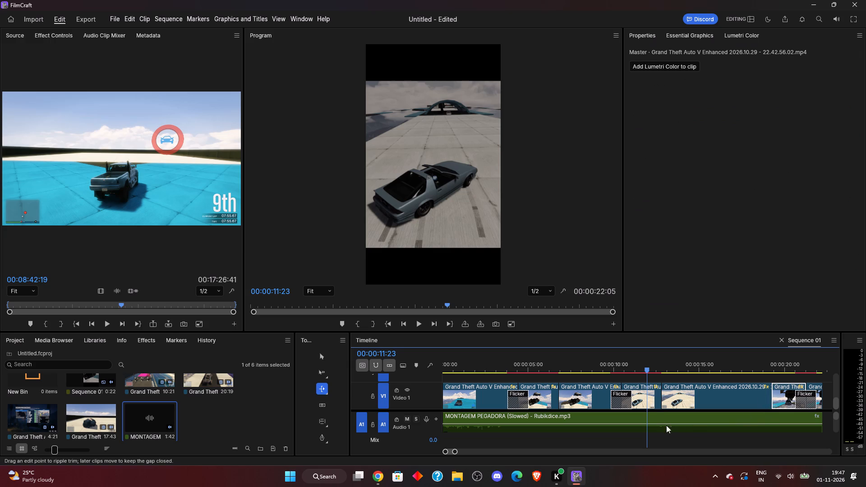
pyautogui.moveTo(648, 370); pyautogui.dragTo(776, 377)
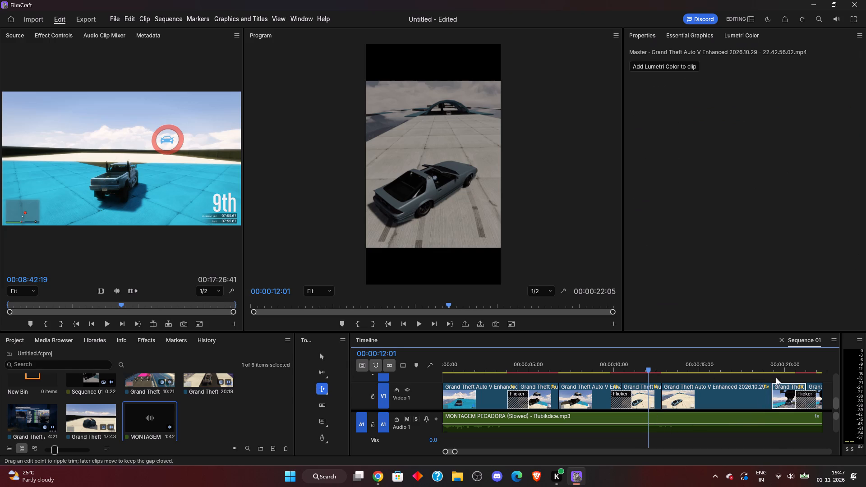
pyautogui.moveTo(776, 377); pyautogui.dragTo(766, 377)
pyautogui.press('space')
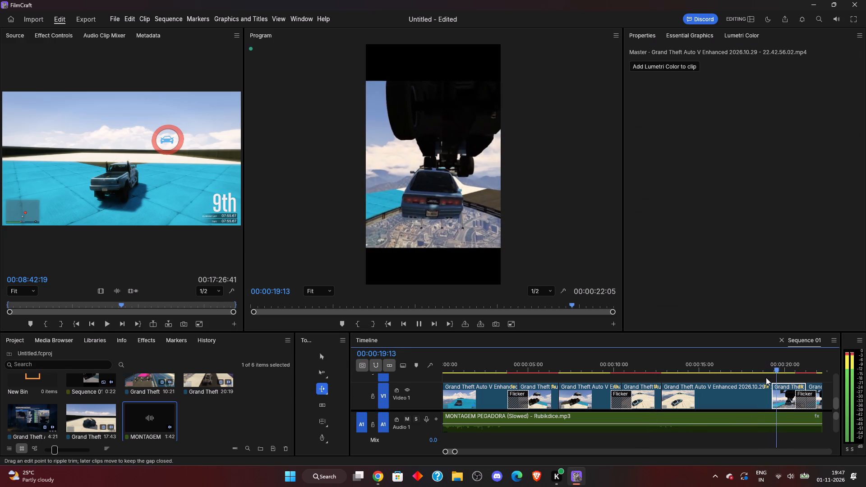
pyautogui.press('space')
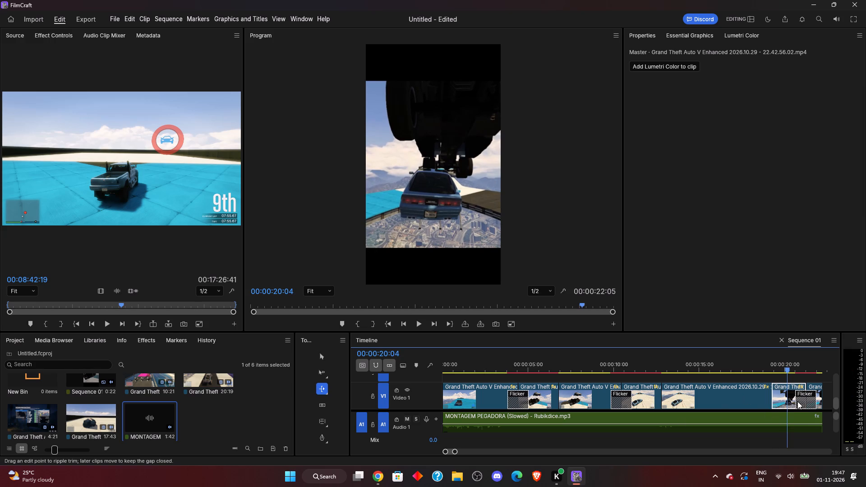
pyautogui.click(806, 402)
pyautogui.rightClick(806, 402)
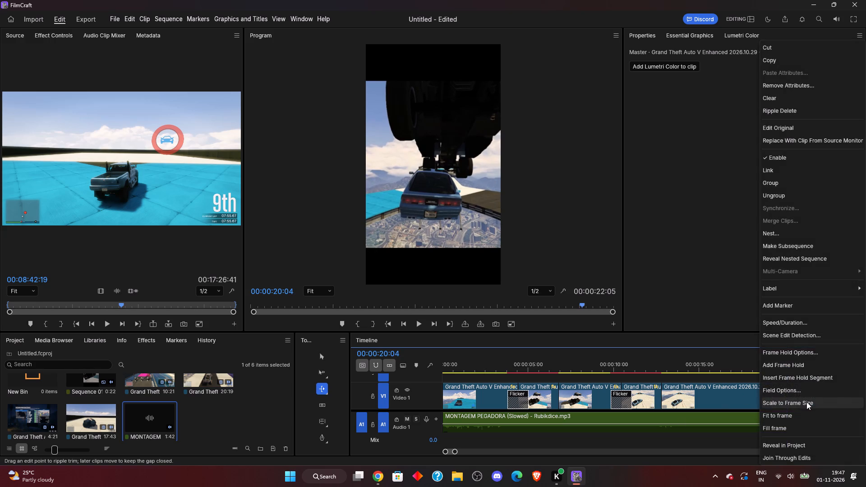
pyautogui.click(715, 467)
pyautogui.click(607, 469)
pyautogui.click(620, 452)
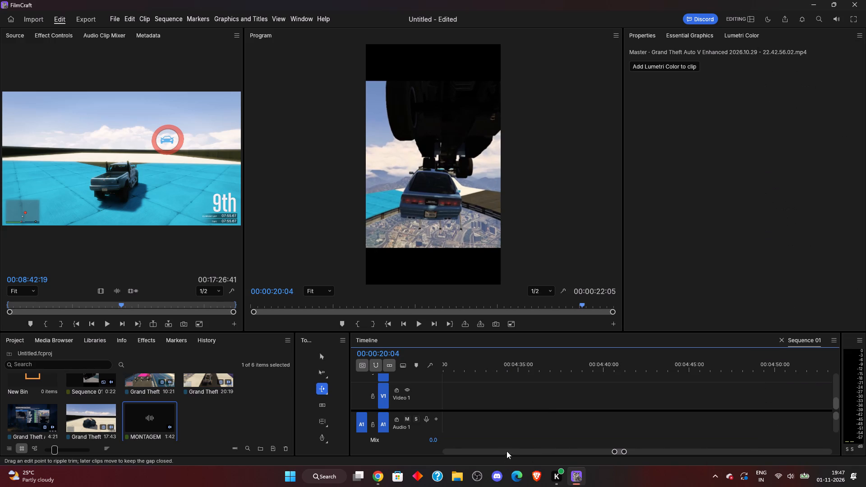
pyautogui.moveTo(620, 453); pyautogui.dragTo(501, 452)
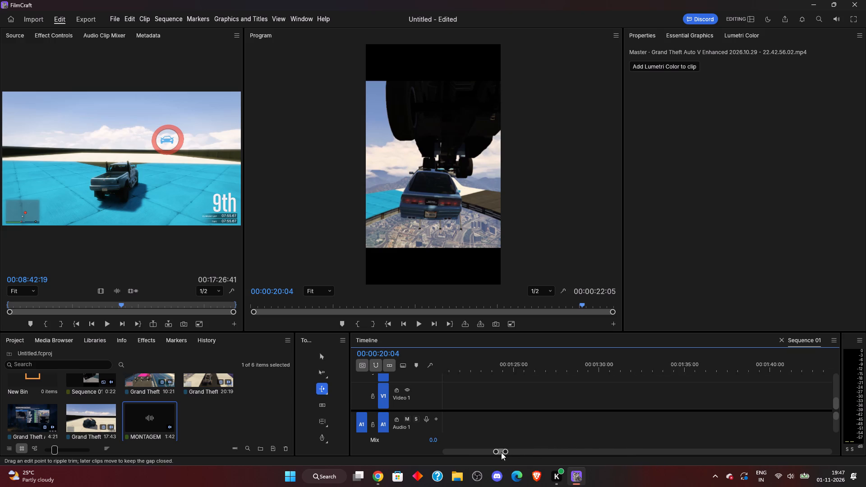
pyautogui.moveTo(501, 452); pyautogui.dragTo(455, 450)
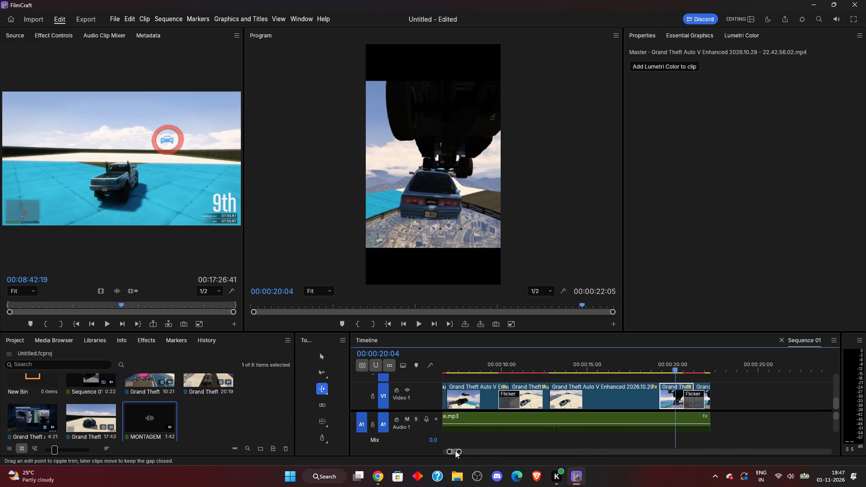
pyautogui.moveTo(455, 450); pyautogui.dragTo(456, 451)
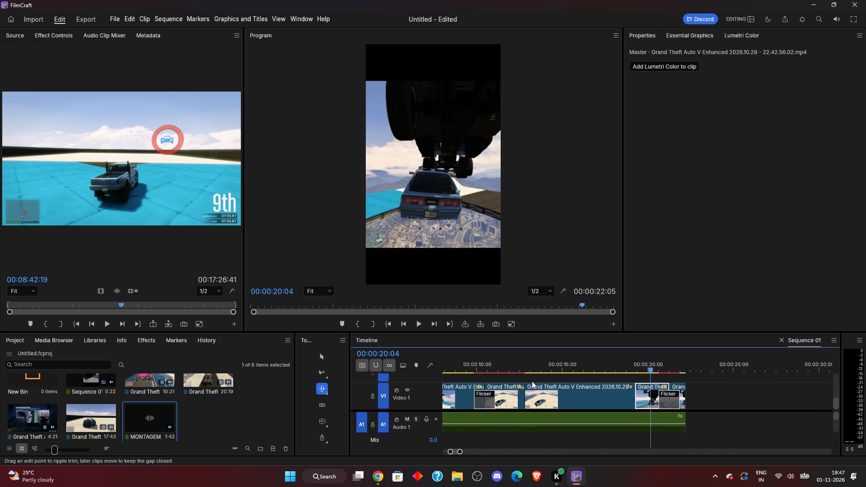
# Play back the later part of the sequence through the third freeze frame to the end.
pyautogui.click(472, 374)
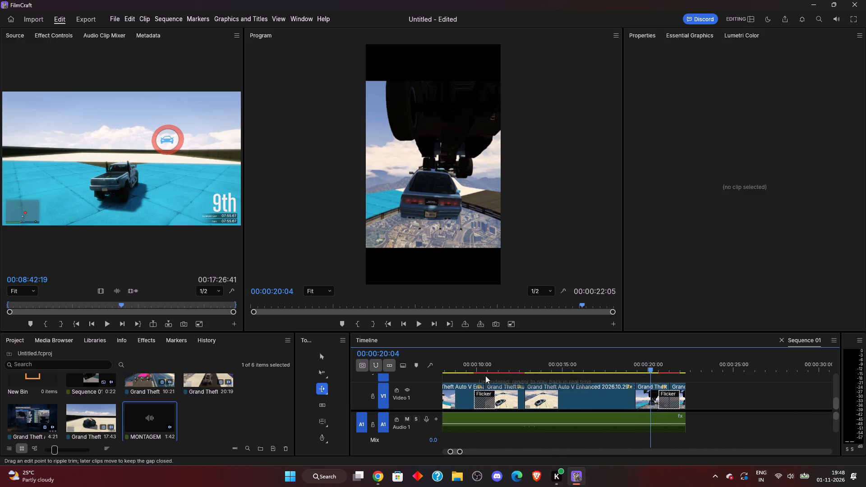
pyautogui.click(470, 355)
pyautogui.press('space')
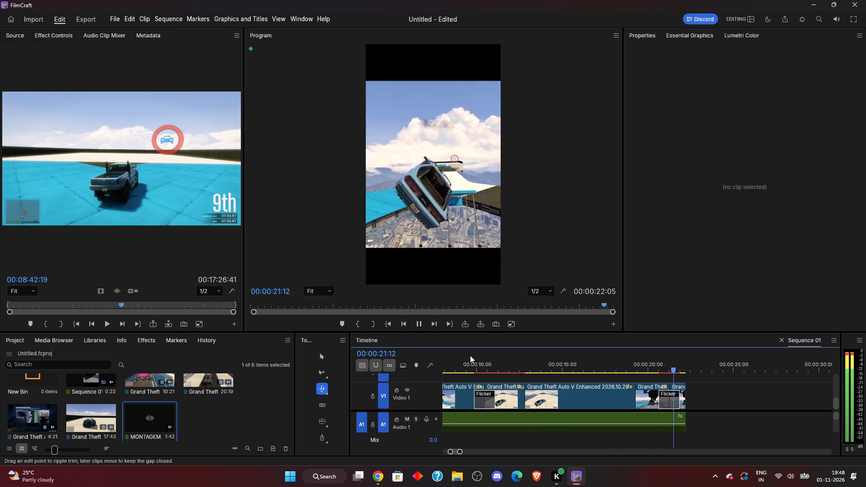
pyautogui.click(664, 401)
pyautogui.click(670, 395)
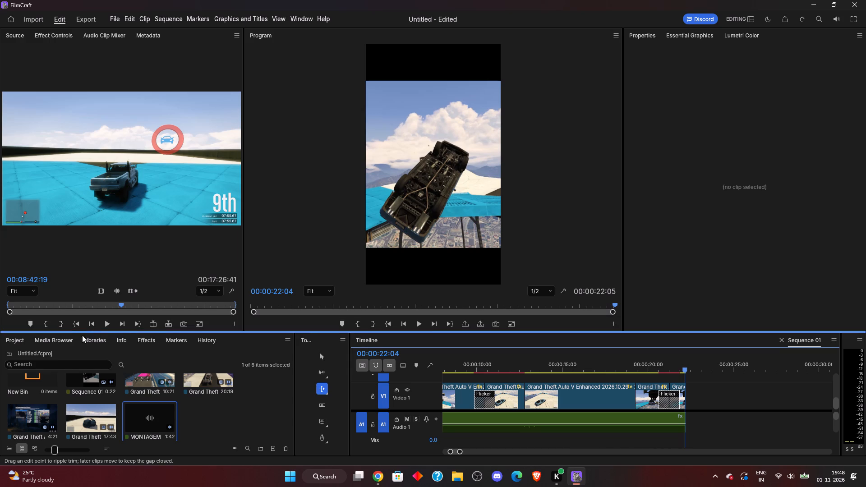
# Search the effects for "anim" and look through the matches, clearing the search at the end.
pyautogui.click(151, 340)
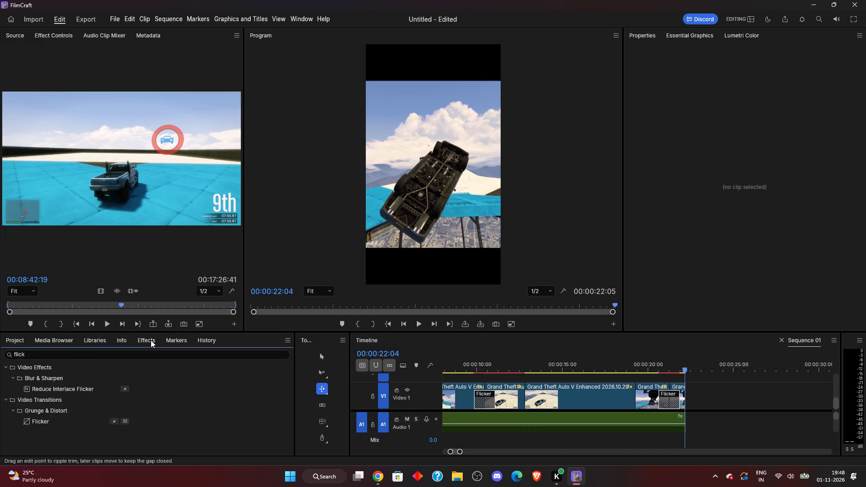
pyautogui.click(151, 340)
pyautogui.moveTo(32, 357); pyautogui.dragTo(0, 347)
pyautogui.write('anim')
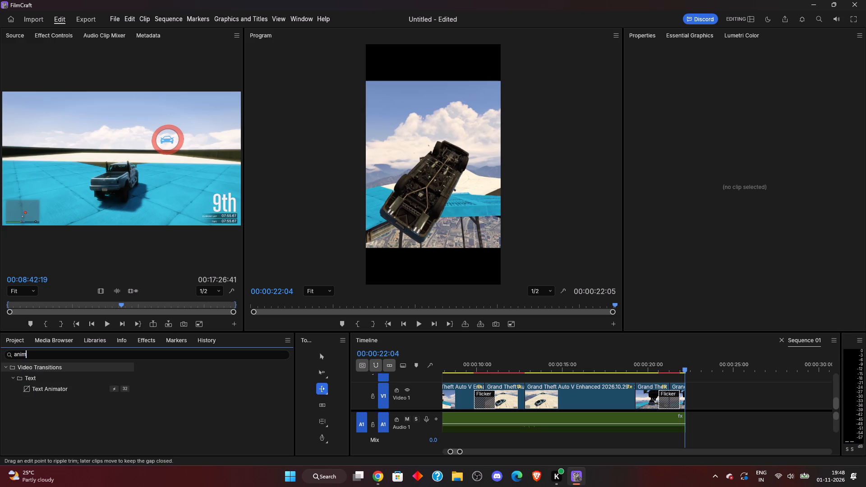
pyautogui.press('BackSpace')
pyautogui.press('BackSpace')
pyautogui.press('BackSpace')
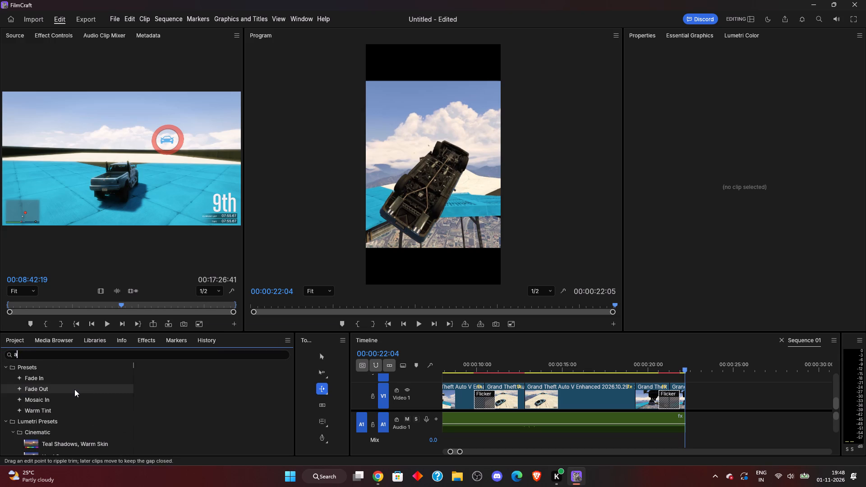
pyautogui.scroll(-2, 74, 390)
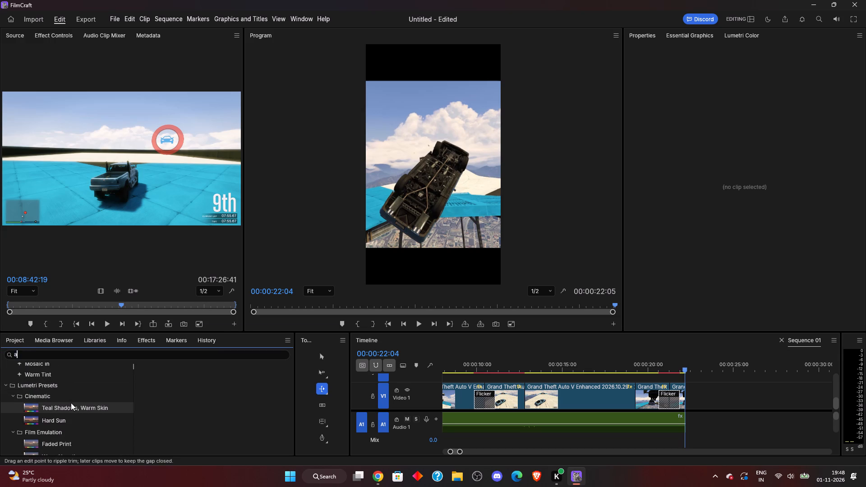
pyautogui.scroll(-1, 47, 399)
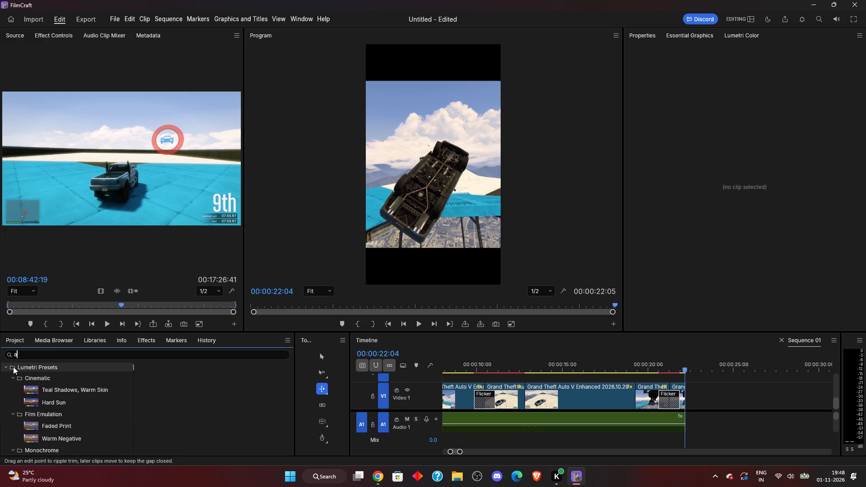
pyautogui.click(7, 366)
pyautogui.doubleClick(7, 366)
pyautogui.click(34, 357)
pyautogui.press('BackSpace')
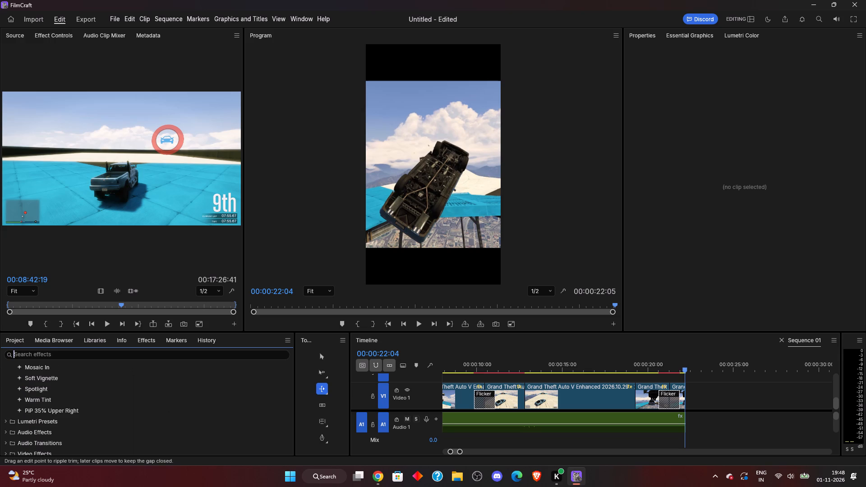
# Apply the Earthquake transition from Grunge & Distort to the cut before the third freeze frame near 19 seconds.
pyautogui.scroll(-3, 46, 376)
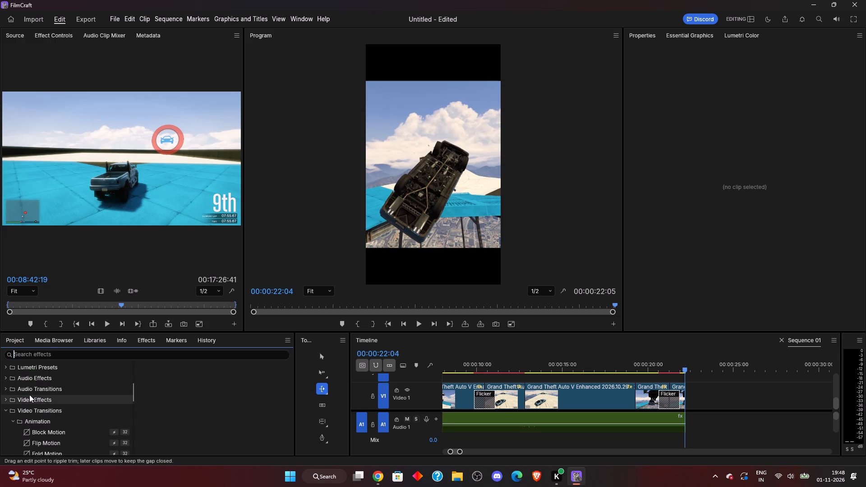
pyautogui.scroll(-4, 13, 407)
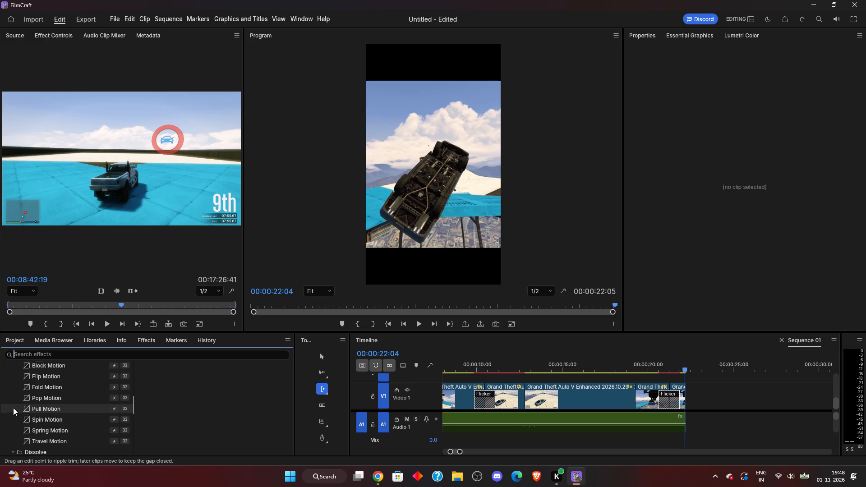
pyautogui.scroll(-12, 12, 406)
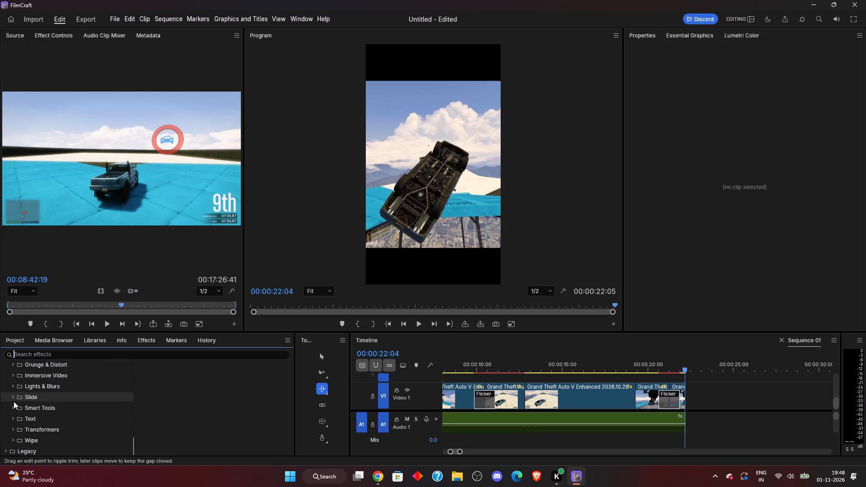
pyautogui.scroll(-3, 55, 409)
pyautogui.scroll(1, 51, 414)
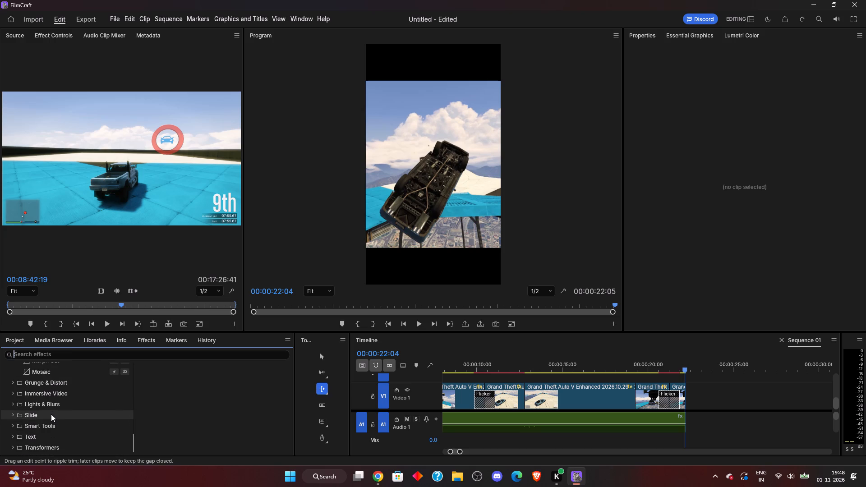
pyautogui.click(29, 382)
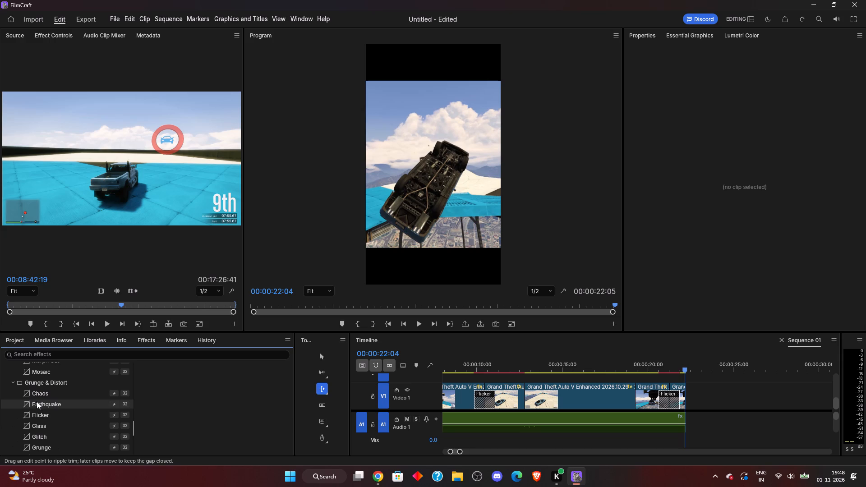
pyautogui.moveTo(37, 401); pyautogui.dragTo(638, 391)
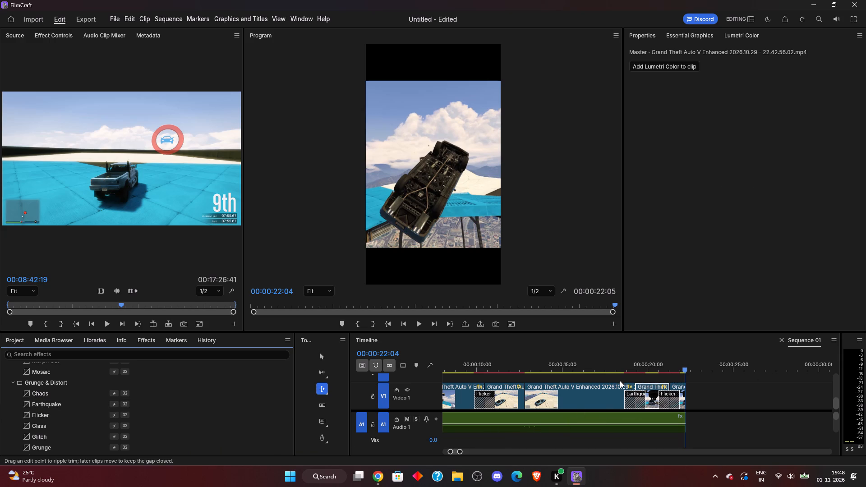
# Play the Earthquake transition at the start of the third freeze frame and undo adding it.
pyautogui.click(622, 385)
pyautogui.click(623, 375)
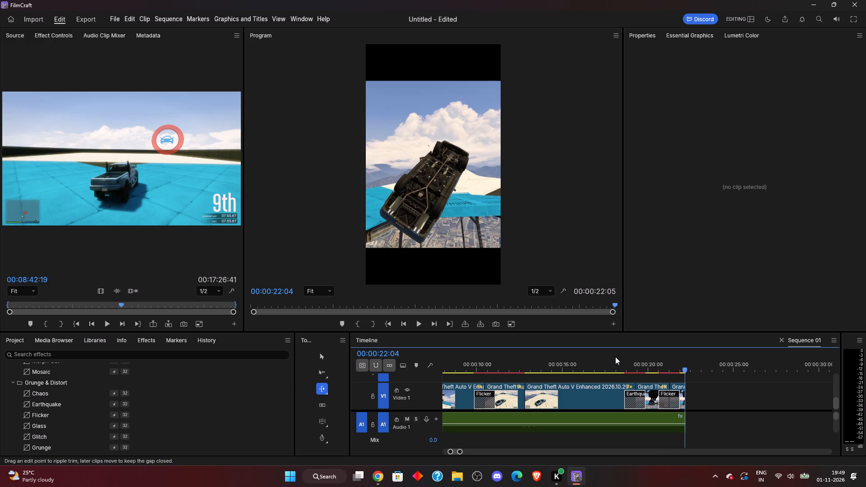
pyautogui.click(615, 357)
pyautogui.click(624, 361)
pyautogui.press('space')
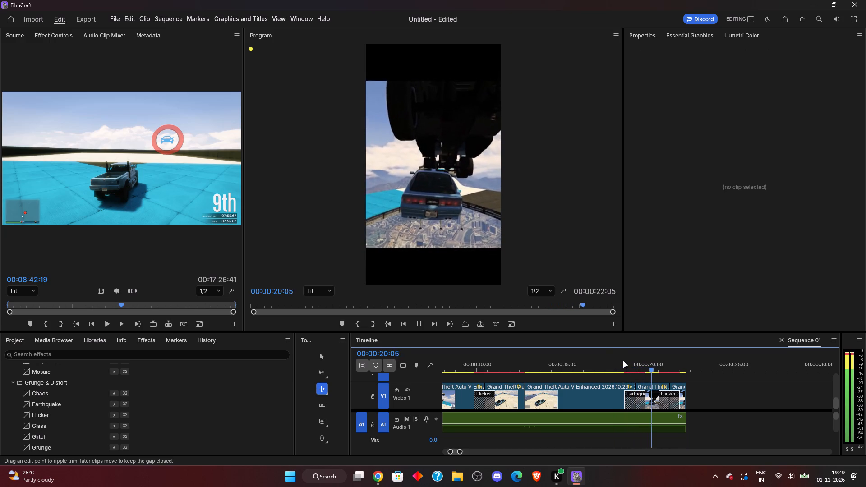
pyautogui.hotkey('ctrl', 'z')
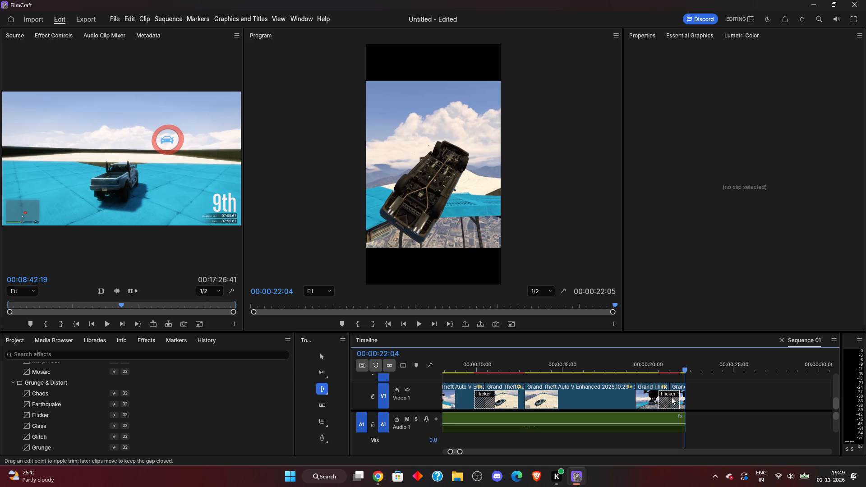
# Replace the Flicker transition at the end of the third freeze frame, near 21 seconds, with the default Cross Dissolve.
pyautogui.click(670, 387)
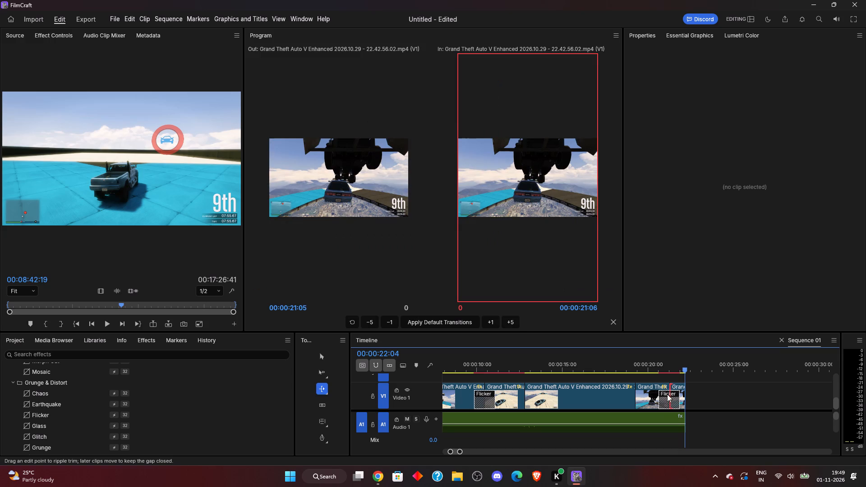
pyautogui.rightClick(664, 403)
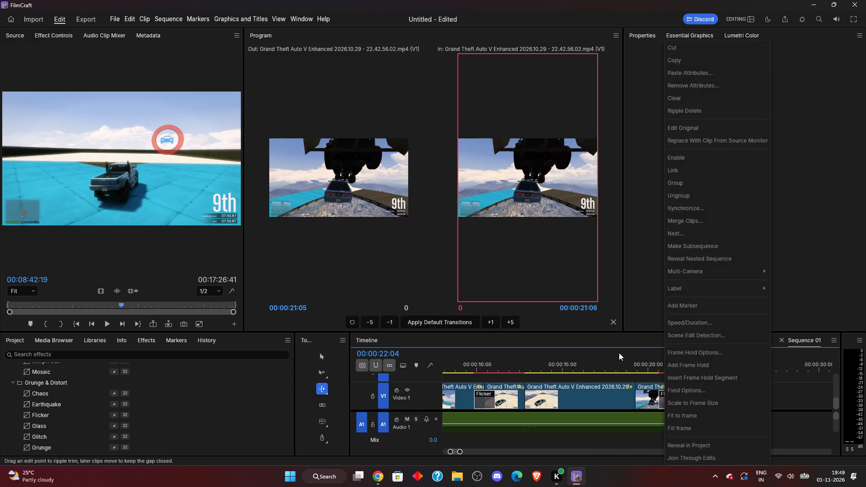
pyautogui.click(451, 324)
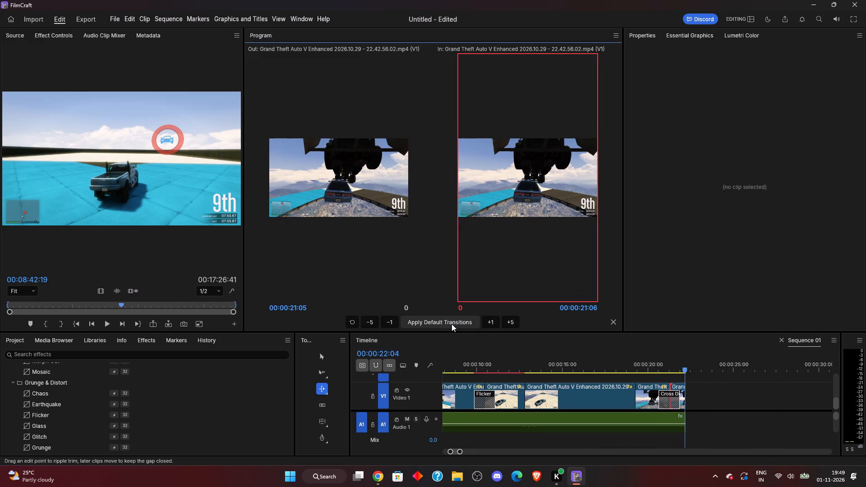
pyautogui.rightClick(451, 324)
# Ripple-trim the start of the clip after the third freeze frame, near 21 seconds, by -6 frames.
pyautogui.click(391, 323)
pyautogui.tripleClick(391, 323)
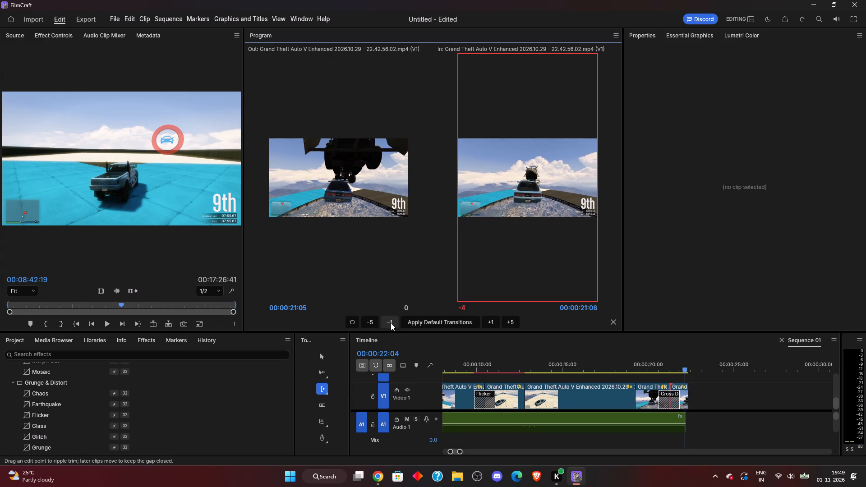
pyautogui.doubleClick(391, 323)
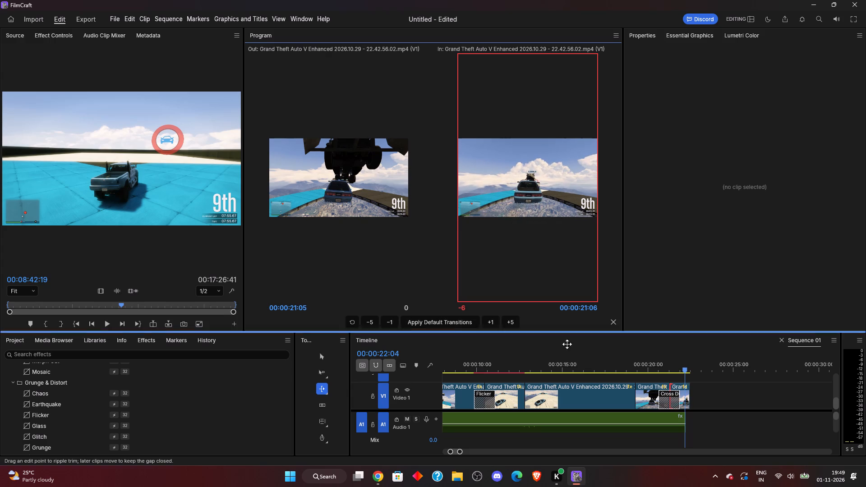
# Leave trim mode and play back the Cross Dissolve and trimmed cut at the end of the third freeze frame.
pyautogui.moveTo(684, 371); pyautogui.dragTo(657, 368)
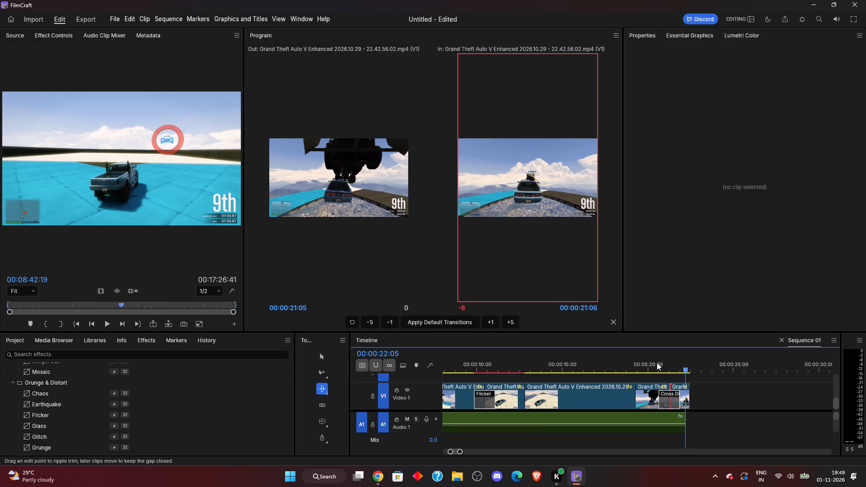
pyautogui.click(654, 358)
pyautogui.press('space')
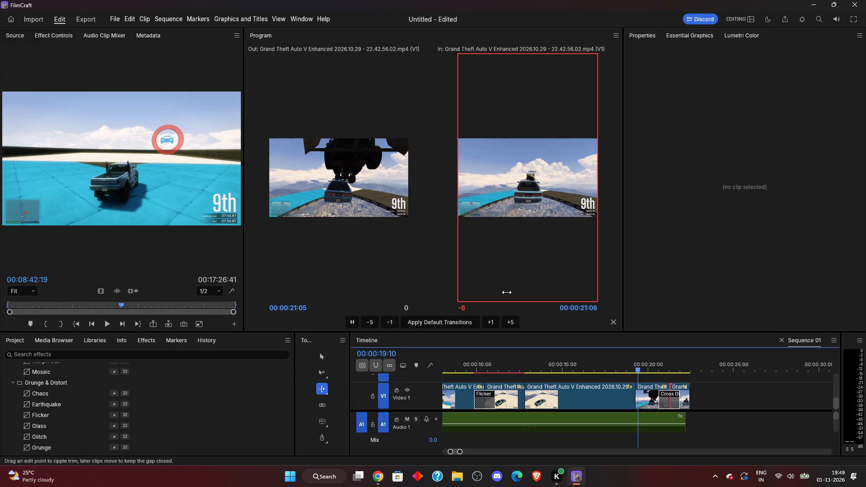
pyautogui.rightClick(507, 293)
pyautogui.click(614, 320)
pyautogui.click(613, 320)
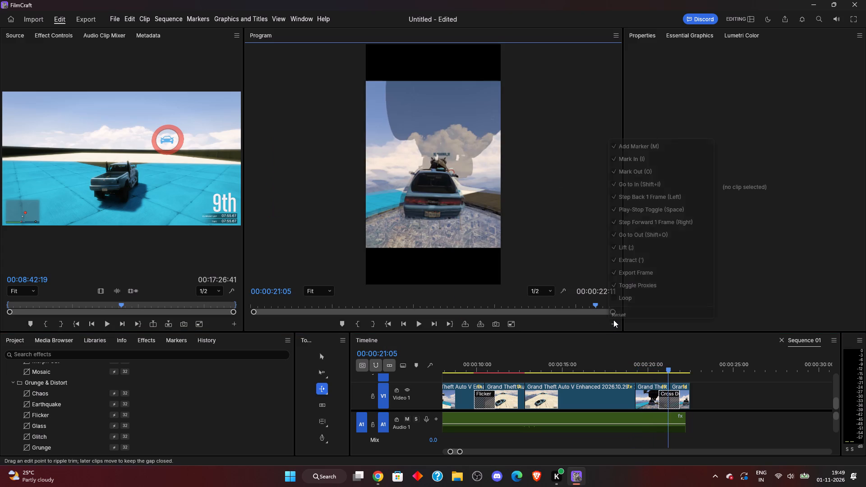
pyautogui.click(711, 292)
pyautogui.click(755, 277)
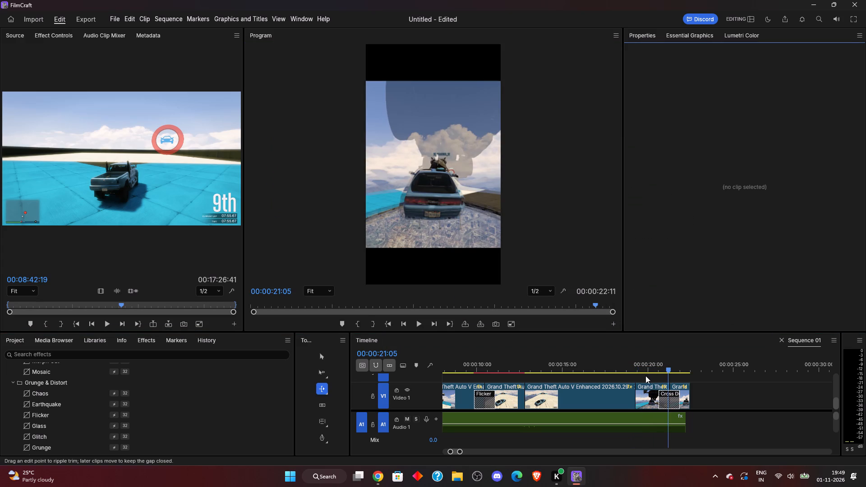
pyautogui.click(638, 352)
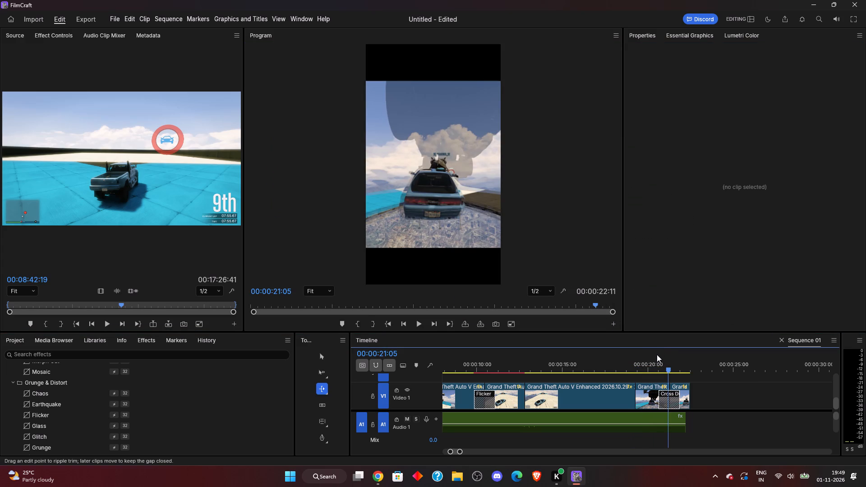
pyautogui.click(649, 362)
pyautogui.press('space')
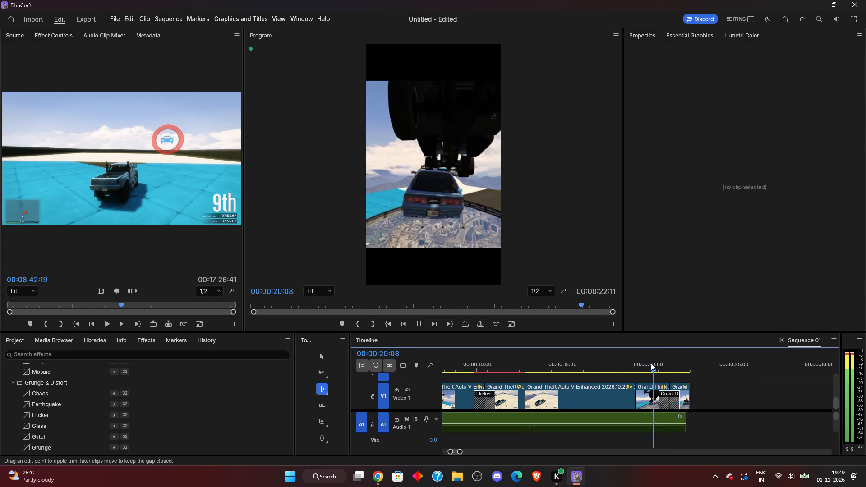
pyautogui.press('space')
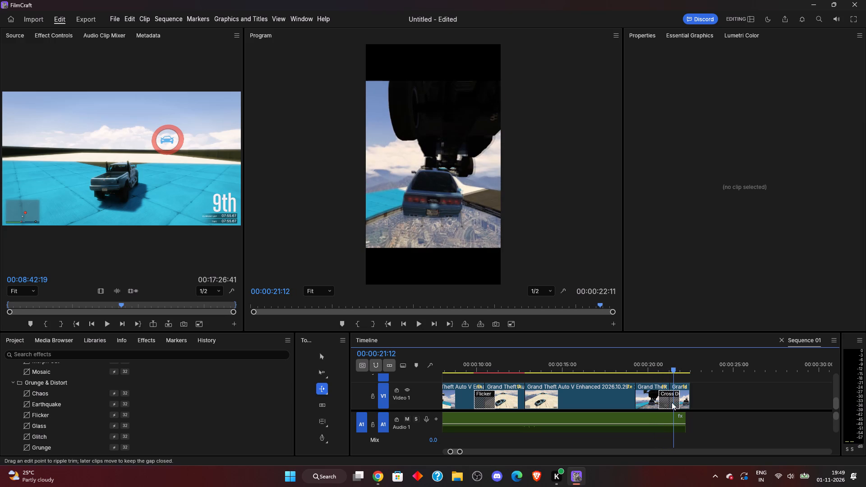
# Reopen the cut near 21 seconds in trim mode, replay the edit and close trim mode.
pyautogui.click(672, 402)
pyautogui.click(670, 387)
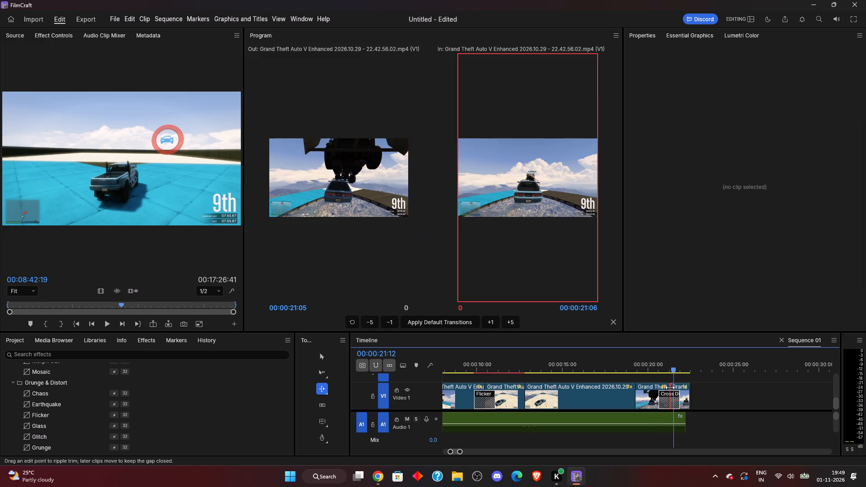
pyautogui.click(349, 325)
pyautogui.press('space')
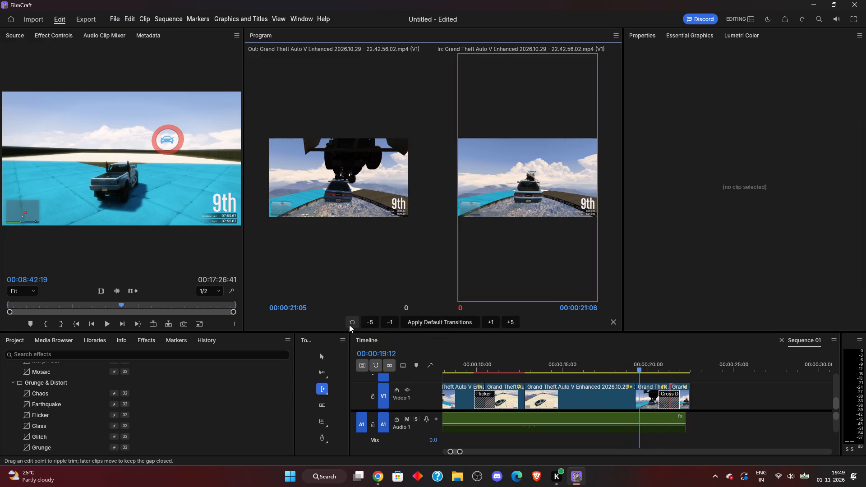
pyautogui.press('space')
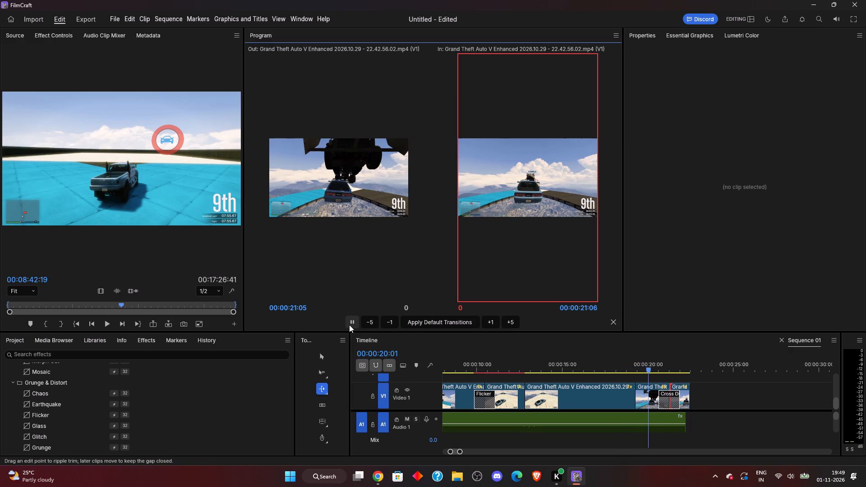
pyautogui.press('space')
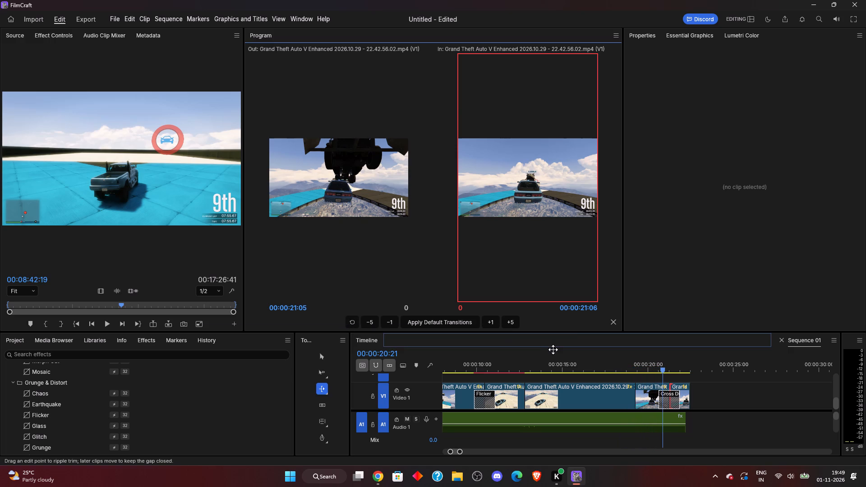
pyautogui.click(613, 323)
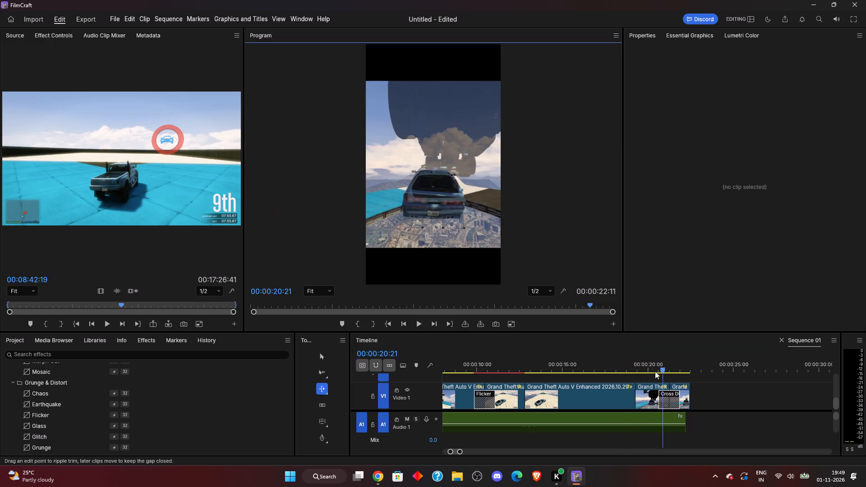
# Undo the frame trims and the Cross Dissolve replacement at the end of the third freeze frame.
pyautogui.hotkey('ctrl', 'z')
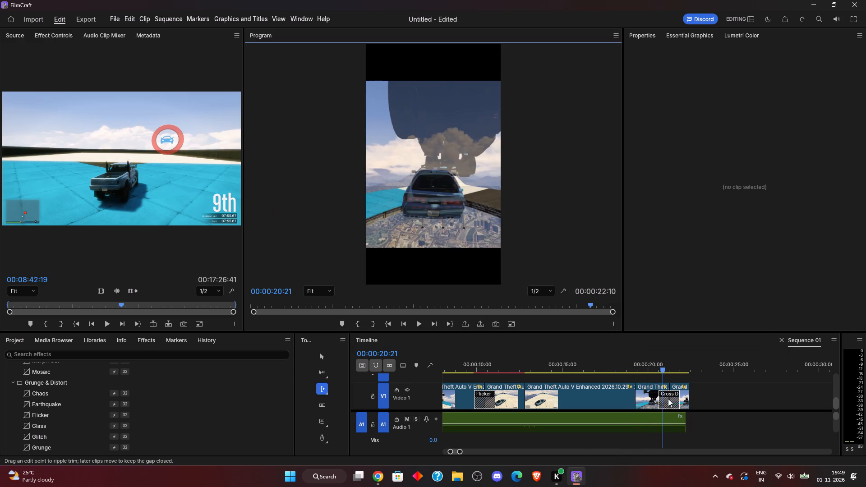
pyautogui.hotkey('ctrl', 'z')
pyautogui.hotkey('ctrl', 'z')
pyautogui.hotkey('ctrl', 'z')
pyautogui.hotkey('ctrl', 'z')
pyautogui.hotkey('ctrl', 'z')
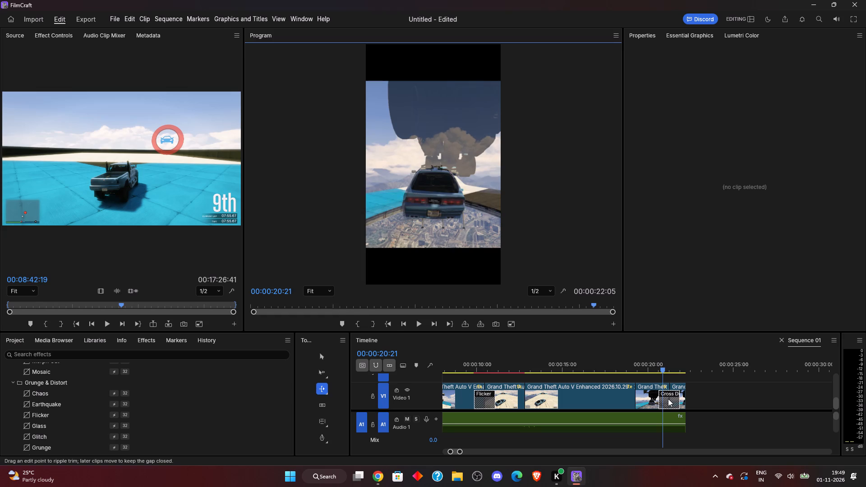
pyautogui.hotkey('ctrl', 'z')
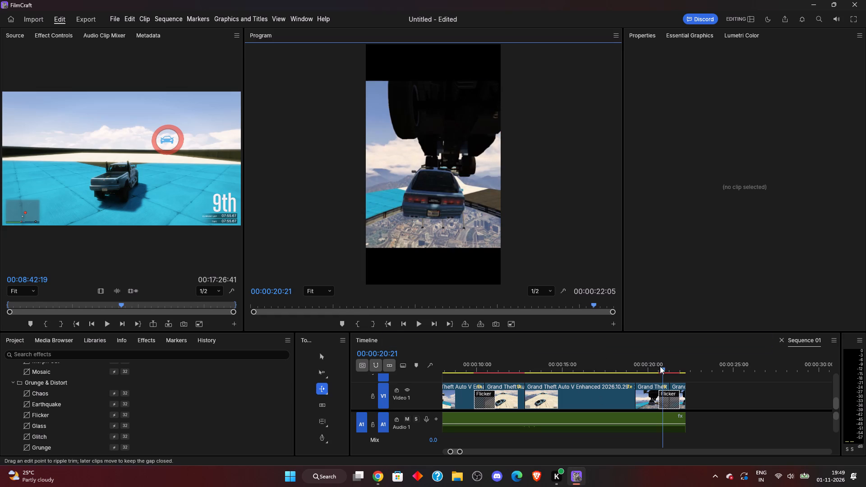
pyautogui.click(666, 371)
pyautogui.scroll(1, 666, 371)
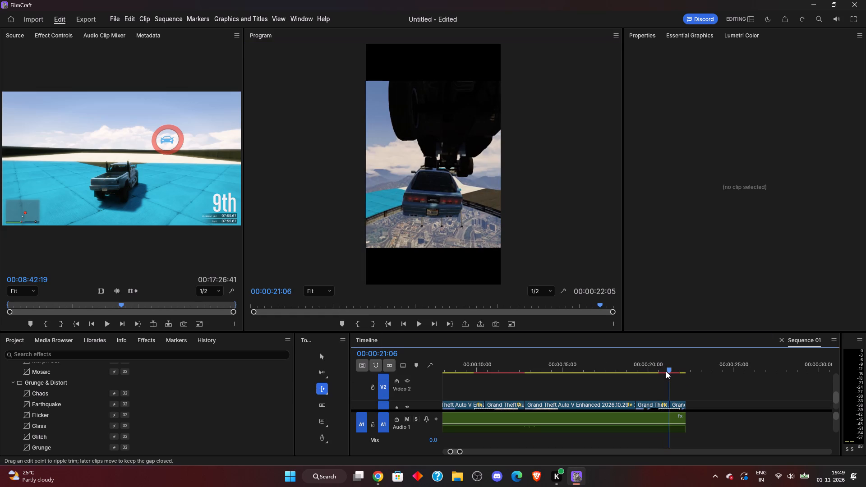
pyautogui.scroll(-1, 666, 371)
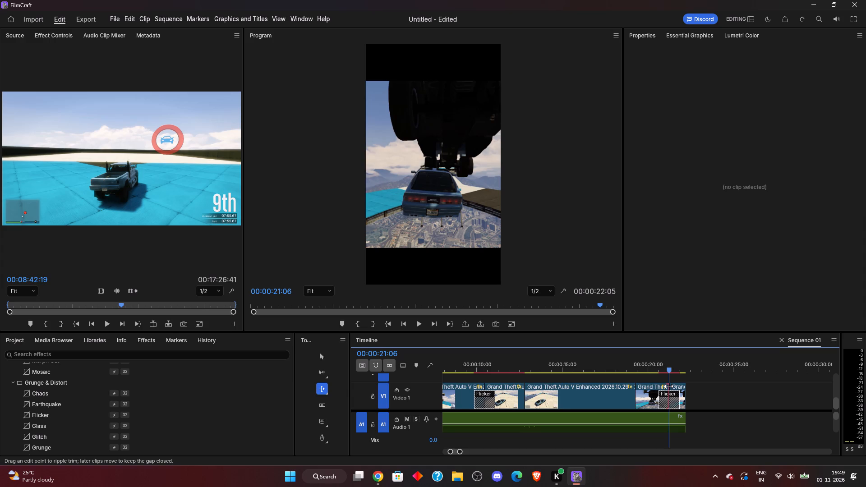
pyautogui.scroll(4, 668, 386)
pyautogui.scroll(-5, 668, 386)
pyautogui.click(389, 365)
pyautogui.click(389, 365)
# Switch to Chrome, search Google for "how to remove in out animation premiere pro" and read the AI Overview.
pyautogui.click(372, 470)
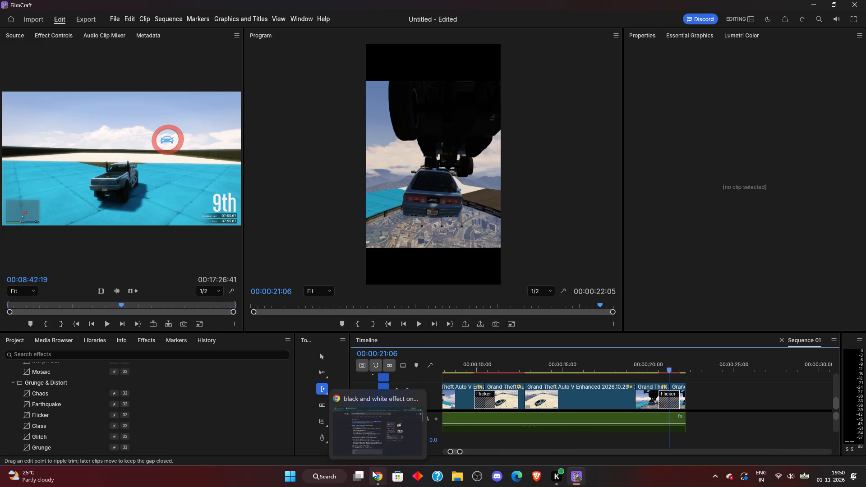
pyautogui.click(241, 5)
pyautogui.write('how to remove in')
pyautogui.press('space')
pyautogui.write('out anima')
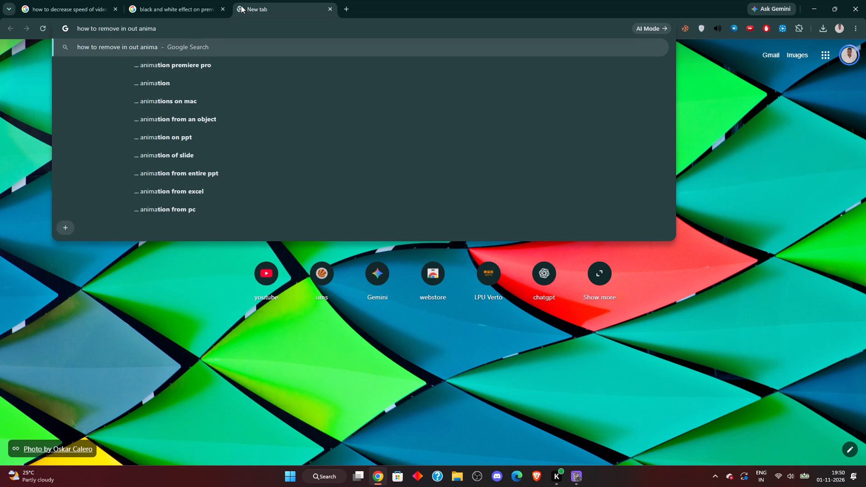
pyautogui.click(205, 73)
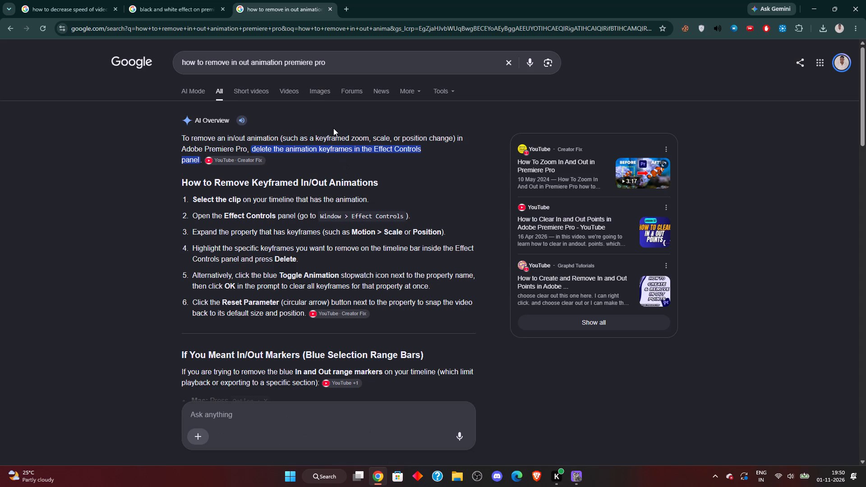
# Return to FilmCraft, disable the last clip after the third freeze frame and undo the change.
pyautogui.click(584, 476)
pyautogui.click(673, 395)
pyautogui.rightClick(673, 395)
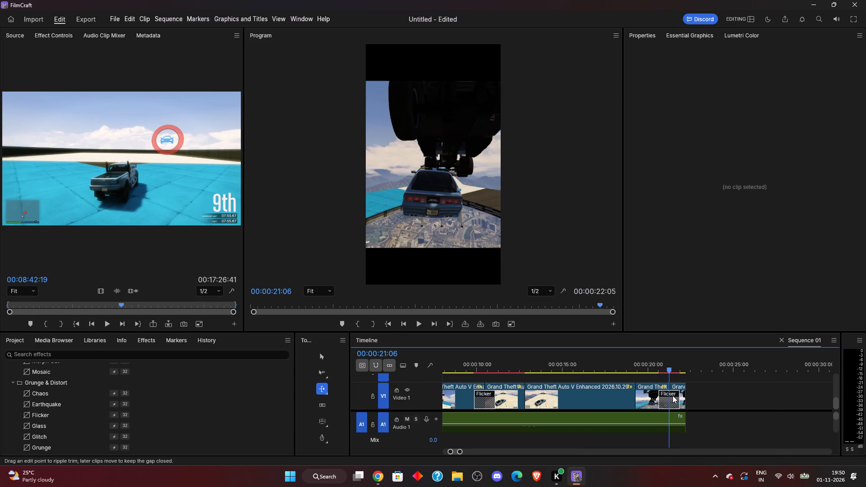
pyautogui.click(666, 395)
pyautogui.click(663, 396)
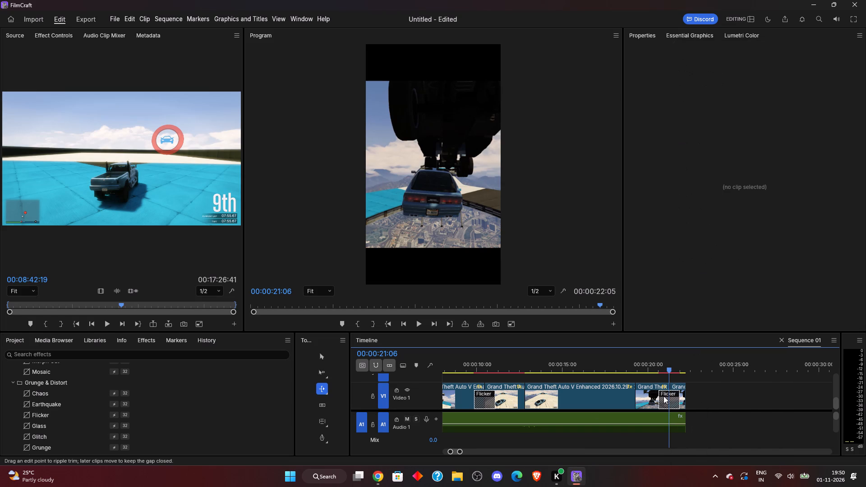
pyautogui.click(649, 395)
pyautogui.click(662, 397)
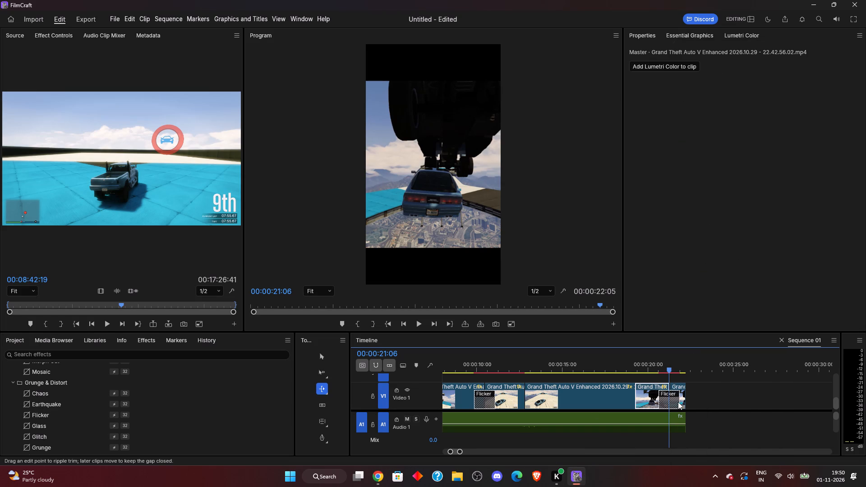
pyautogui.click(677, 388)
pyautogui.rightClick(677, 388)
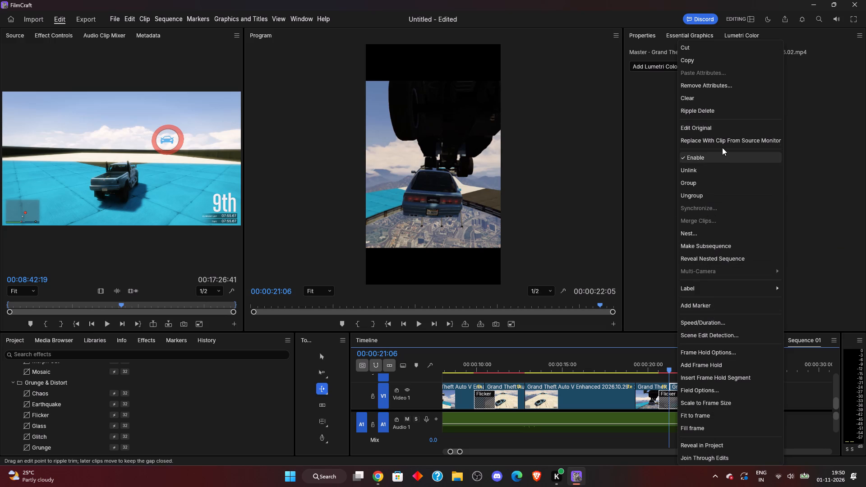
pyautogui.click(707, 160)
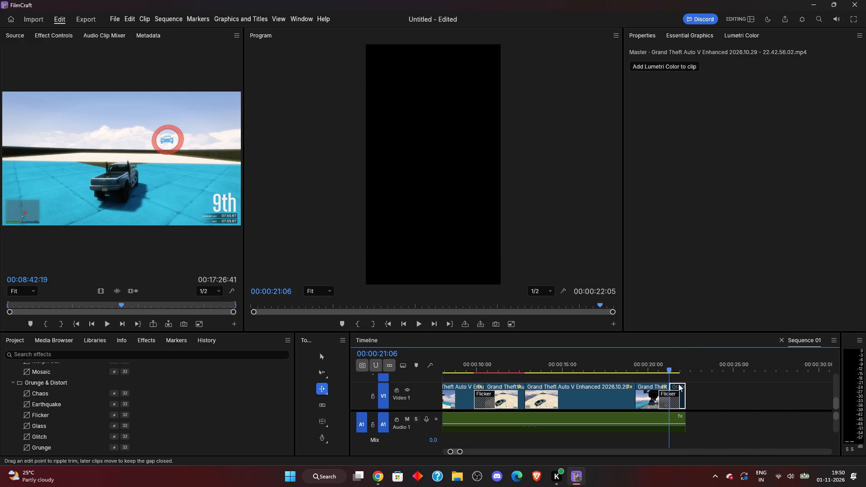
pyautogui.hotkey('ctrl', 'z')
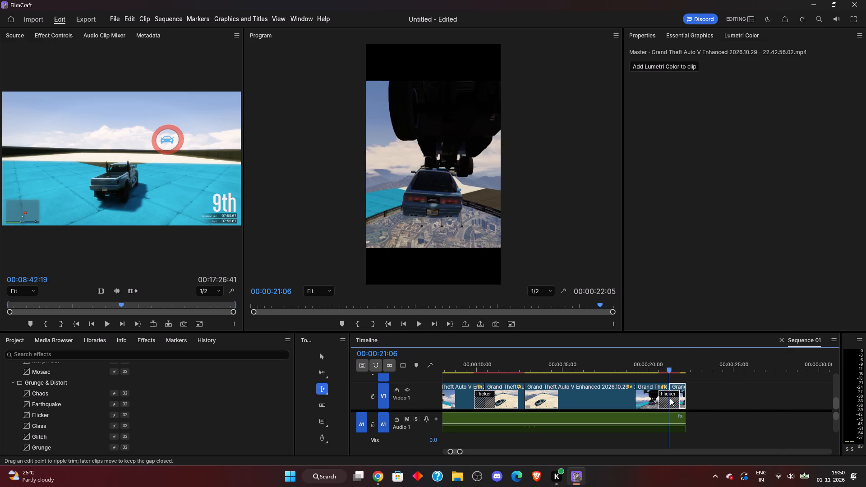
# Show the last clip's effect controls and look through its Motion, Opacity, Time Remapping and Crop settings.
pyautogui.rightClick(670, 398)
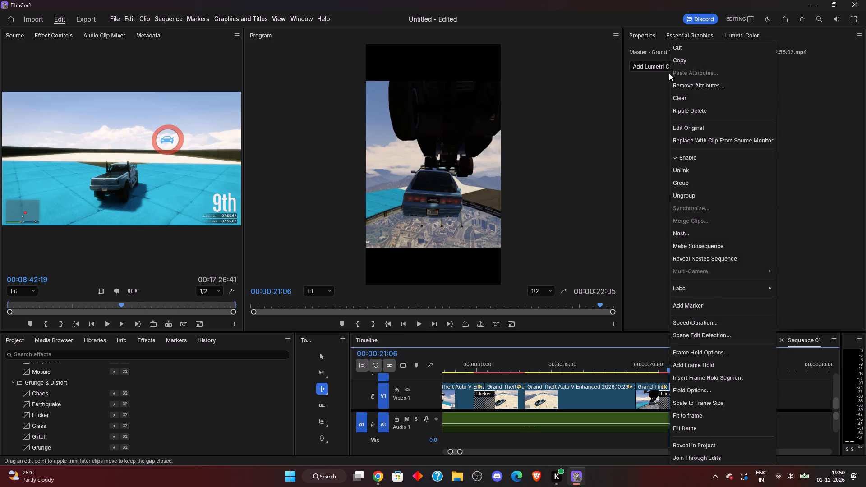
pyautogui.doubleClick(61, 39)
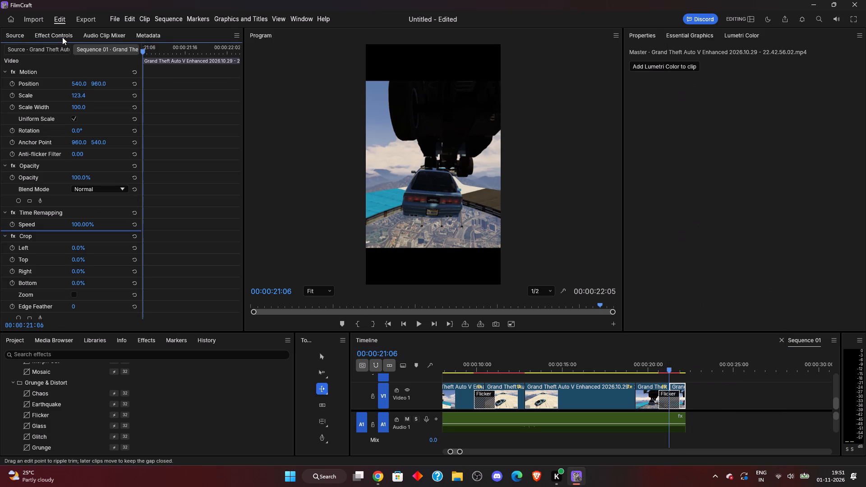
pyautogui.click(62, 37)
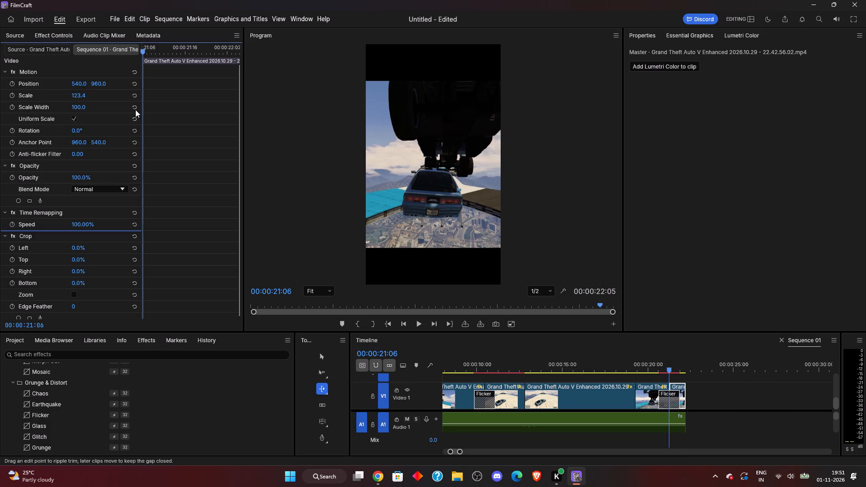
pyautogui.scroll(-5, 112, 201)
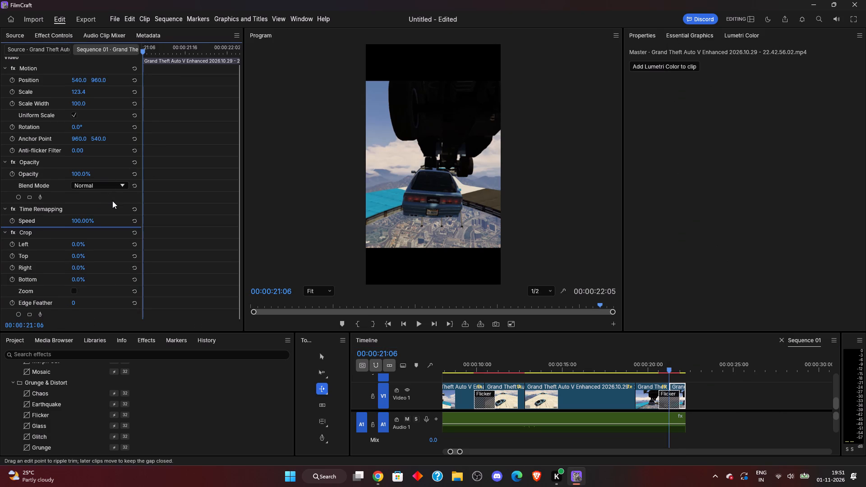
pyautogui.scroll(5, 89, 215)
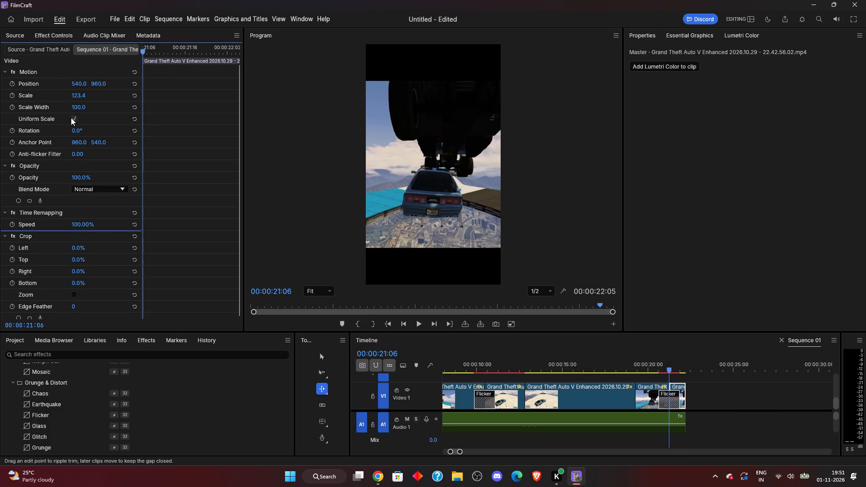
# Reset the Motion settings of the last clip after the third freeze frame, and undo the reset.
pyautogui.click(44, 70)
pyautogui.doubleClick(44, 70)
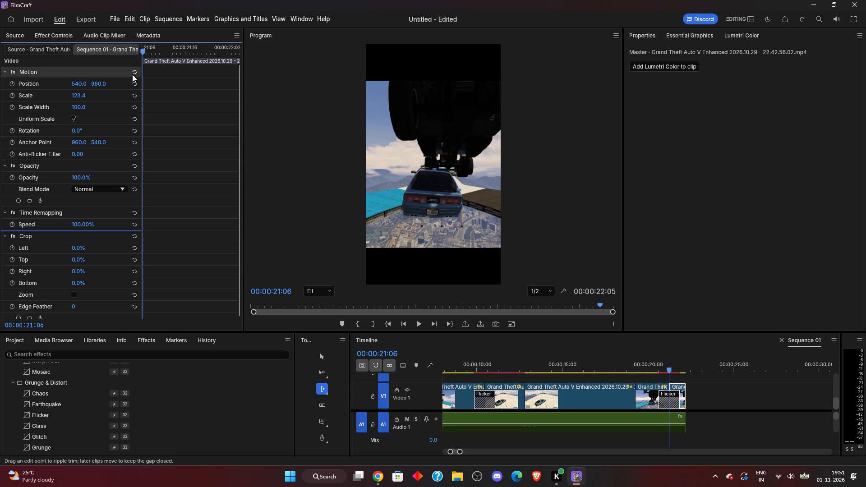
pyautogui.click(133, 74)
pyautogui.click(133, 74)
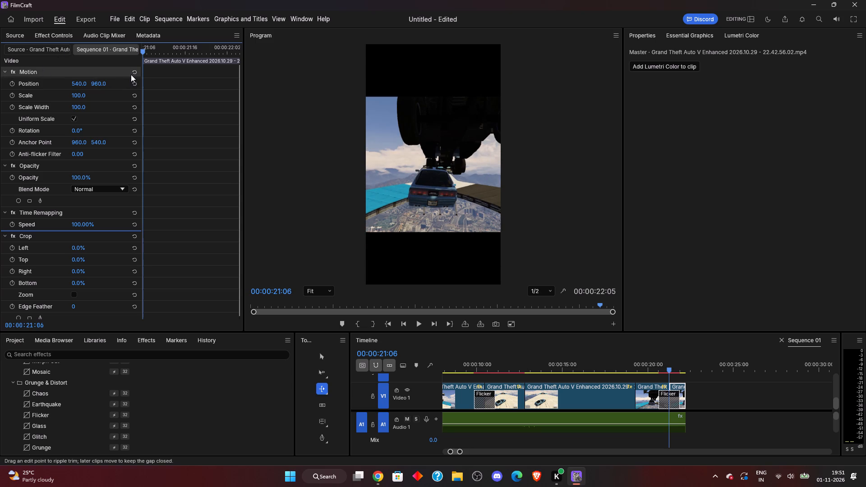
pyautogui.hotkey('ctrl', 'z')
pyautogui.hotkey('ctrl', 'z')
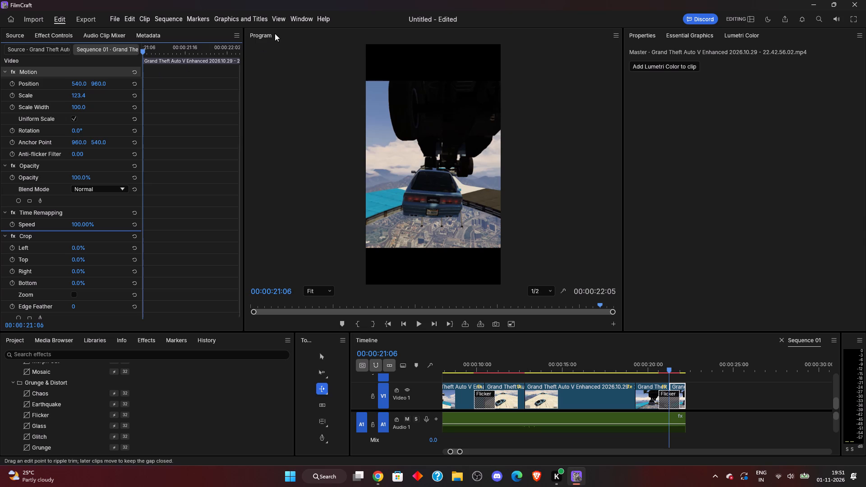
# Look through the effects library, collapse the Presets folder, and search the effects for "flic" and "none".
pyautogui.scroll(-7, 65, 238)
pyautogui.scroll(6, 65, 239)
pyautogui.scroll(-6, 65, 239)
pyautogui.scroll(5, 61, 384)
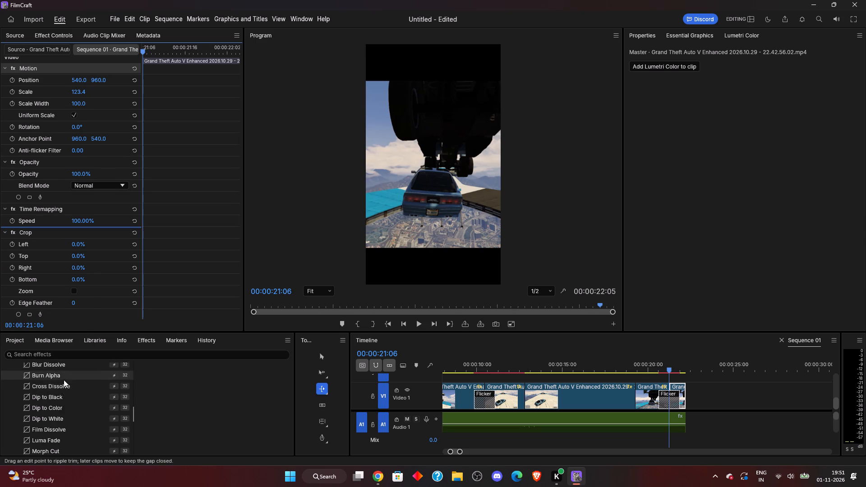
pyautogui.scroll(17, 64, 380)
pyautogui.scroll(5, 64, 380)
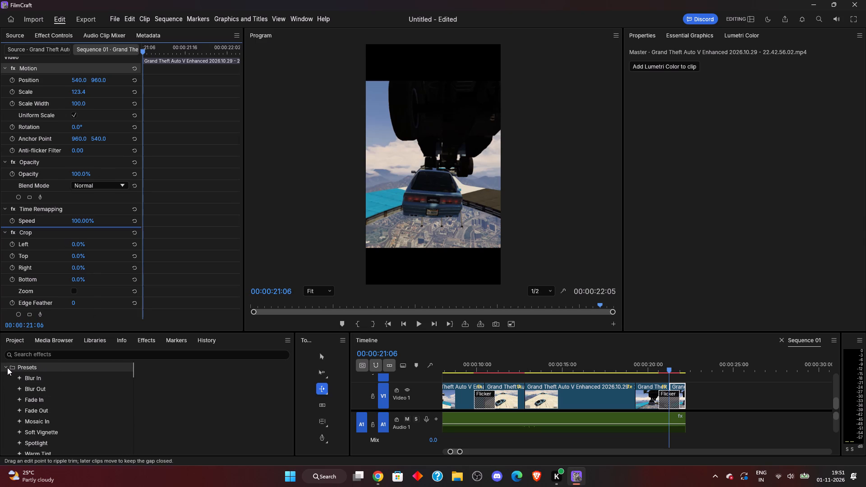
pyautogui.click(7, 368)
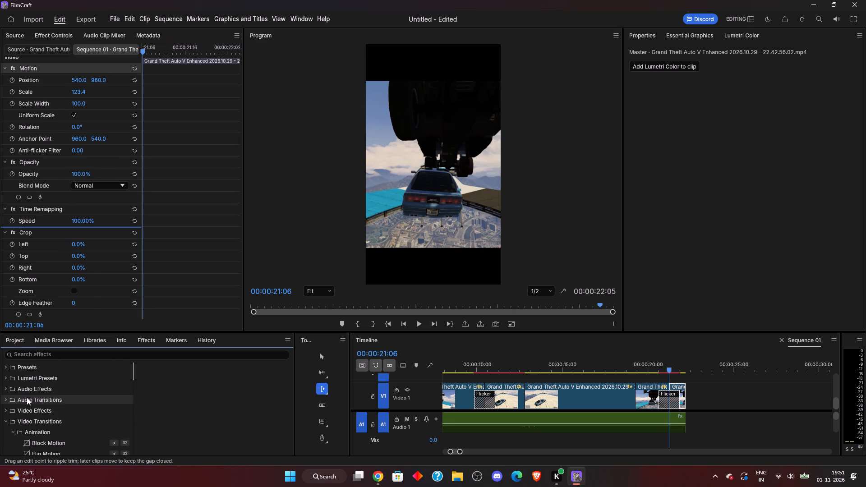
pyautogui.click(43, 358)
pyautogui.write('fli')
pyautogui.press('c')
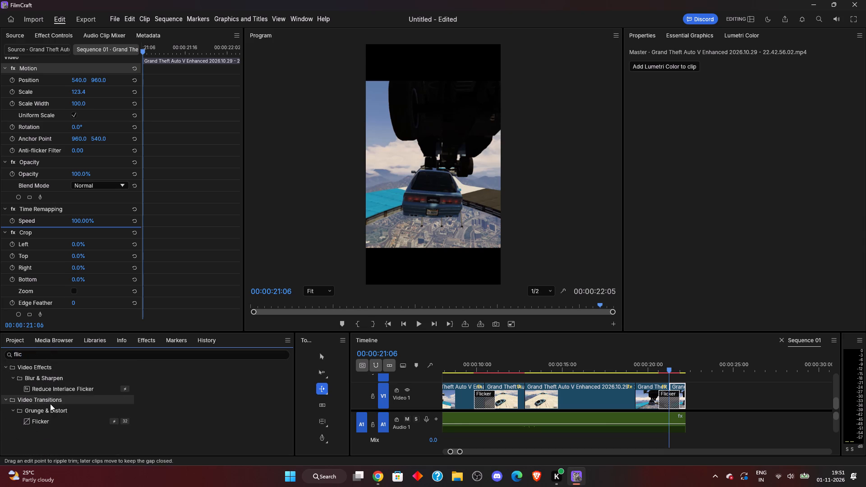
pyautogui.press('BackSpace')
pyautogui.press('BackSpace')
pyautogui.press('BackSpace')
pyautogui.press('BackSpace')
pyautogui.write('non')
pyautogui.press('e')
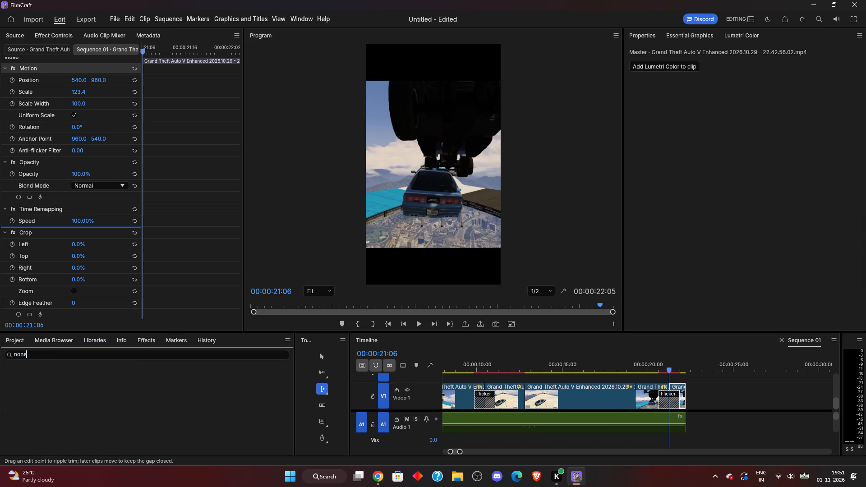
# Search the effects for "flick" and apply the Flicker transition again at the cut between the third freeze frame and the last clip.
pyautogui.press('BackSpace')
pyautogui.press('BackSpace')
pyautogui.press('BackSpace')
pyautogui.press('BackSpace')
pyautogui.press('BackSpace')
pyautogui.write('flick')
pyautogui.moveTo(45, 424); pyautogui.dragTo(664, 395)
pyautogui.rightClick(664, 395)
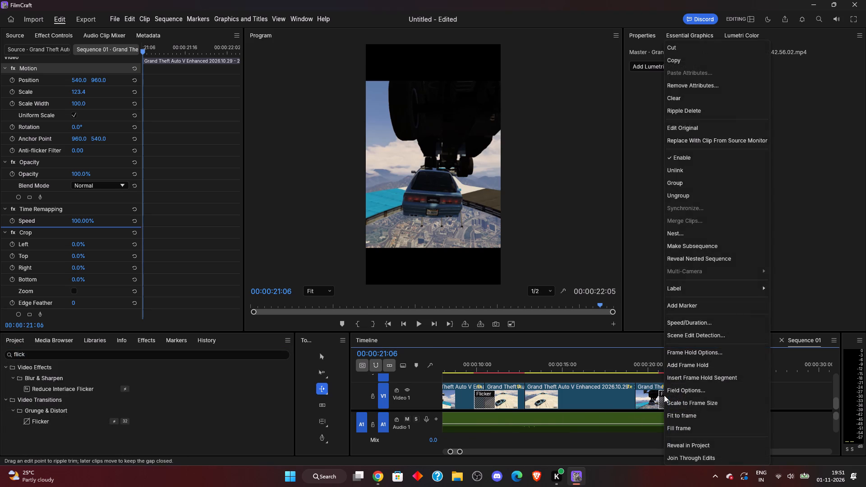
pyautogui.click(661, 393)
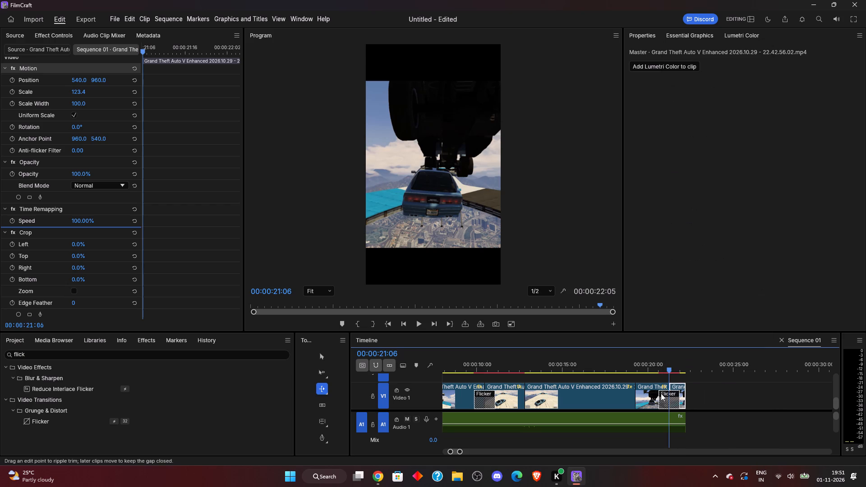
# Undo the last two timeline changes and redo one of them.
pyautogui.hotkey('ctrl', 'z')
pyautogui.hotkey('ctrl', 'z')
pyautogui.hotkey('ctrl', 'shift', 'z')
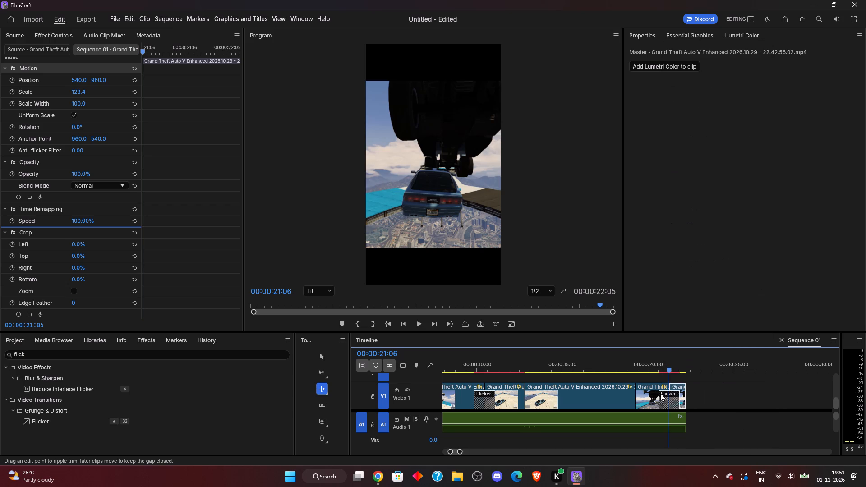
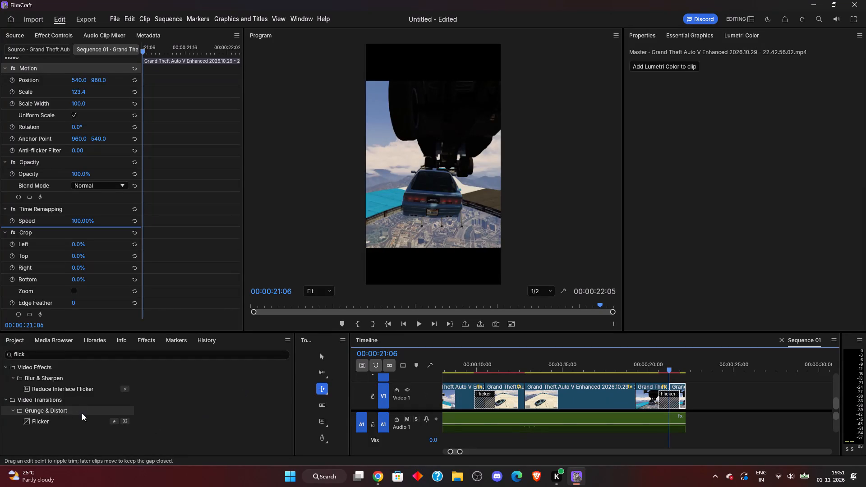
# Add the Flicker transition at the cut around 19 seconds, between the long clip and the short clip after it on V1.
pyautogui.click(140, 337)
pyautogui.click(146, 335)
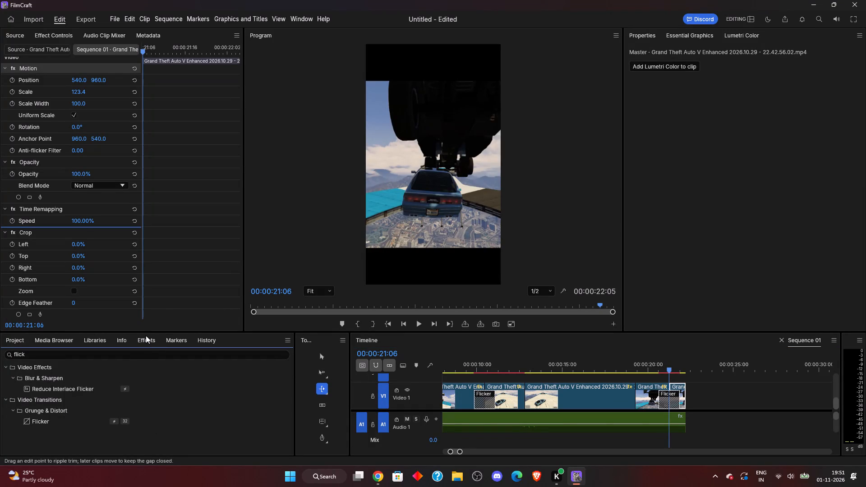
pyautogui.doubleClick(147, 342)
pyautogui.moveTo(53, 390); pyautogui.dragTo(661, 395)
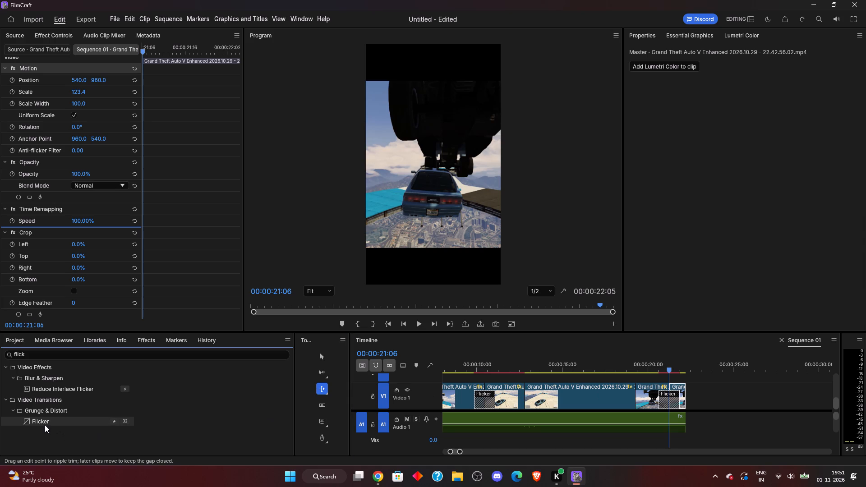
pyautogui.click(41, 414)
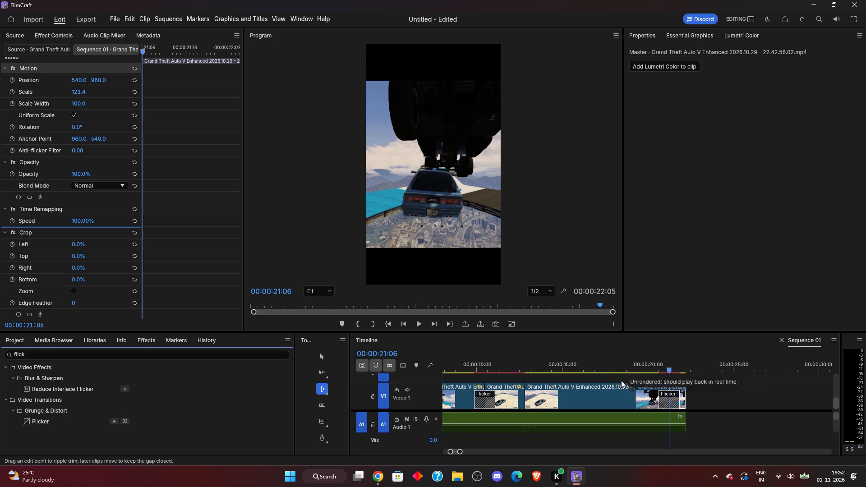
pyautogui.moveTo(86, 423); pyautogui.dragTo(645, 395)
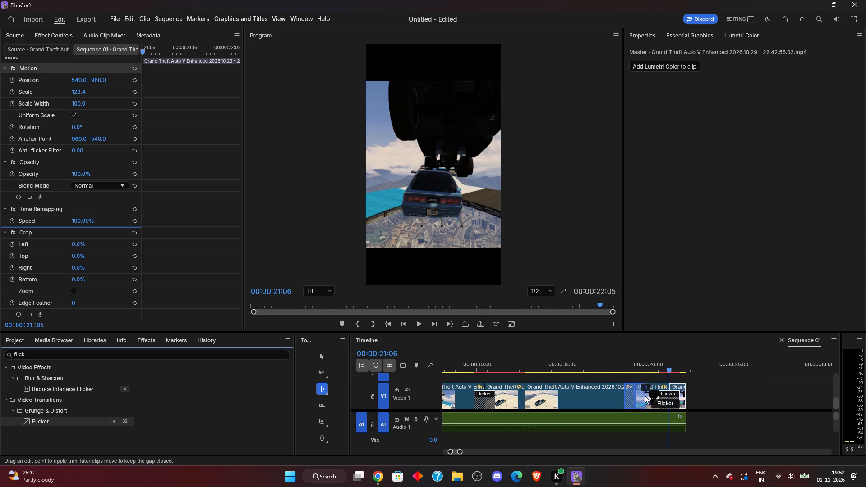
pyautogui.moveTo(645, 395); pyautogui.dragTo(637, 396)
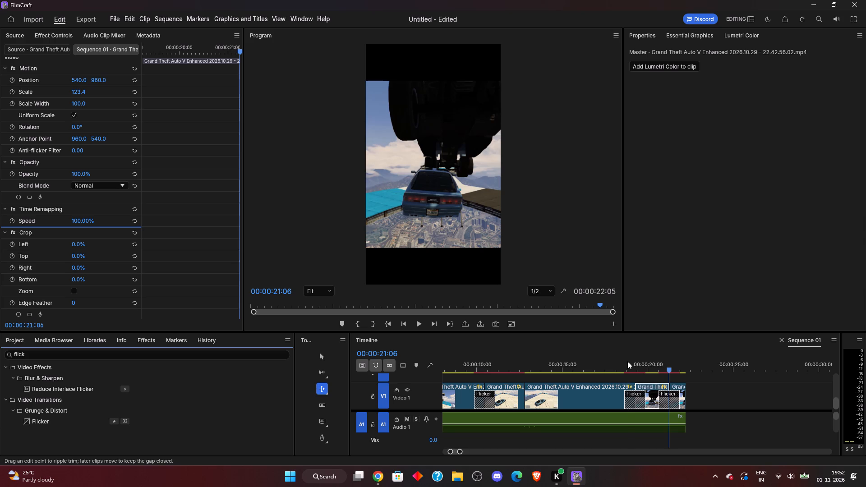
# Play back the sequence across the new Flicker transition, from about 19 to 20 seconds.
pyautogui.click(627, 361)
pyautogui.press('space')
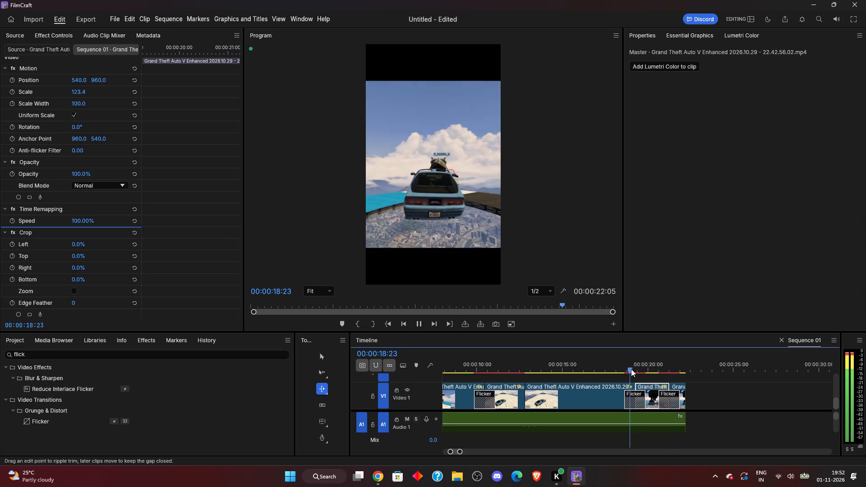
pyautogui.press('space')
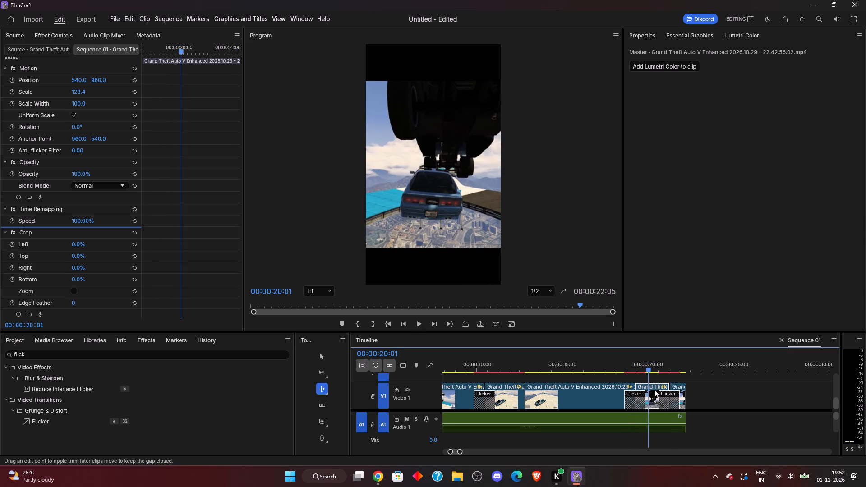
# Grade the short clip at 20 seconds with Lumetri Color: saturation 38, contrast 38 and exposure -1.6.
pyautogui.rightClick(654, 390)
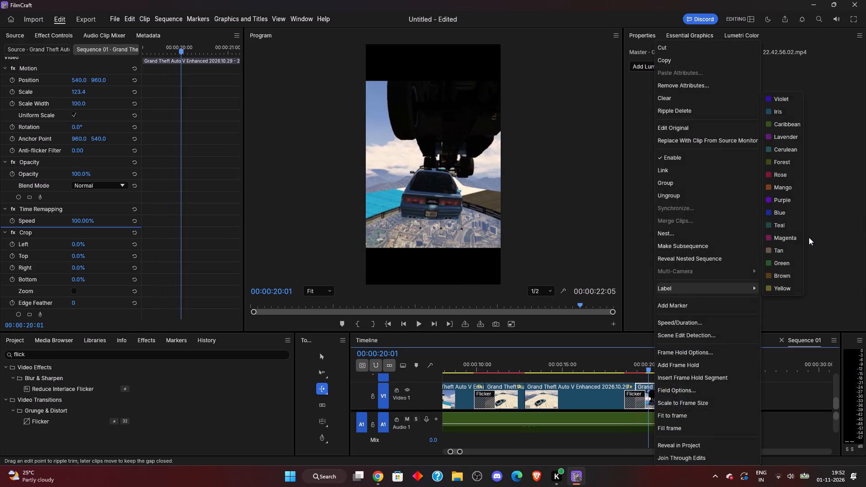
pyautogui.click(809, 237)
pyautogui.click(745, 37)
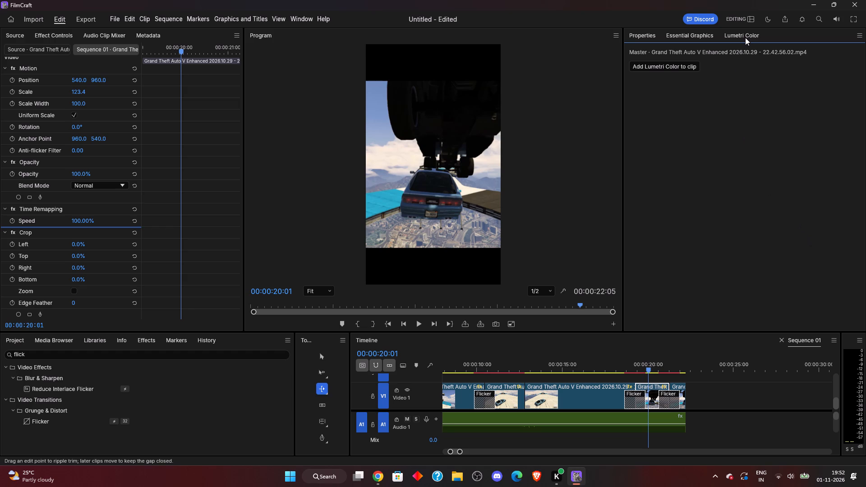
pyautogui.click(743, 33)
pyautogui.click(668, 65)
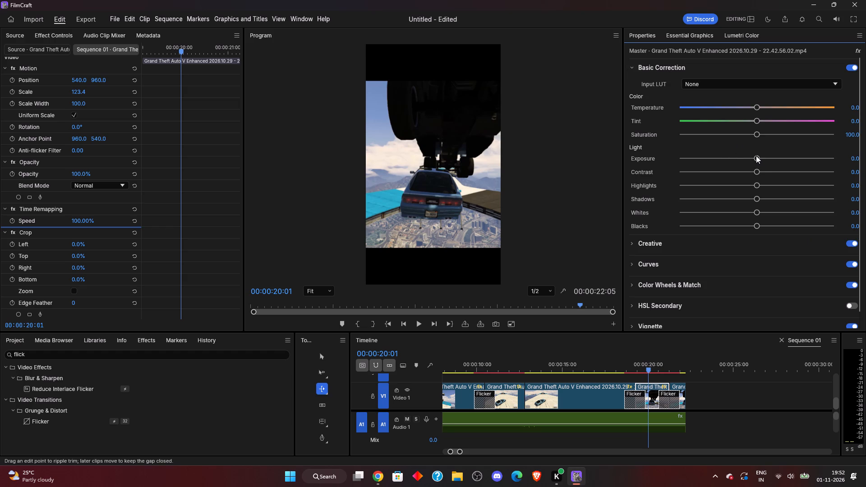
pyautogui.moveTo(757, 133); pyautogui.dragTo(744, 133)
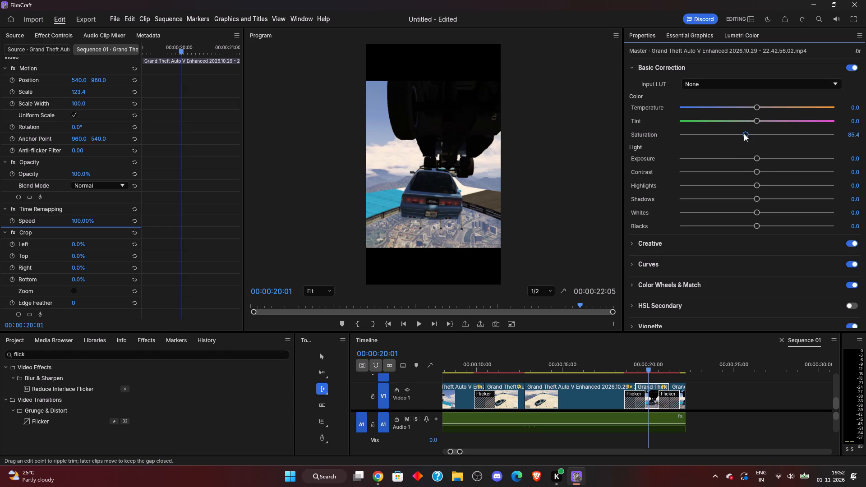
pyautogui.moveTo(744, 133); pyautogui.dragTo(709, 132)
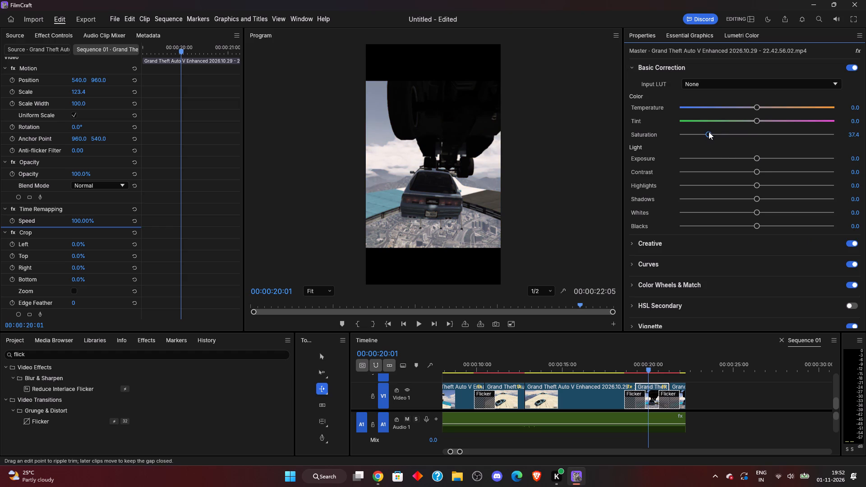
pyautogui.moveTo(709, 132); pyautogui.dragTo(709, 132)
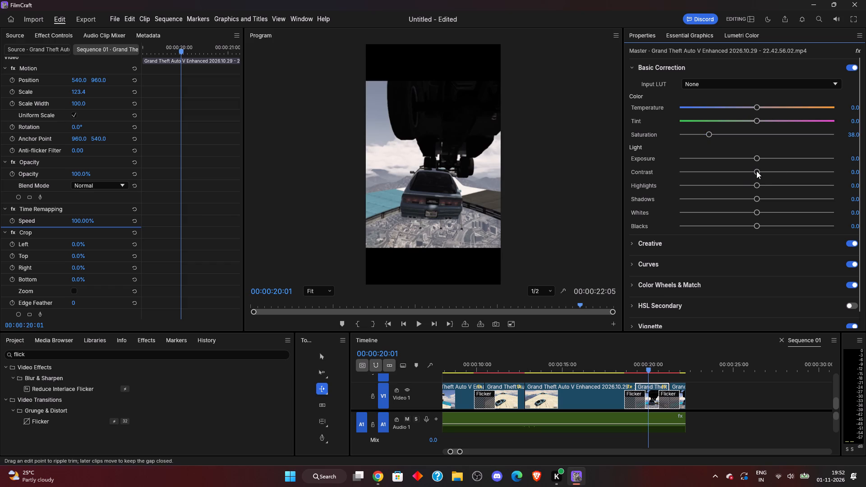
pyautogui.moveTo(758, 171); pyautogui.dragTo(786, 171)
pyautogui.moveTo(756, 156); pyautogui.dragTo(750, 156)
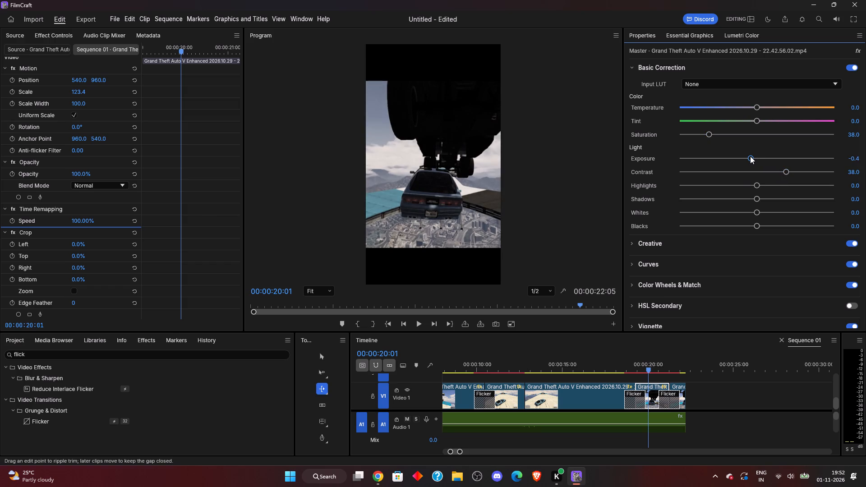
pyautogui.moveTo(750, 156); pyautogui.dragTo(735, 156)
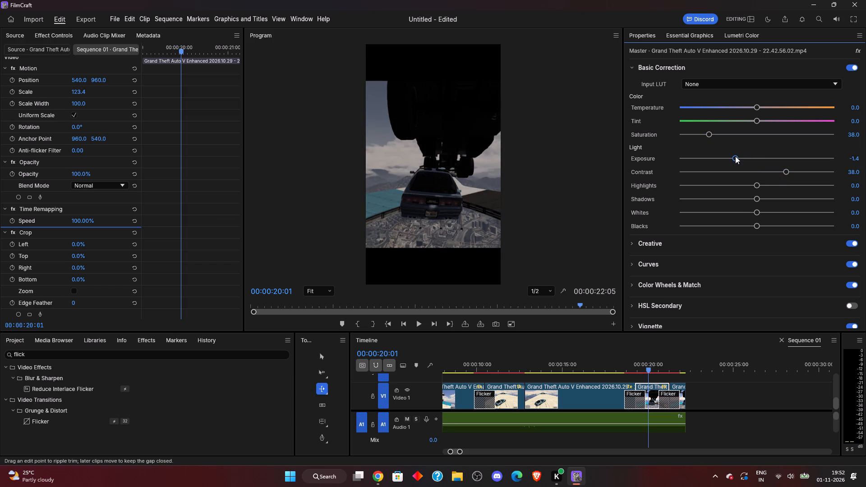
pyautogui.moveTo(735, 156); pyautogui.dragTo(732, 156)
# Play the whole sequence from the start, and replay it from about 3:19 to 11 seconds to review the transitions and grading.
pyautogui.moveTo(649, 368); pyautogui.dragTo(385, 375)
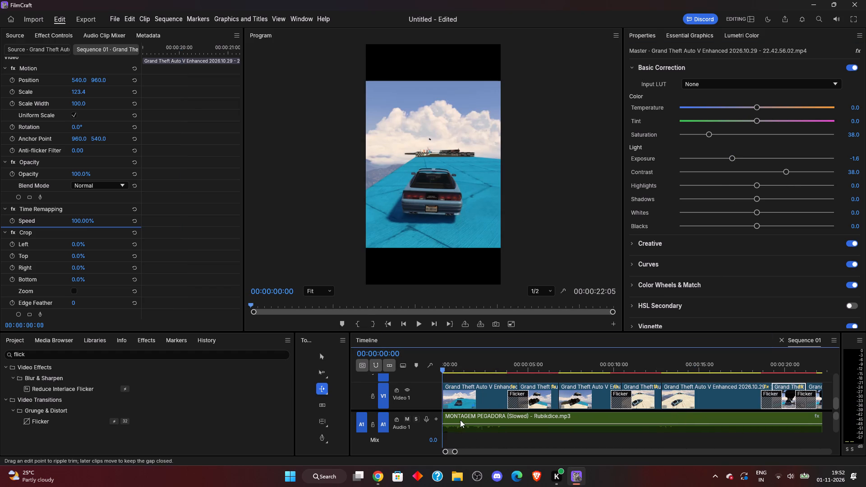
pyautogui.press('space')
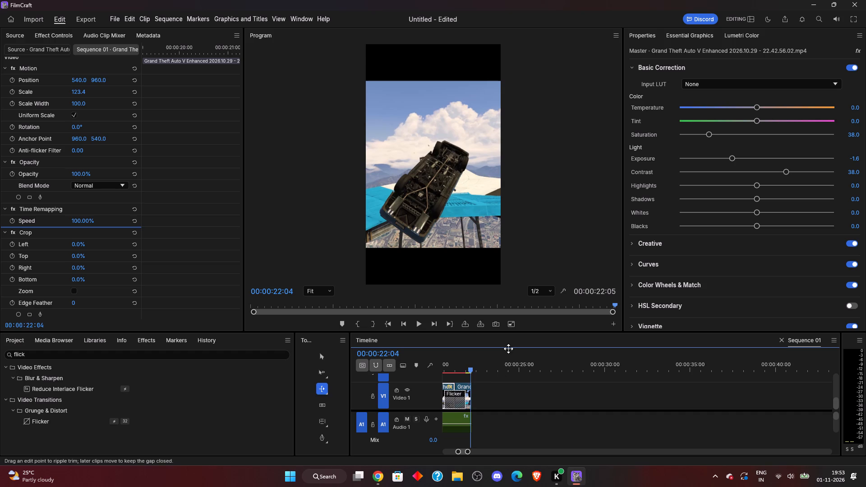
pyautogui.moveTo(468, 369); pyautogui.dragTo(428, 374)
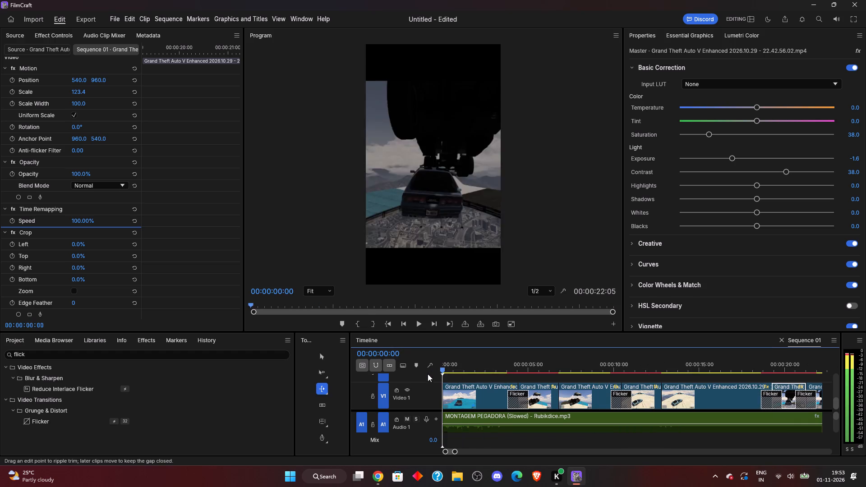
pyautogui.moveTo(428, 374); pyautogui.dragTo(507, 383)
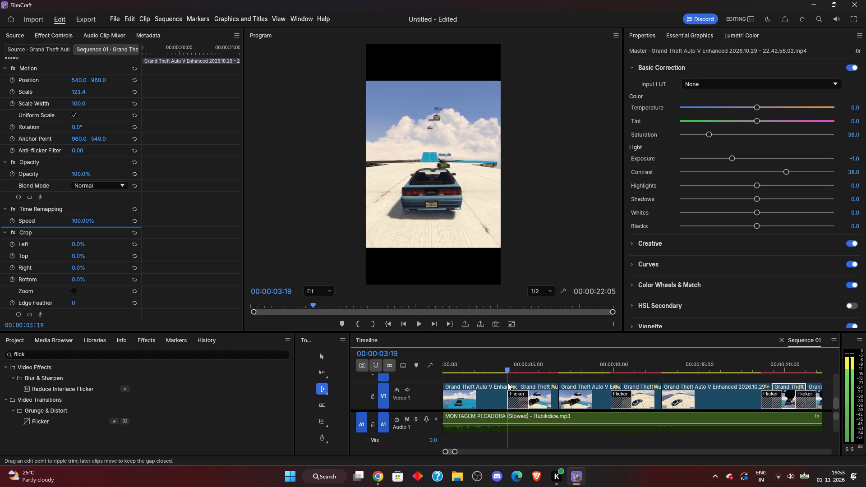
pyautogui.press('space')
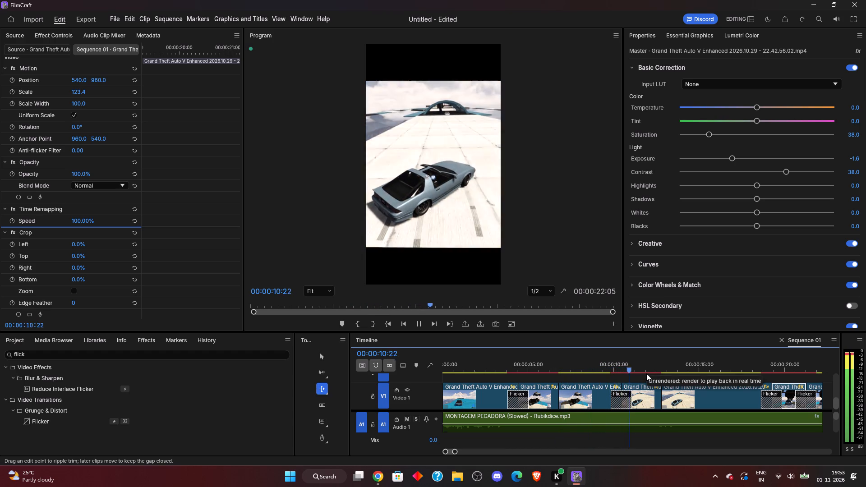
pyautogui.press('space')
# Lower the Lumetri exposure of the graded clip at 11 seconds to -1.7.
pyautogui.rightClick(647, 392)
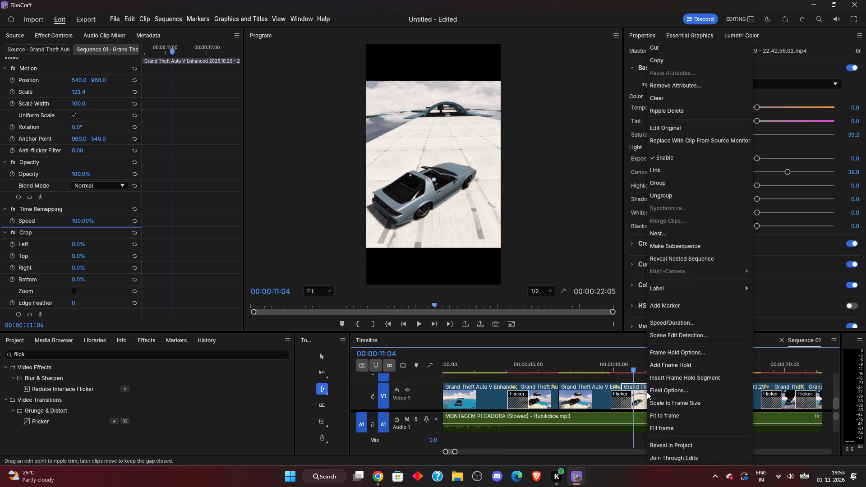
pyautogui.click(640, 396)
pyautogui.click(640, 396)
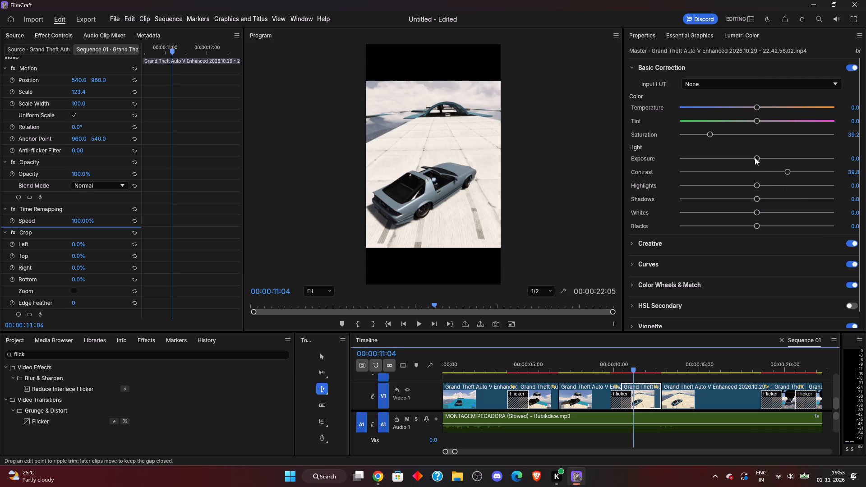
pyautogui.moveTo(755, 157); pyautogui.dragTo(735, 158)
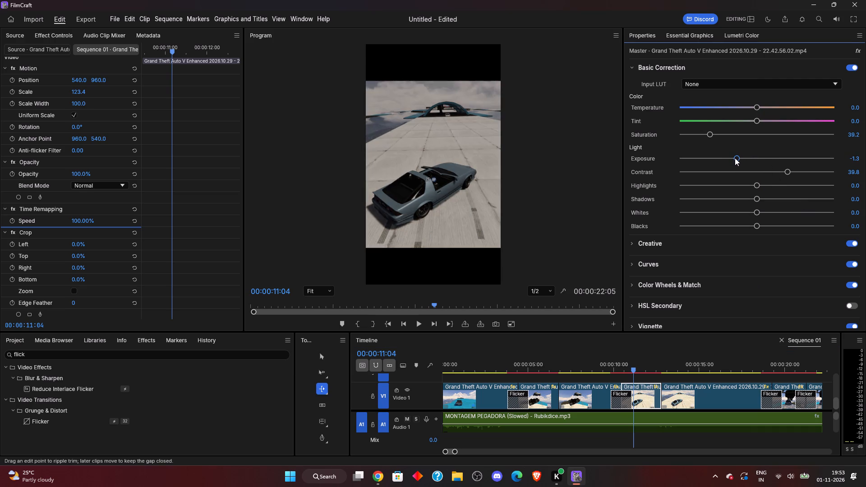
pyautogui.moveTo(735, 158); pyautogui.dragTo(731, 158)
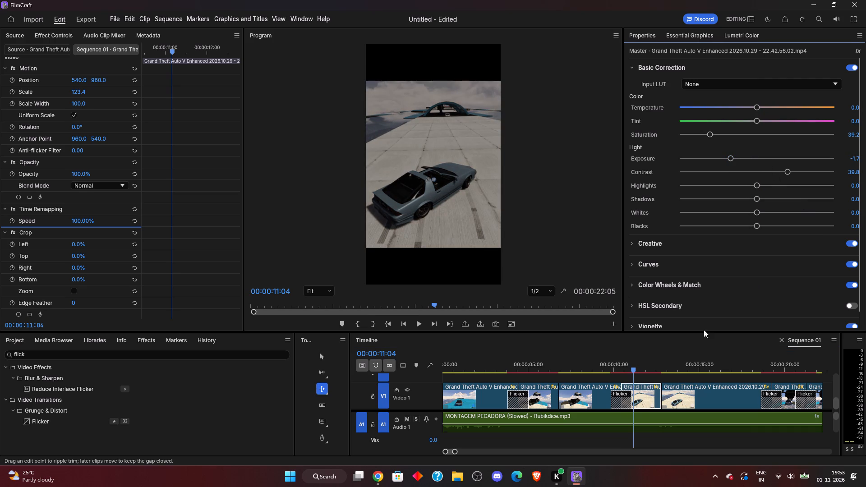
pyautogui.click(616, 447)
pyautogui.click(680, 391)
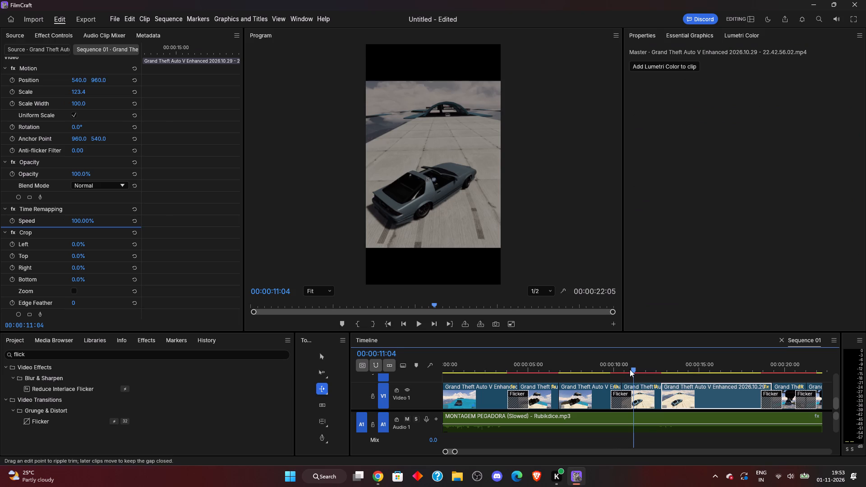
# Play the full sequence again from the beginning to review the darkened clips.
pyautogui.moveTo(630, 369); pyautogui.dragTo(424, 368)
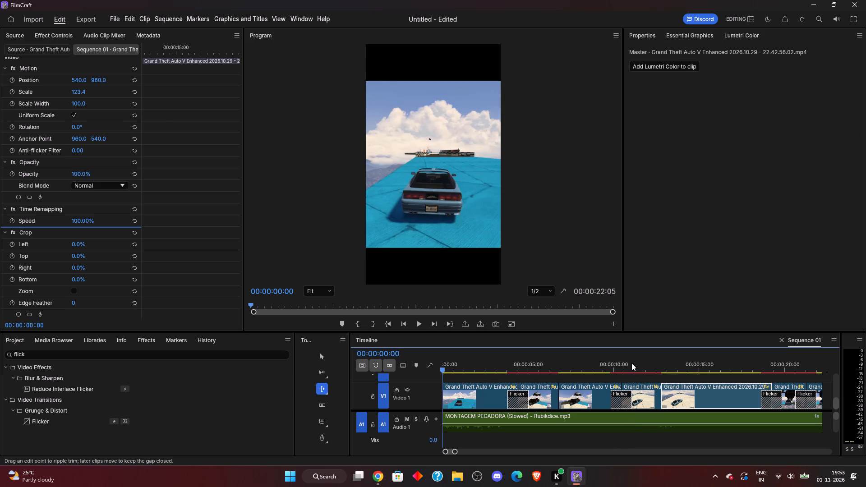
pyautogui.press('space')
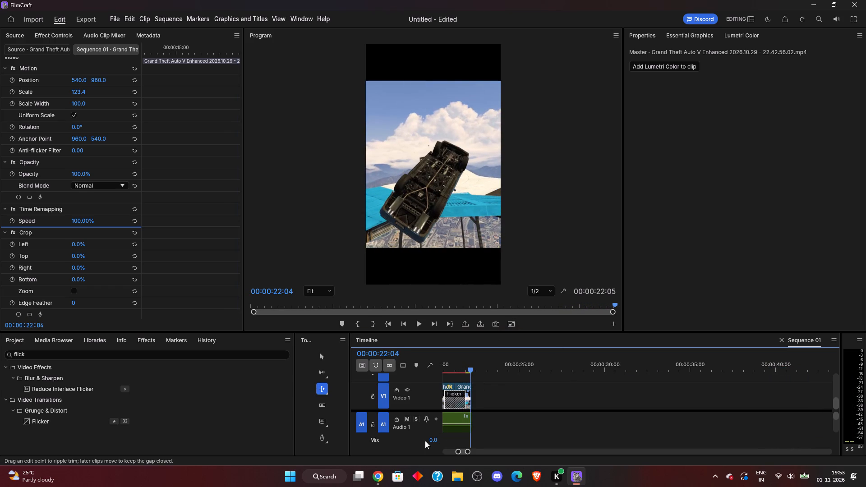
# Set the right channel volume of the music clip on Audio 1 to -5 dB.
pyautogui.click(463, 424)
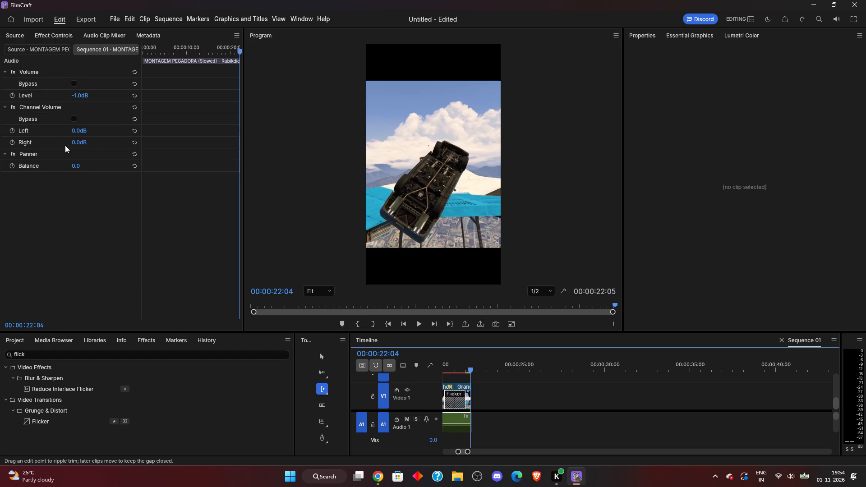
pyautogui.click(78, 144)
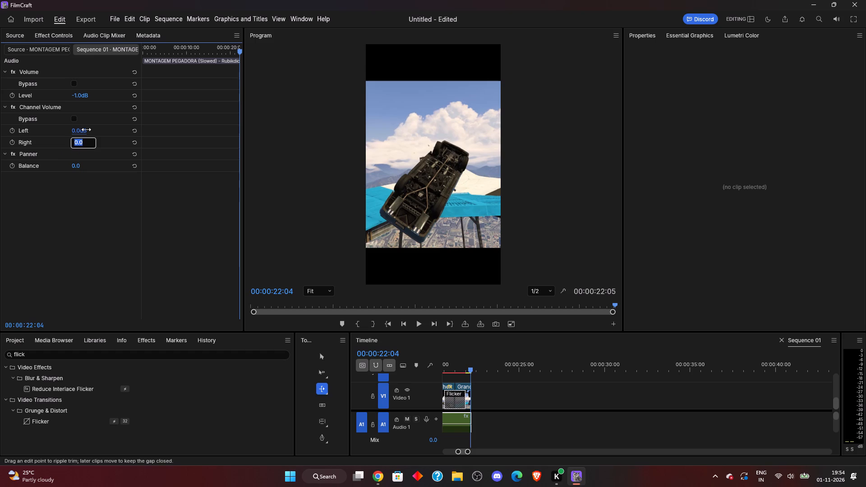
pyautogui.press('1')
pyautogui.press('BackSpace')
pyautogui.press('-')
pyautogui.press('5')
pyautogui.click(695, 176)
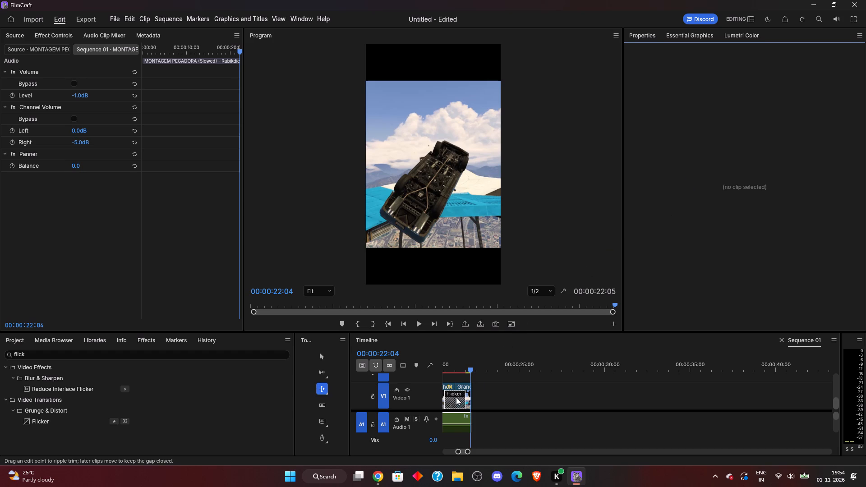
# Replay the sequence through to its end to check how the music sounds after the channel volume change.
pyautogui.click(451, 381)
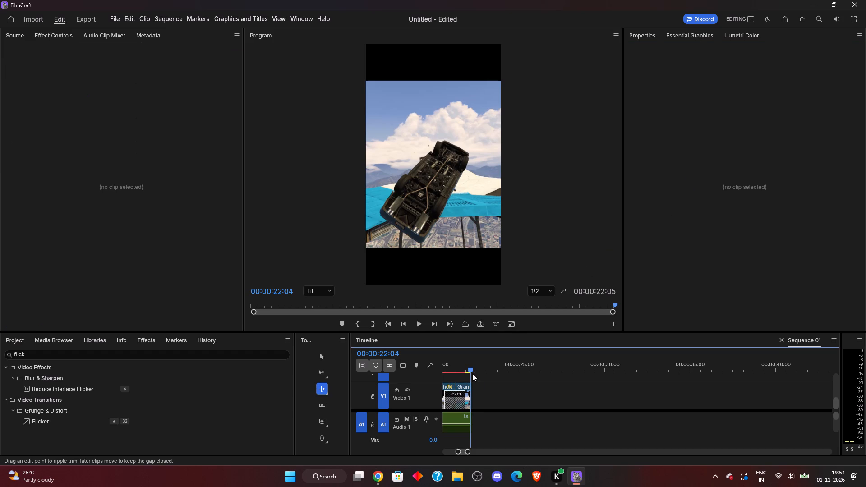
pyautogui.moveTo(471, 370); pyautogui.dragTo(445, 366)
pyautogui.press('space')
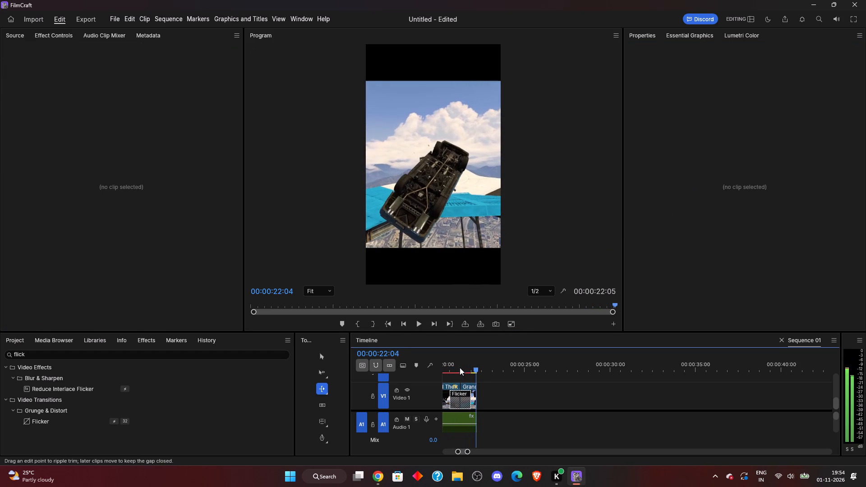
pyautogui.moveTo(450, 377); pyautogui.dragTo(450, 377)
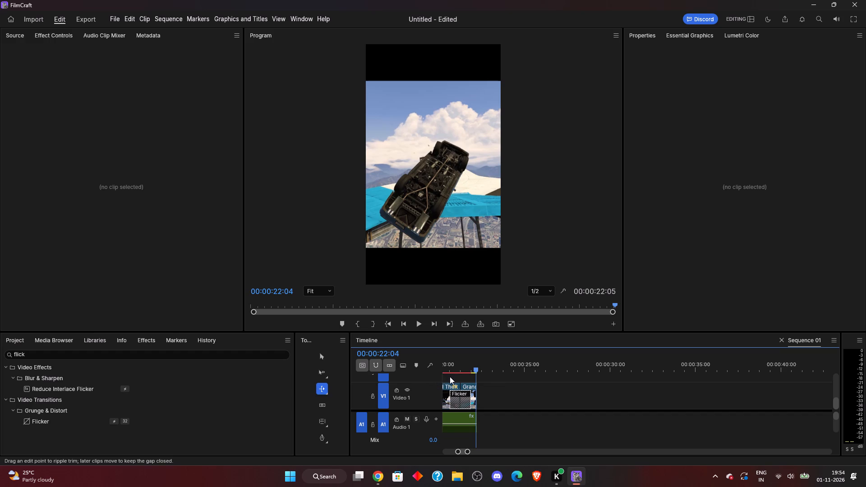
pyautogui.moveTo(450, 377); pyautogui.dragTo(416, 377)
pyautogui.click(583, 376)
pyautogui.press('space')
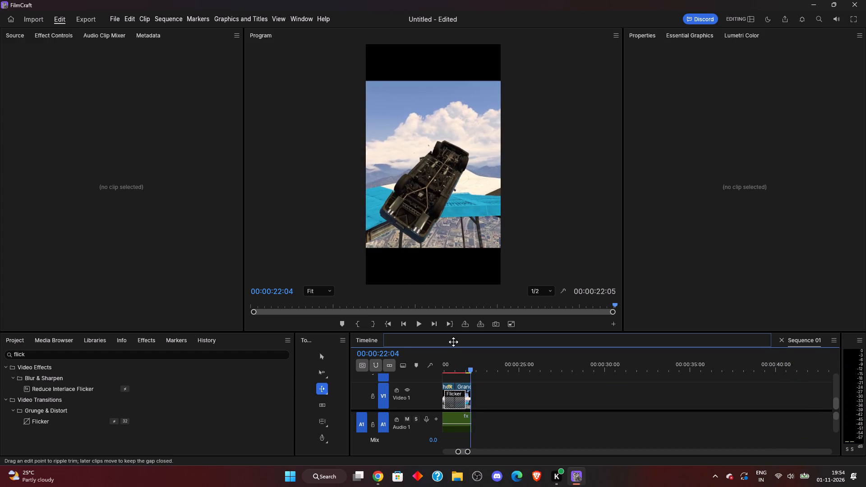
# Switch to Chrome, open a new tab and close the tab about removing in/out animations.
pyautogui.click(367, 474)
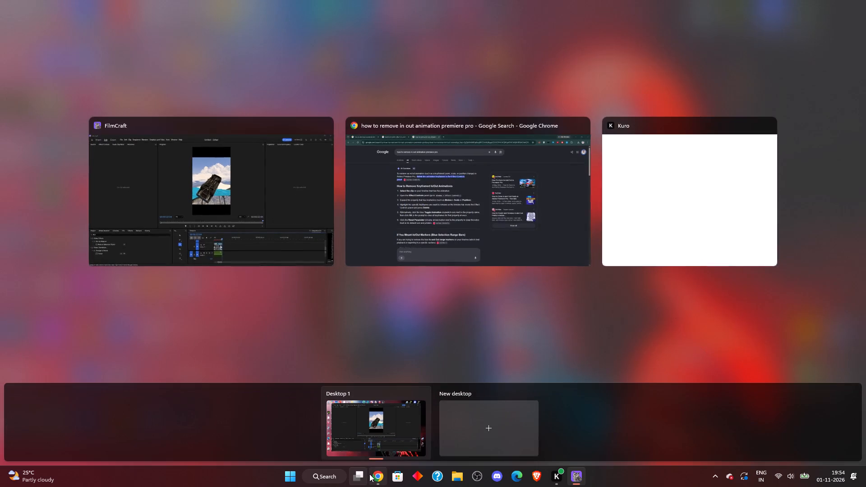
pyautogui.click(369, 474)
pyautogui.click(347, 11)
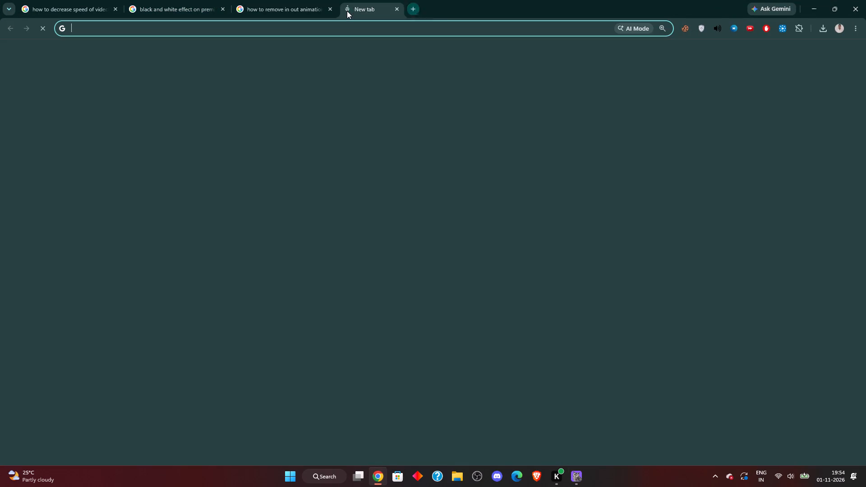
pyautogui.click(323, 4)
pyautogui.click(327, 9)
pyautogui.click(330, 181)
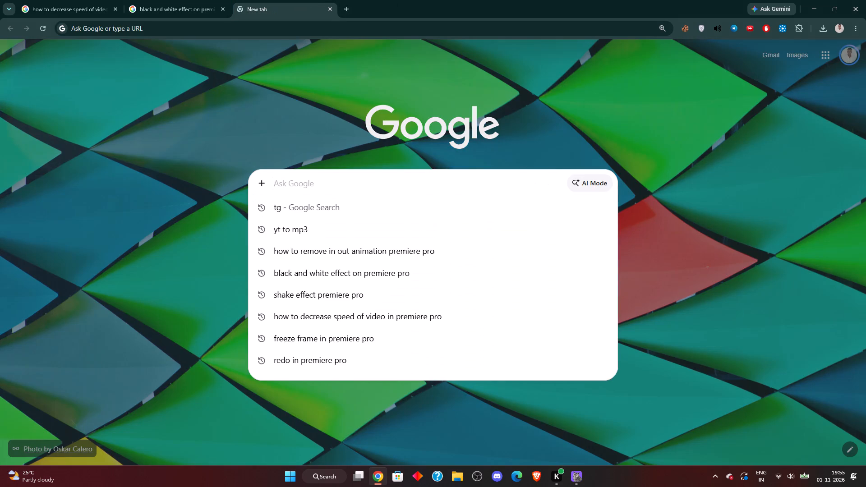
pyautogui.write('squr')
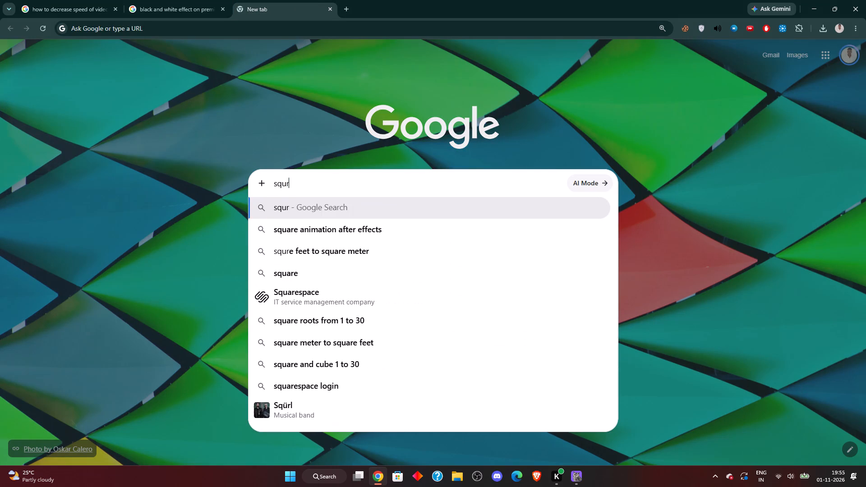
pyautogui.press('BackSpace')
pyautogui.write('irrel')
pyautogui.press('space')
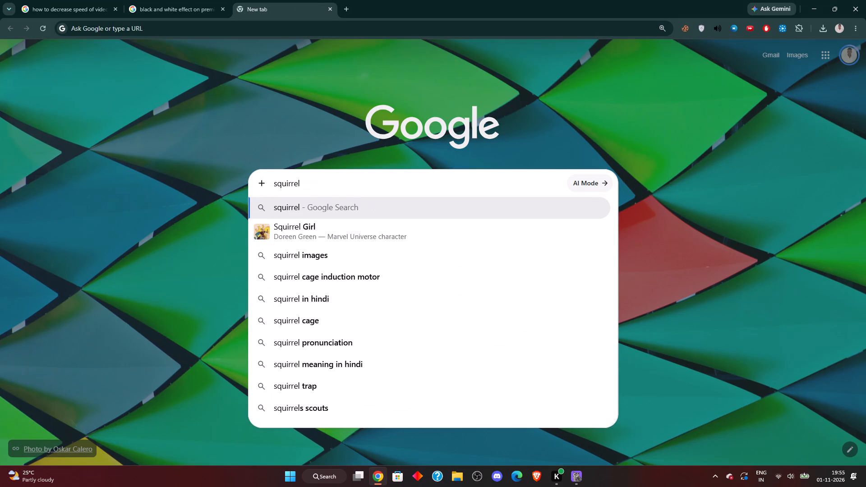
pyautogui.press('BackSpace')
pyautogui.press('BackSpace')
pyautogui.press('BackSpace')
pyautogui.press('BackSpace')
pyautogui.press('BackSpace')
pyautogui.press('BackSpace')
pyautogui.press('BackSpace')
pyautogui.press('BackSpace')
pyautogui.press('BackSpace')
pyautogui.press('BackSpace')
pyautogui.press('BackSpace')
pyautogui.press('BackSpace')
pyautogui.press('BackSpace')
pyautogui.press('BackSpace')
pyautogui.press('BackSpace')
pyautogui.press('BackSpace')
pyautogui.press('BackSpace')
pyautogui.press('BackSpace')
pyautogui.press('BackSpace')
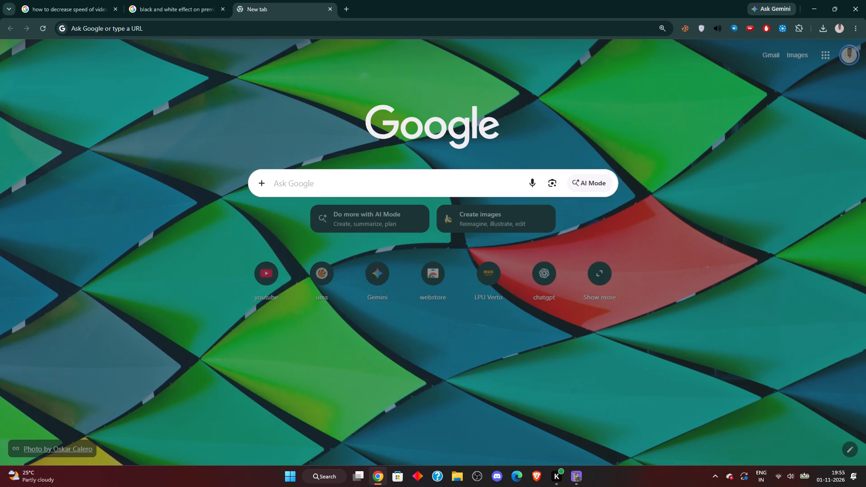
# Search Google for "chilana in english".
pyautogui.write('chilaa')
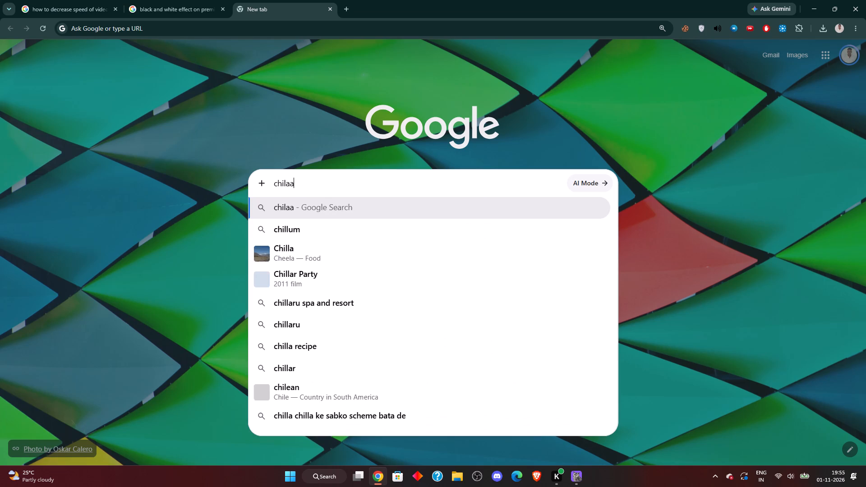
pyautogui.press('BackSpace')
pyautogui.write('na in english')
pyautogui.press('Return')
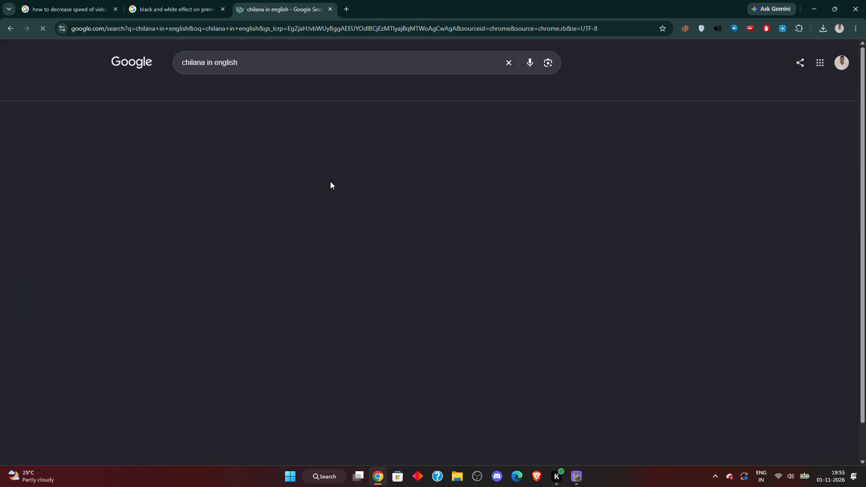
# Search Google for "shouting meme" and look through the results.
pyautogui.moveTo(241, 64); pyautogui.dragTo(154, 70)
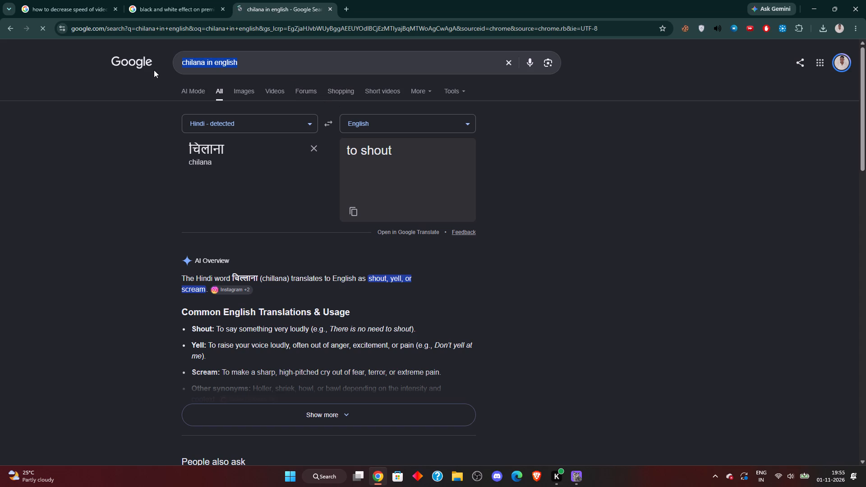
pyautogui.write('shoutim')
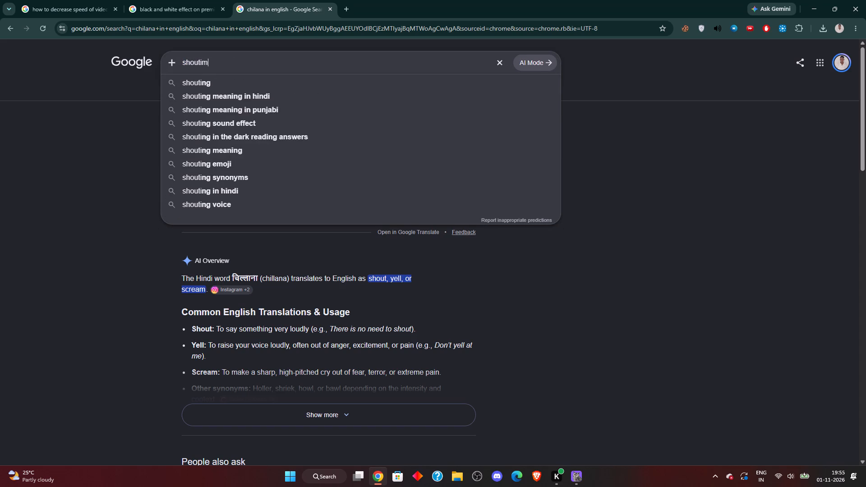
pyautogui.press('BackSpace')
pyautogui.write('ng meme')
pyautogui.press('Return')
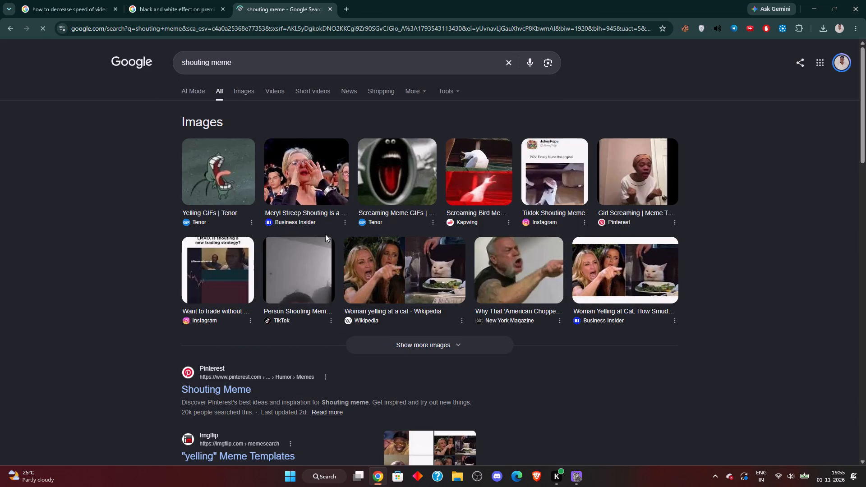
pyautogui.scroll(-2, 325, 234)
pyautogui.scroll(5, 295, 204)
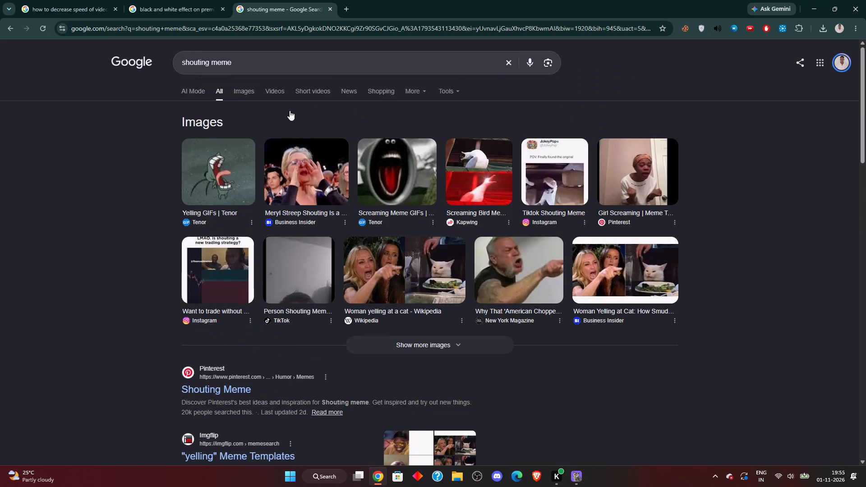
# Refine the search to "shouting lizard meme" and look through the results.
pyautogui.click(238, 57)
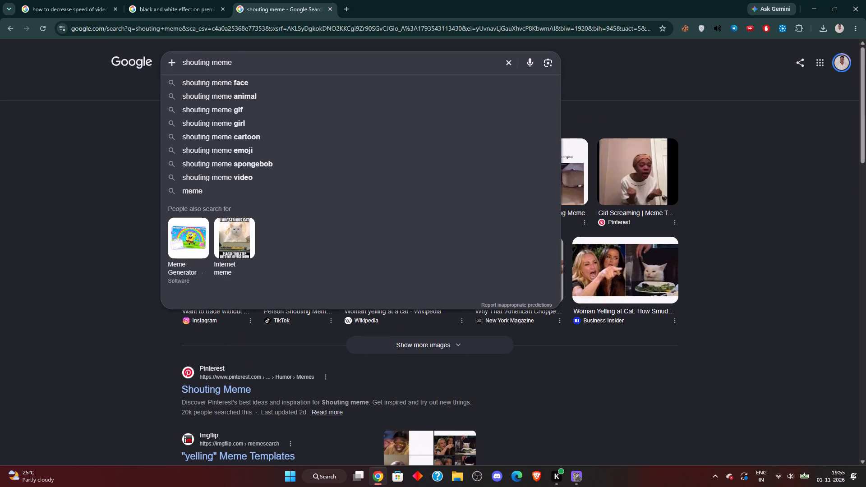
pyautogui.moveTo(234, 60); pyautogui.dragTo(220, 61)
pyautogui.moveTo(220, 61); pyautogui.dragTo(214, 61)
pyautogui.write('lizard')
pyautogui.click(259, 102)
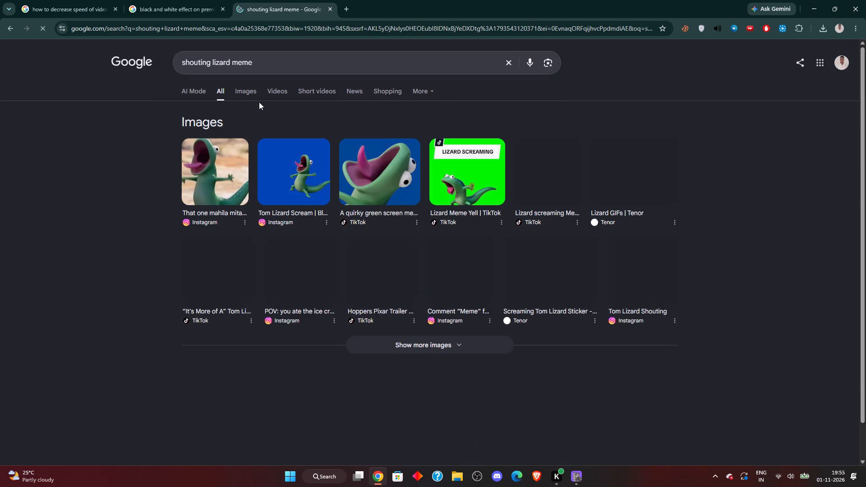
pyautogui.scroll(-1, 270, 184)
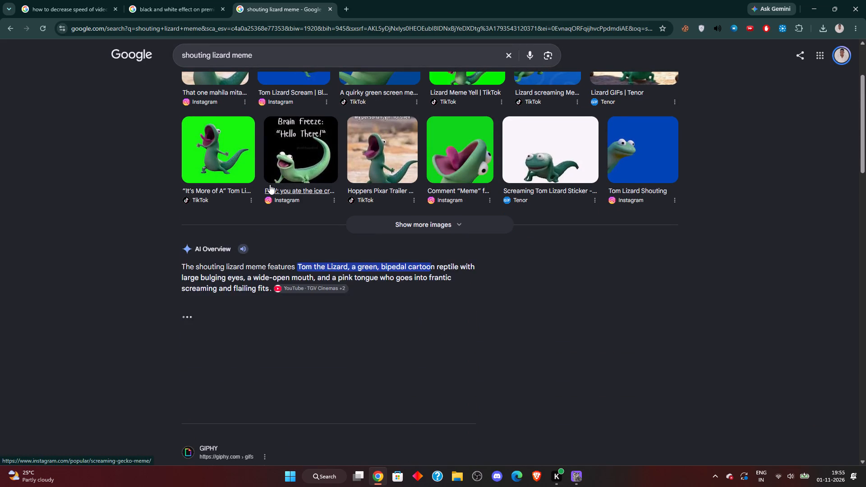
pyautogui.scroll(-1, 270, 184)
pyautogui.scroll(5, 270, 184)
# Search for "shouting ahh meme" and open the Ahh Soundboard page on Myinstants.
pyautogui.moveTo(260, 62); pyautogui.dragTo(231, 57)
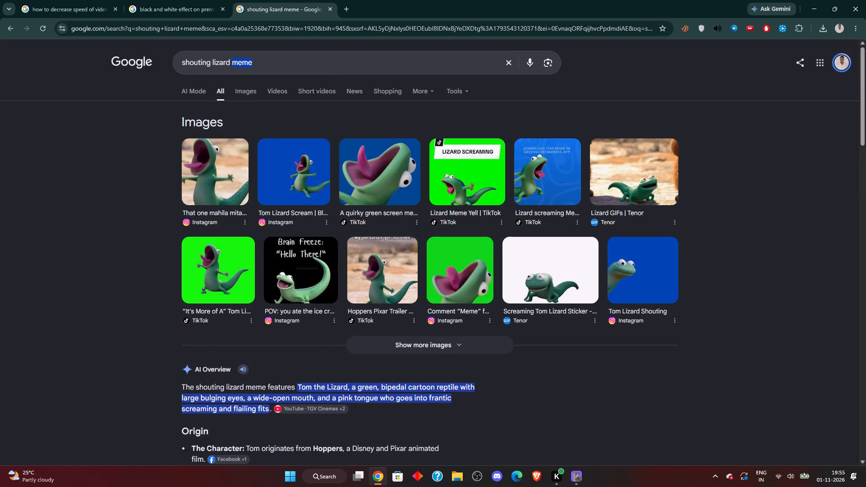
pyautogui.moveTo(231, 57); pyautogui.dragTo(211, 55)
pyautogui.moveTo(211, 55); pyautogui.dragTo(215, 57)
pyautogui.moveTo(215, 57); pyautogui.dragTo(212, 55)
pyautogui.write('meme')
pyautogui.press('space')
pyautogui.write('aaaah')
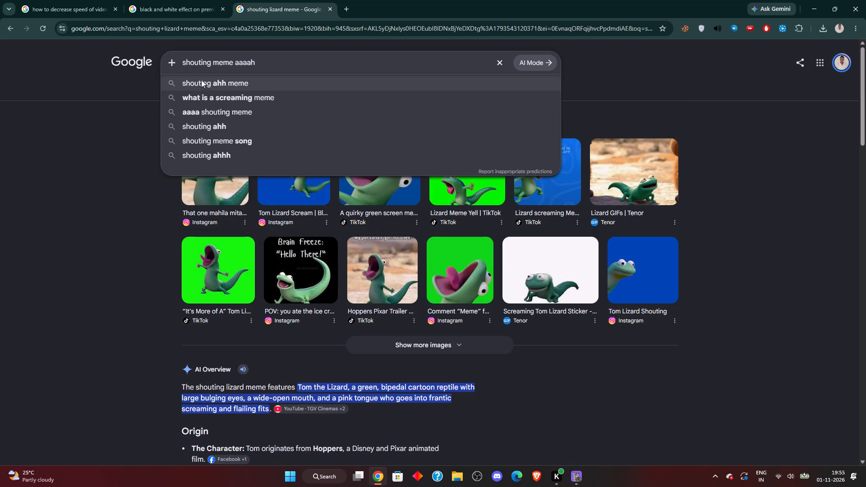
pyautogui.click(201, 85)
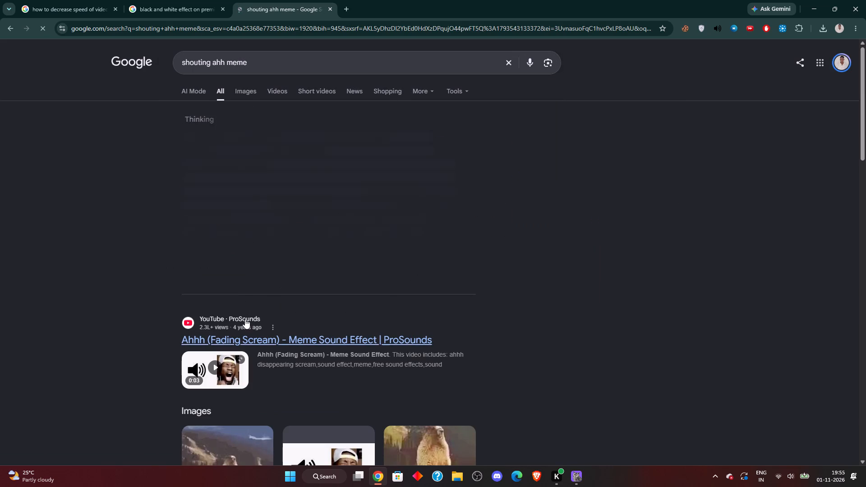
pyautogui.scroll(-4, 272, 212)
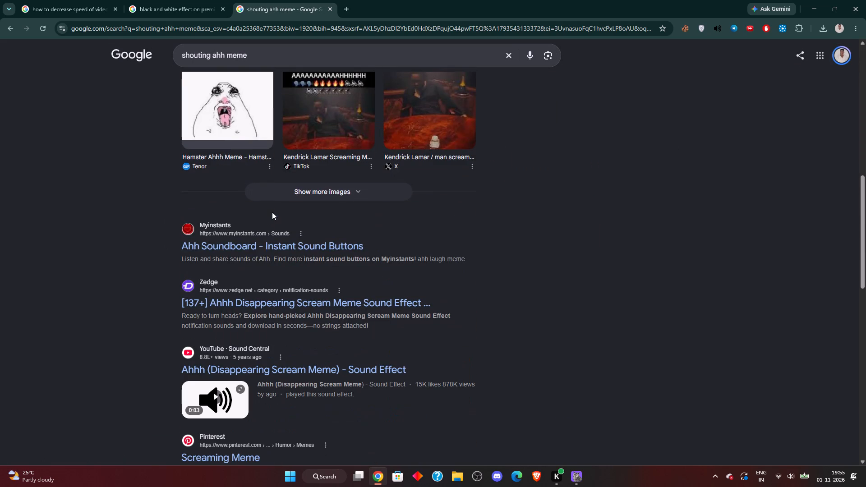
pyautogui.click(254, 239)
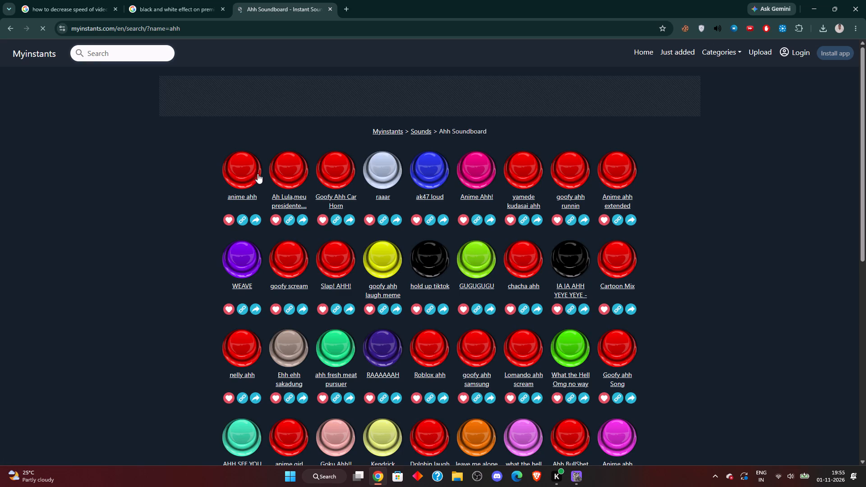
# Audition sounds in the first three soundboard rows, including anime ahh, goofy ahh runnin, Anime ahh extended, Cartoon Mix, chacha ahh and Roblox ahh.
pyautogui.click(248, 165)
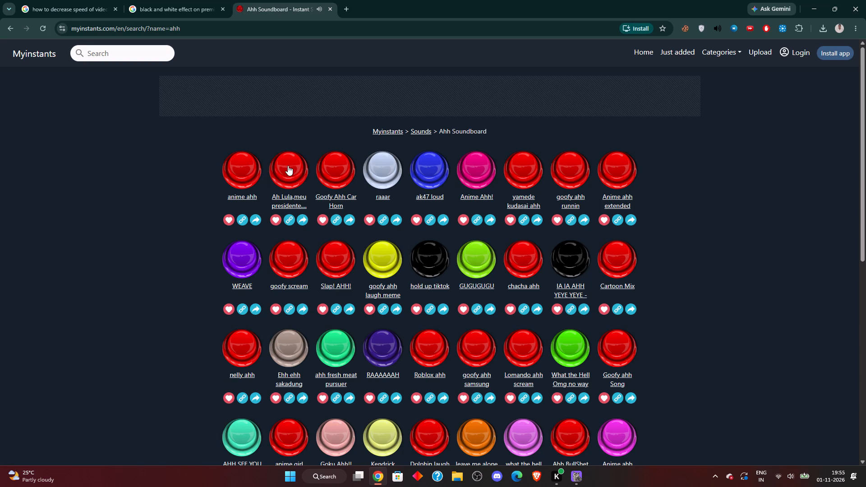
pyautogui.click(292, 167)
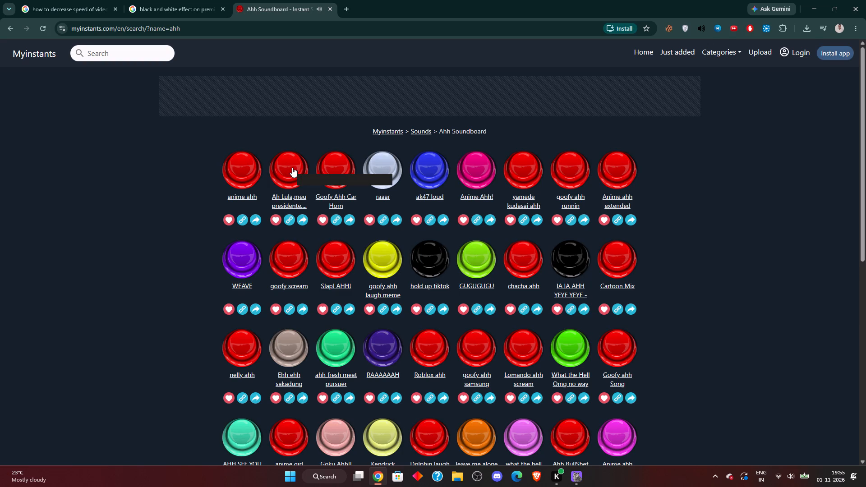
pyautogui.scroll(3, 351, 232)
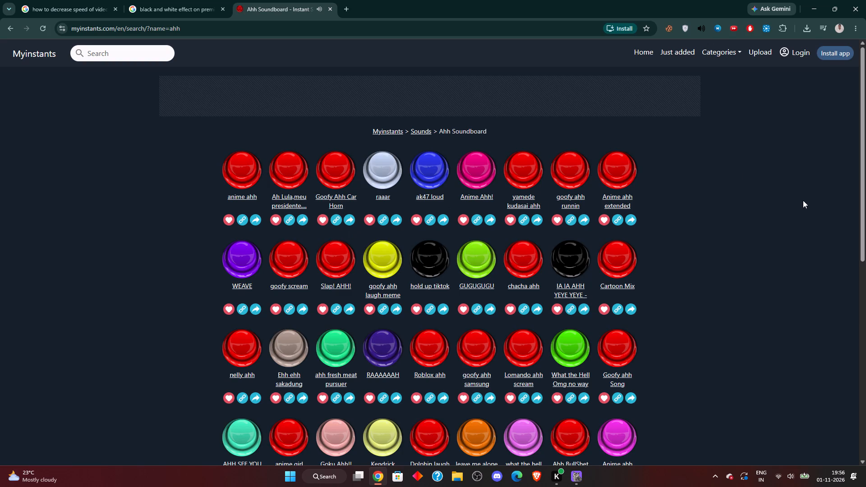
pyautogui.click(564, 169)
pyautogui.click(620, 171)
pyautogui.click(615, 251)
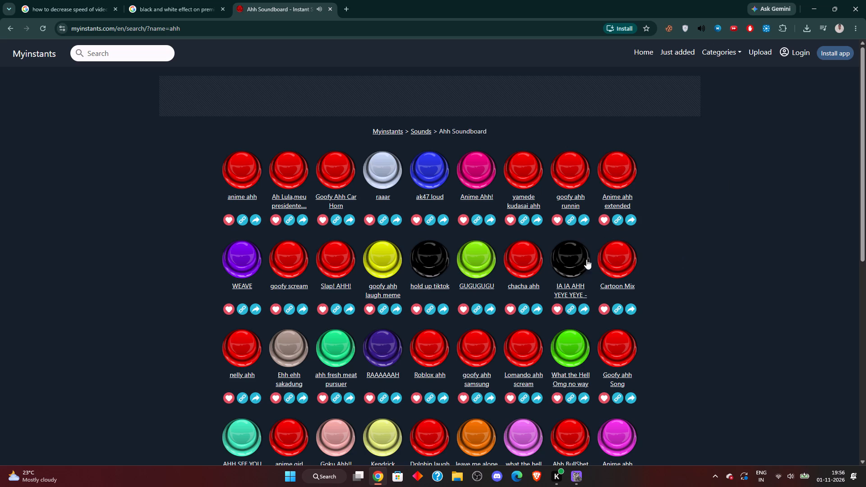
pyautogui.click(530, 258)
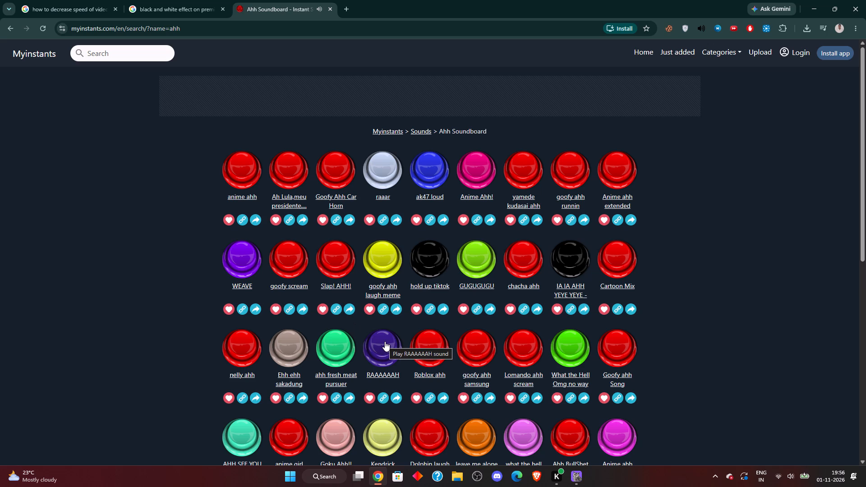
pyautogui.click(433, 343)
# Audition sounds further down the soundboard, including Goku Ahh!!, AHH SEE YOU AGAIN, Ahh BullShet, Goofy ahh Song, nelly ahh and WEAVE.
pyautogui.scroll(-1, 433, 343)
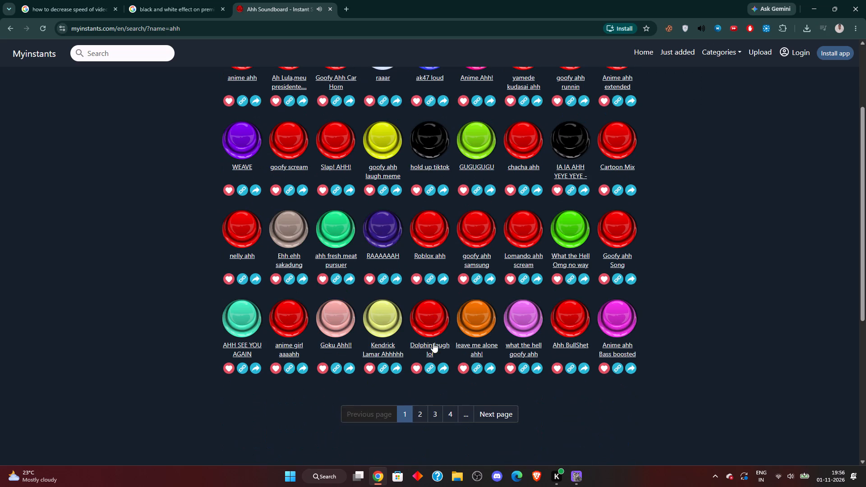
pyautogui.click(341, 311)
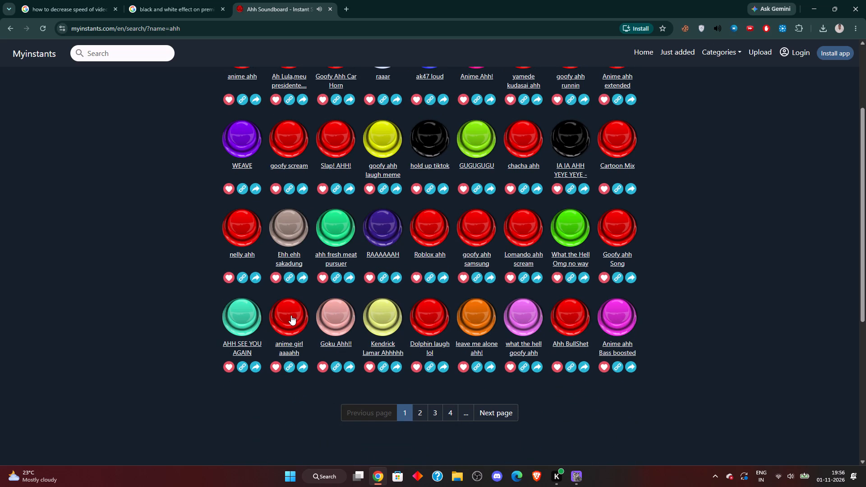
pyautogui.click(230, 315)
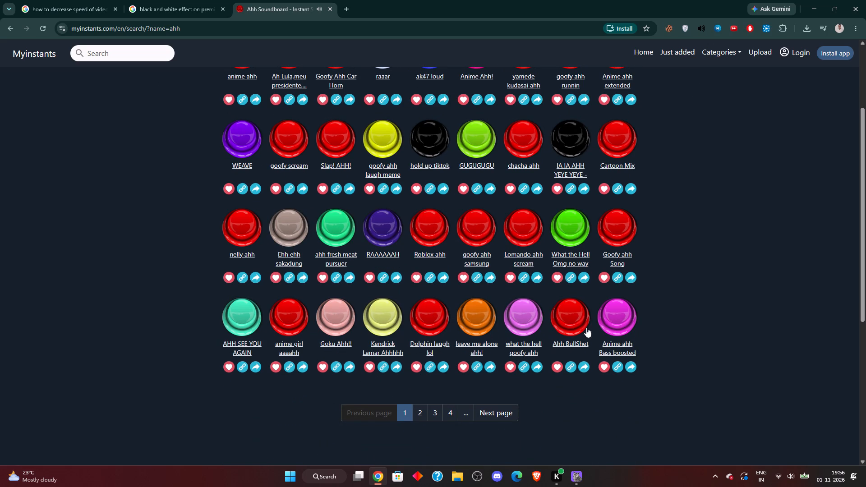
pyautogui.click(572, 321)
pyautogui.click(627, 214)
pyautogui.click(245, 225)
pyautogui.click(250, 139)
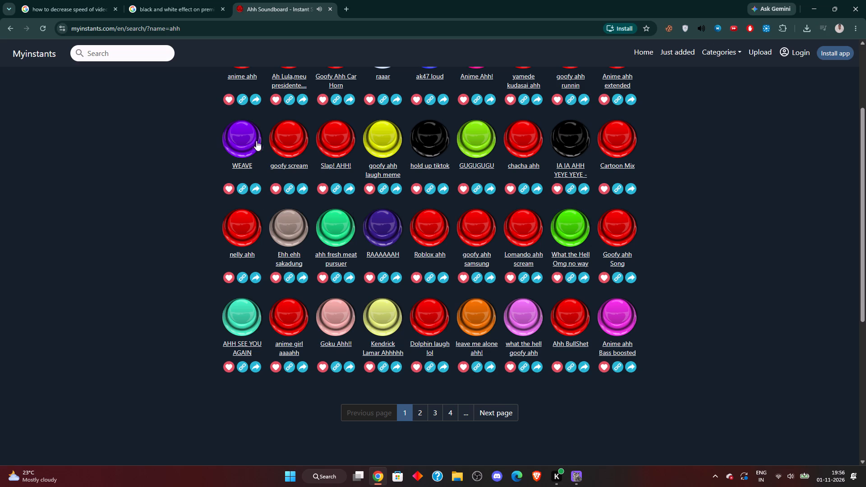
# Audition Slap! AHH!, goofy scream and Goofy Ahh Car Horn, and replay chacha ahh.
pyautogui.scroll(1, 268, 147)
pyautogui.click(337, 270)
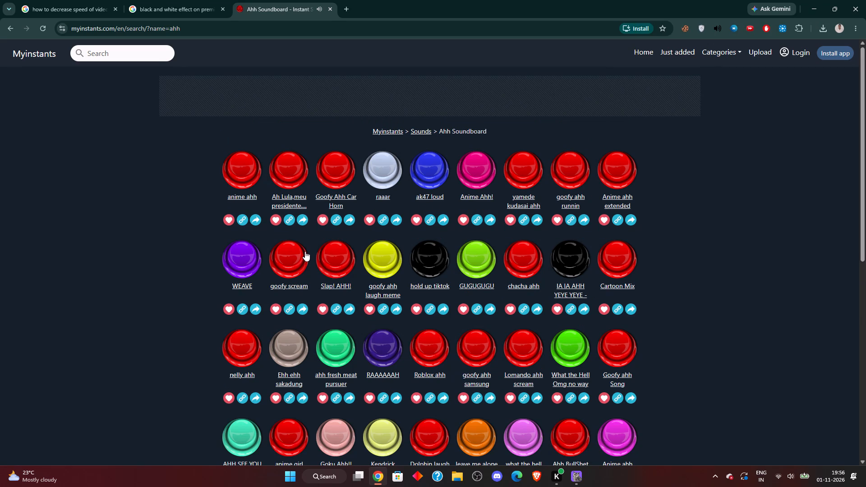
pyautogui.click(305, 251)
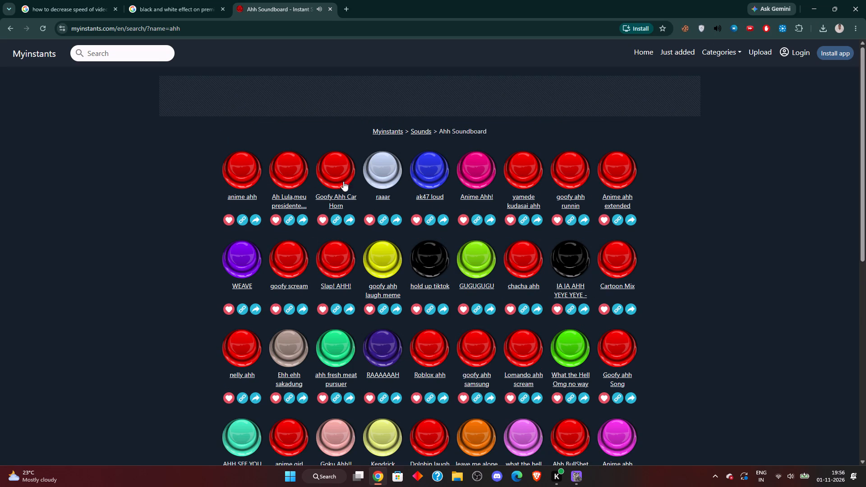
pyautogui.click(343, 175)
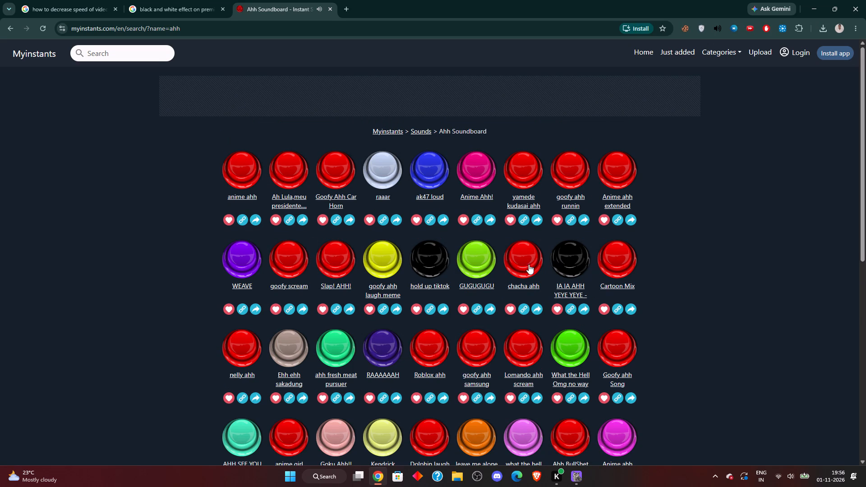
pyautogui.click(521, 257)
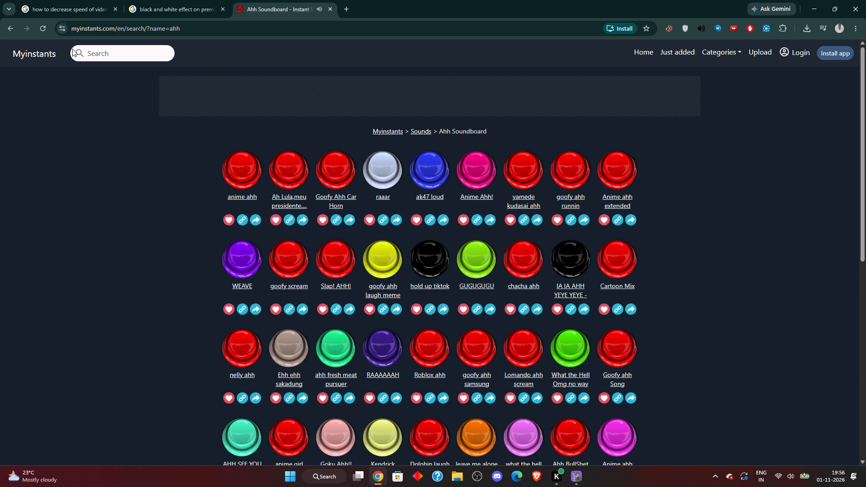
# Return to the Google results and open Zedge's Ahhh Disappearing Scream Meme Sound Effect page.
pyautogui.click(11, 25)
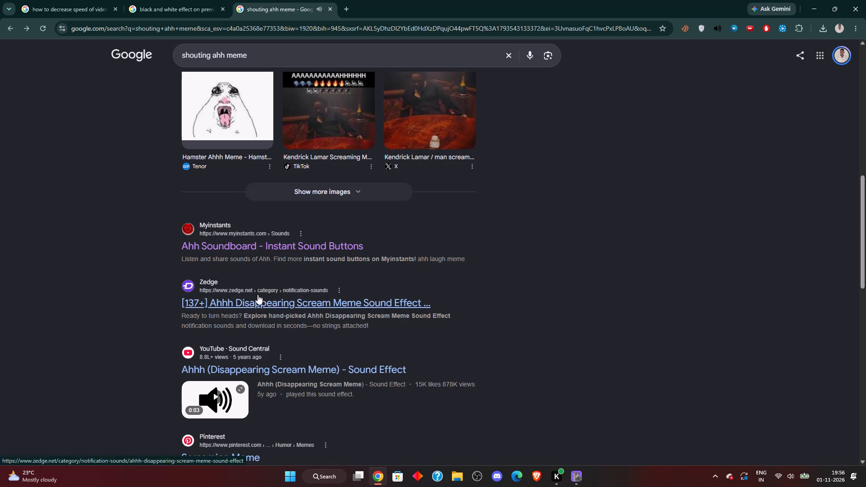
pyautogui.click(260, 293)
# Audition the first row of Zedge sounds, from Rahhhh scream meme and Scream effect with rev through AAAAAA and Doom Screams.
pyautogui.click(191, 194)
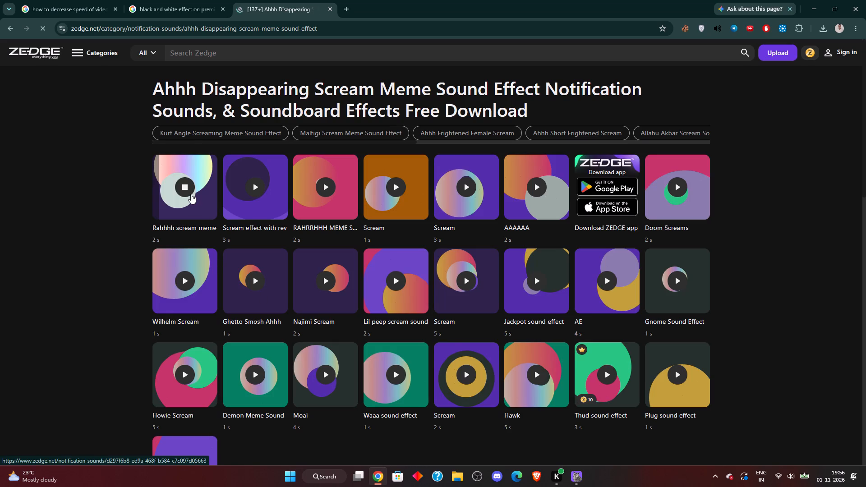
pyautogui.click(253, 190)
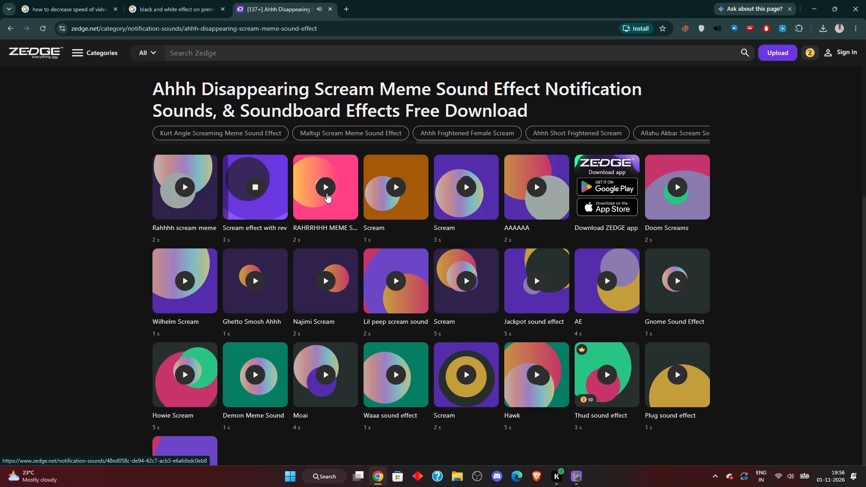
pyautogui.click(327, 185)
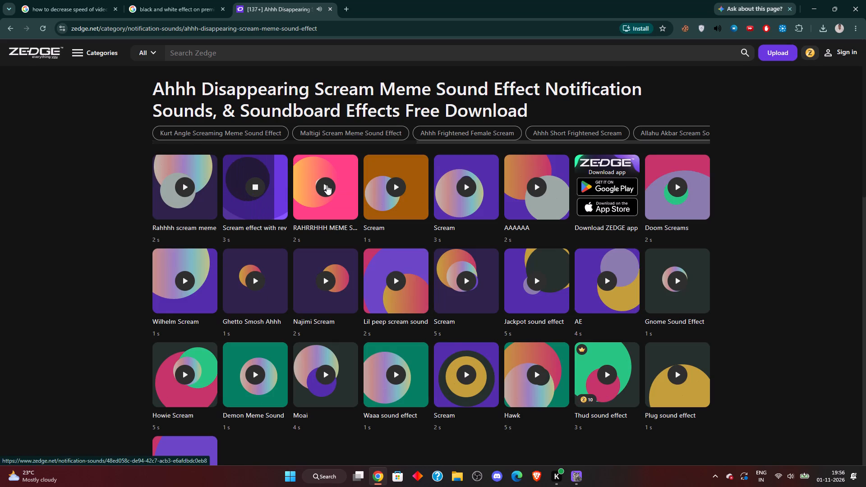
pyautogui.click(400, 180)
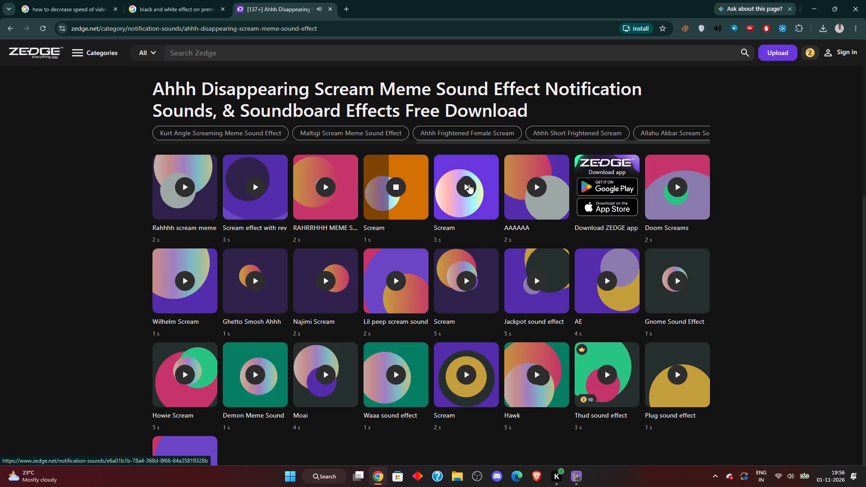
pyautogui.click(469, 184)
pyautogui.click(536, 187)
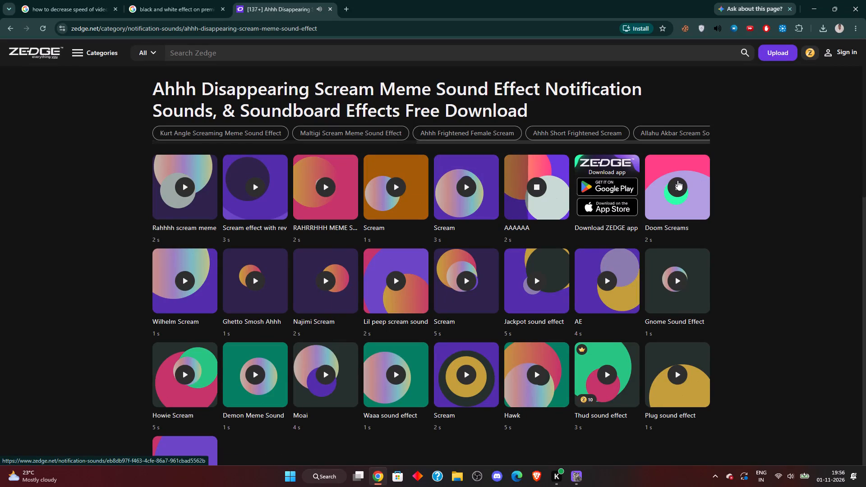
pyautogui.click(677, 180)
# Audition the second row of Zedge sounds from Wilhelm Scream to AE, including Ghetto Smosh Ahhh, Najimi Scream and Jackpot sound effect.
pyautogui.click(186, 278)
pyautogui.click(259, 272)
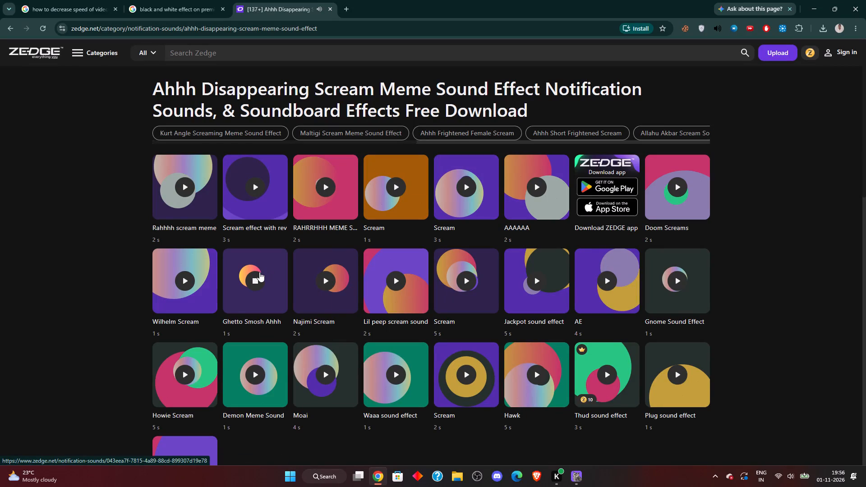
pyautogui.click(321, 274)
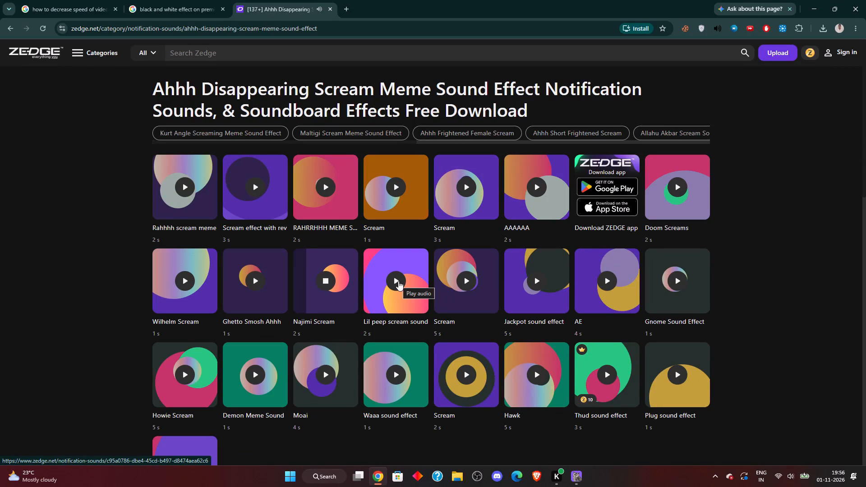
pyautogui.click(398, 281)
pyautogui.click(470, 285)
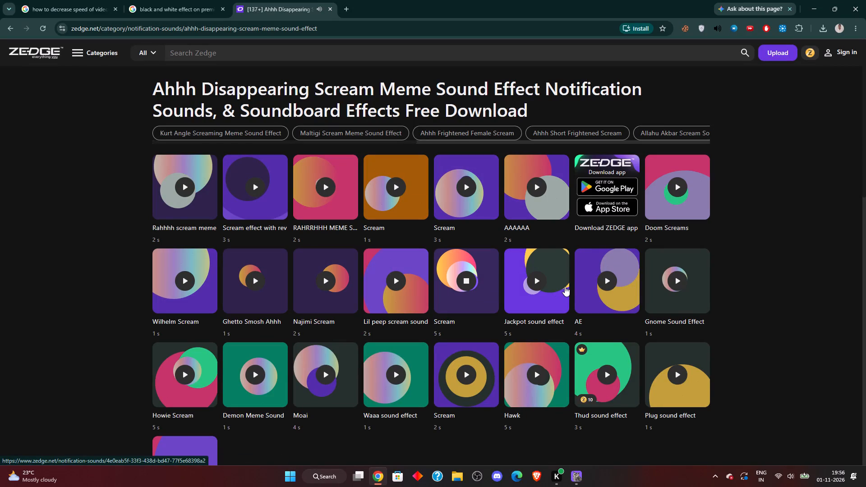
pyautogui.click(534, 282)
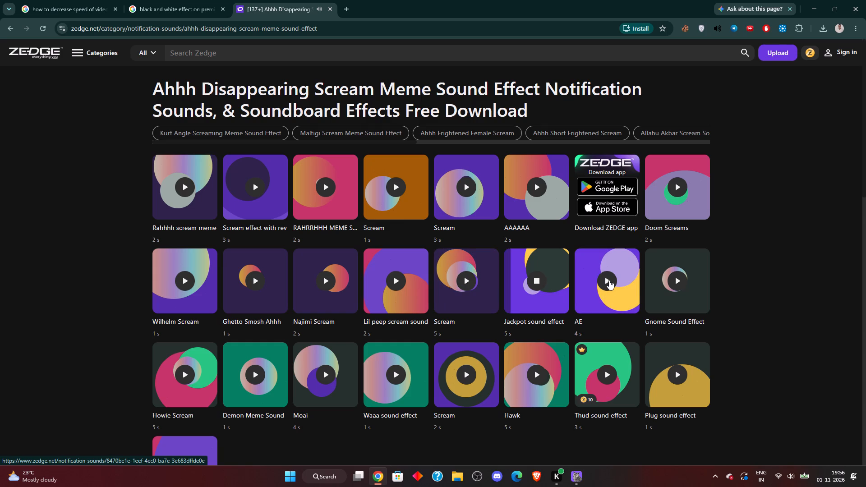
pyautogui.click(609, 280)
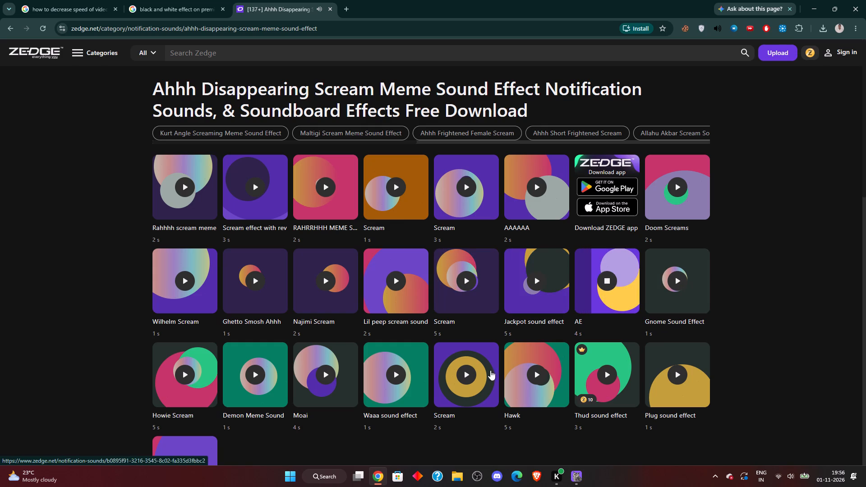
# Check the third row's Scream sound page, return to the list, and audition Moai and Demon Meme Sound.
pyautogui.click(463, 364)
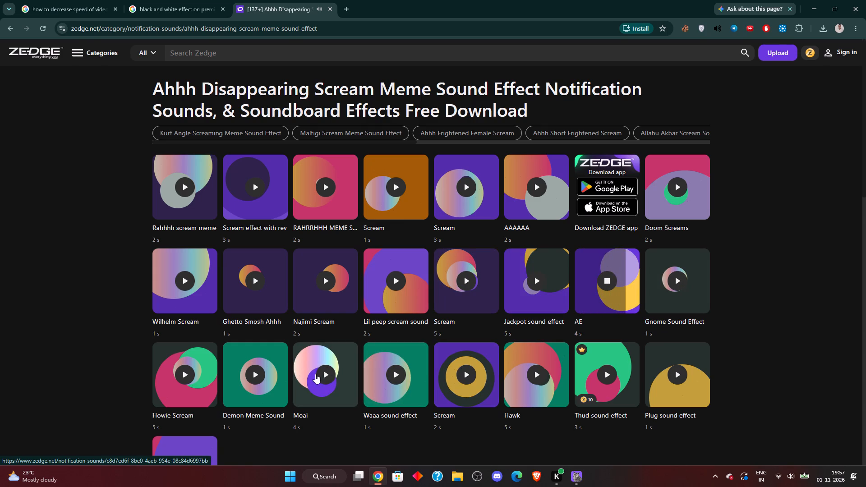
pyautogui.click(322, 373)
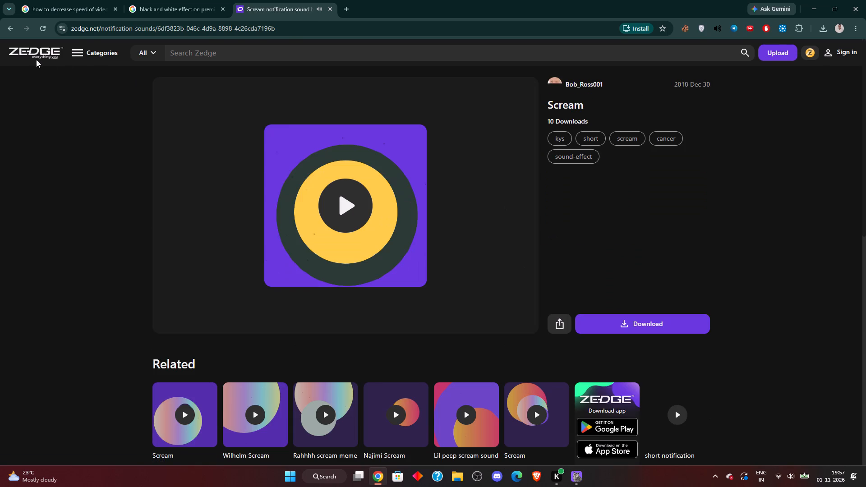
pyautogui.click(14, 29)
pyautogui.click(322, 374)
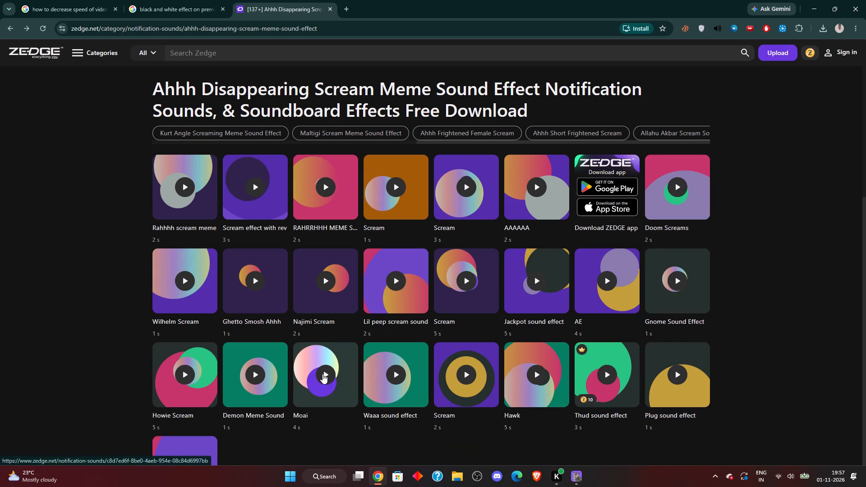
pyautogui.click(259, 373)
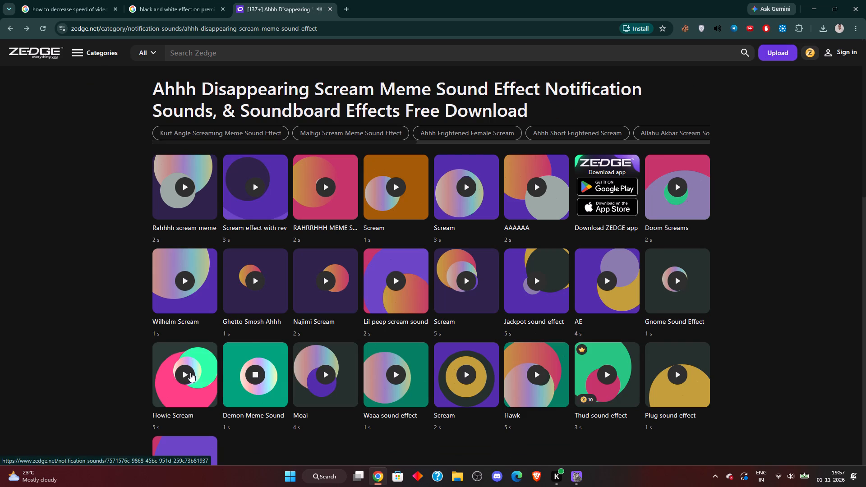
# Audition Scream effect with rev in the Zedge list, open its page and download the sound.
pyautogui.click(250, 180)
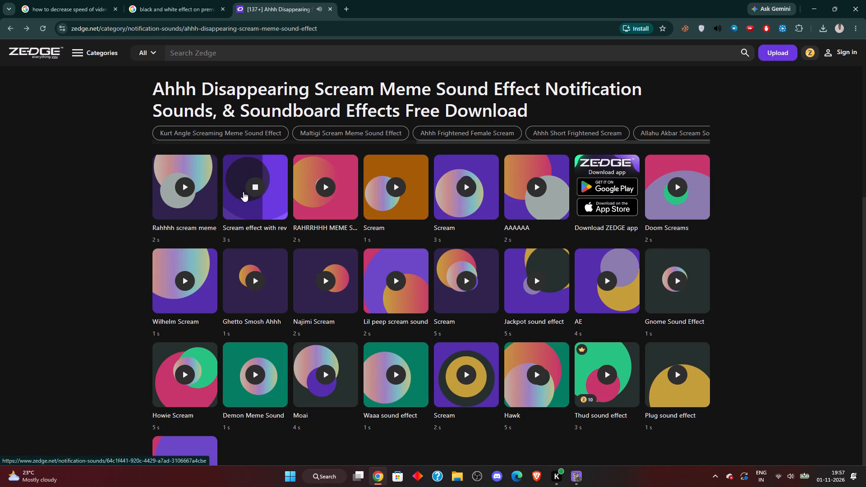
pyautogui.rightClick(246, 199)
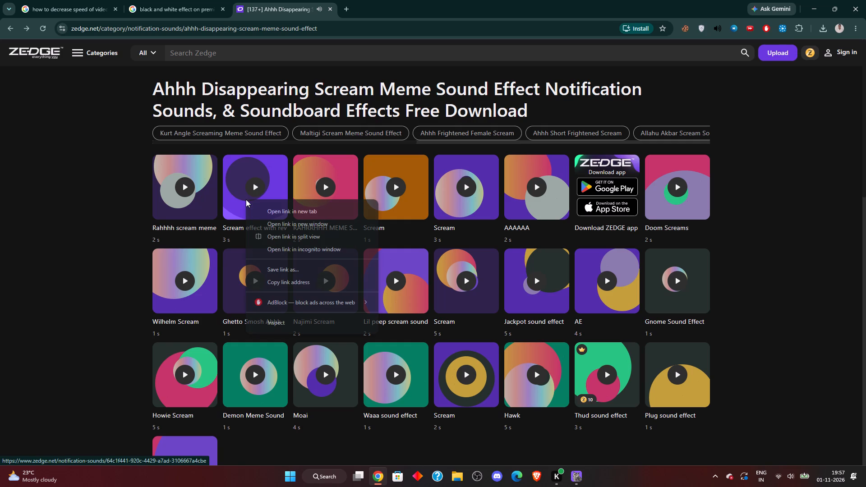
pyautogui.click(238, 197)
pyautogui.click(240, 196)
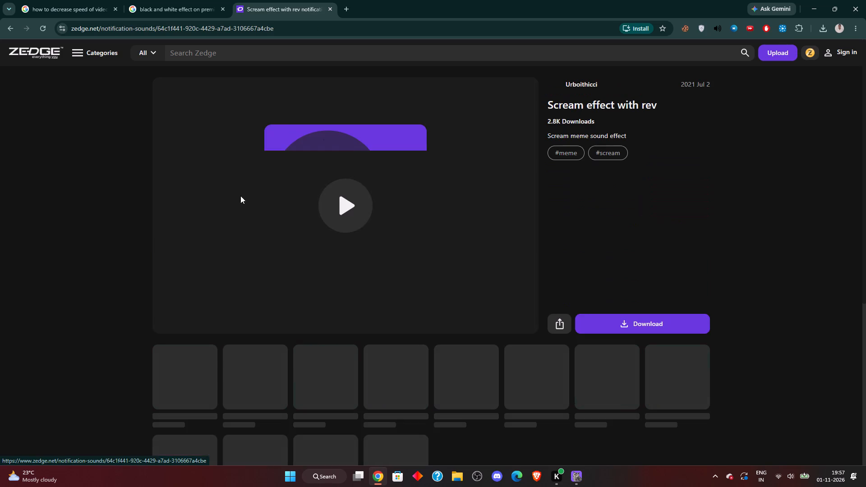
pyautogui.click(618, 318)
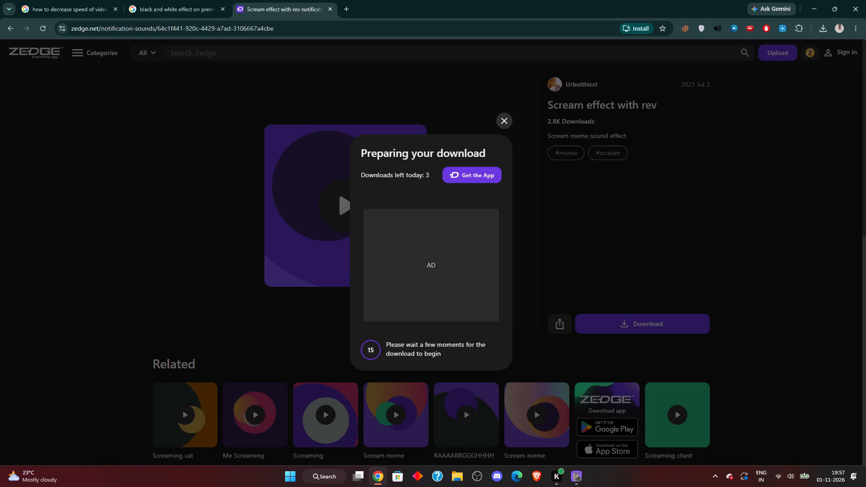
pyautogui.click(423, 283)
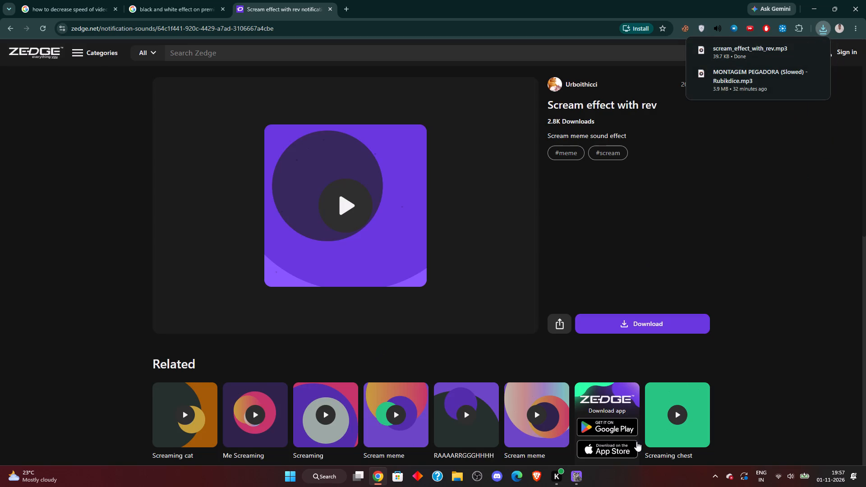
# Switch to FilmCraft and split the MONTAGEM PEGADORA music clip on Audio 1 at 00:00:21:23.
pyautogui.click(572, 470)
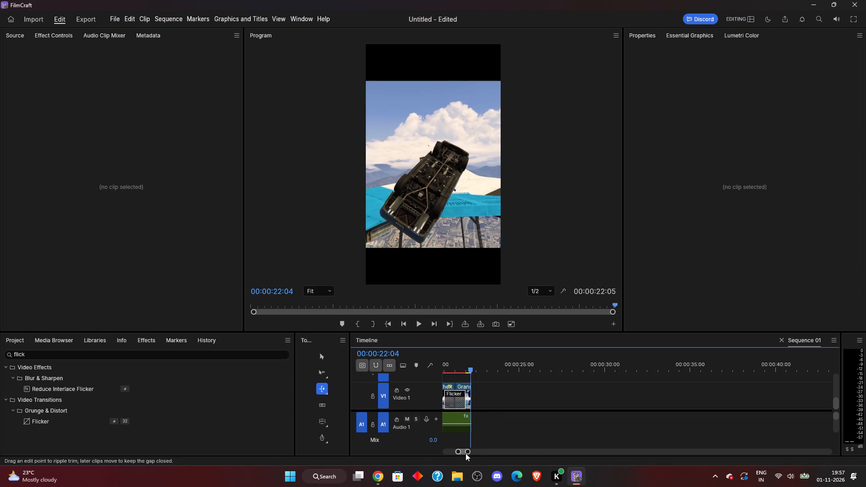
pyautogui.moveTo(468, 452); pyautogui.dragTo(454, 453)
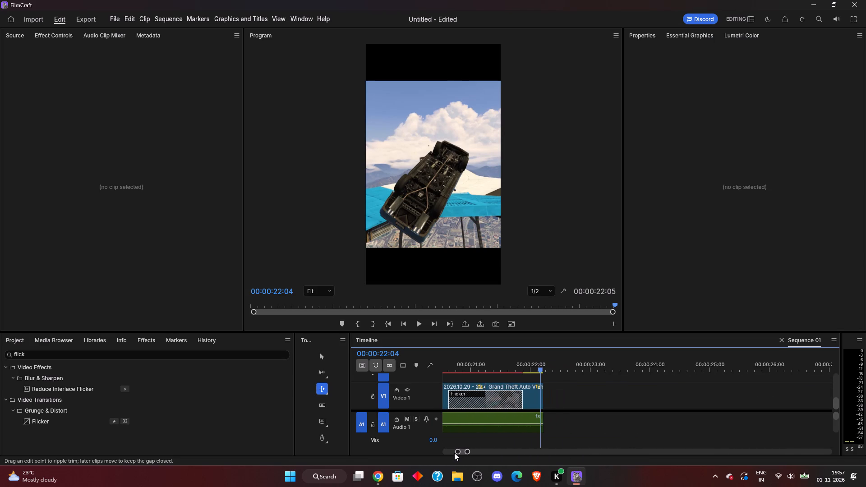
pyautogui.moveTo(454, 453); pyautogui.dragTo(452, 453)
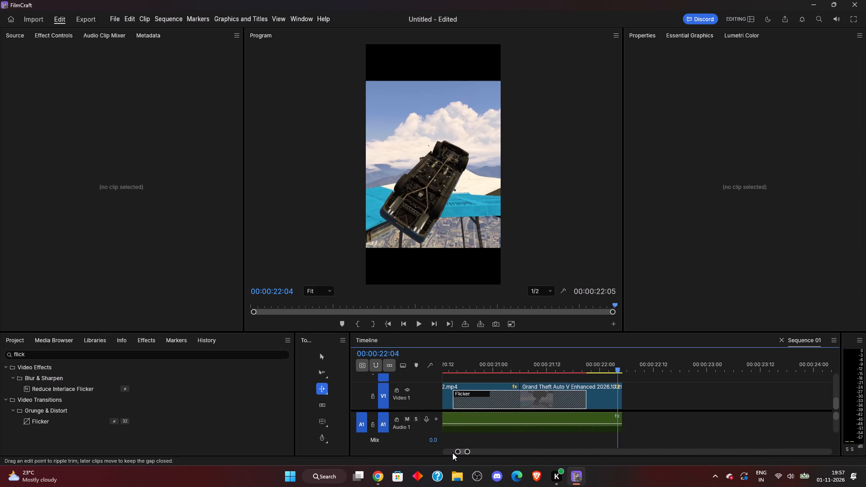
pyautogui.click(590, 365)
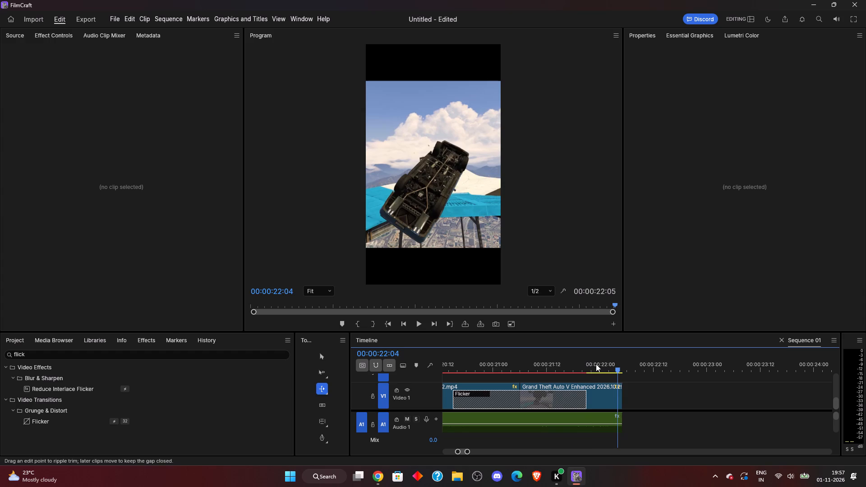
pyautogui.click(603, 364)
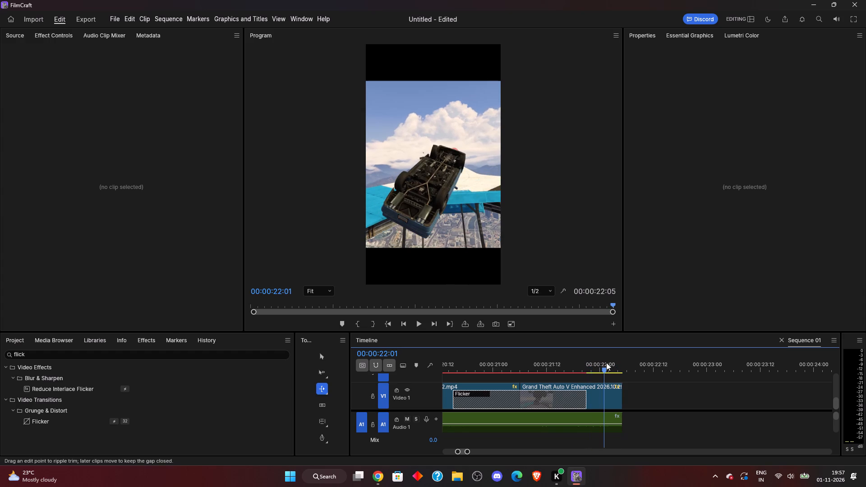
pyautogui.click(608, 361)
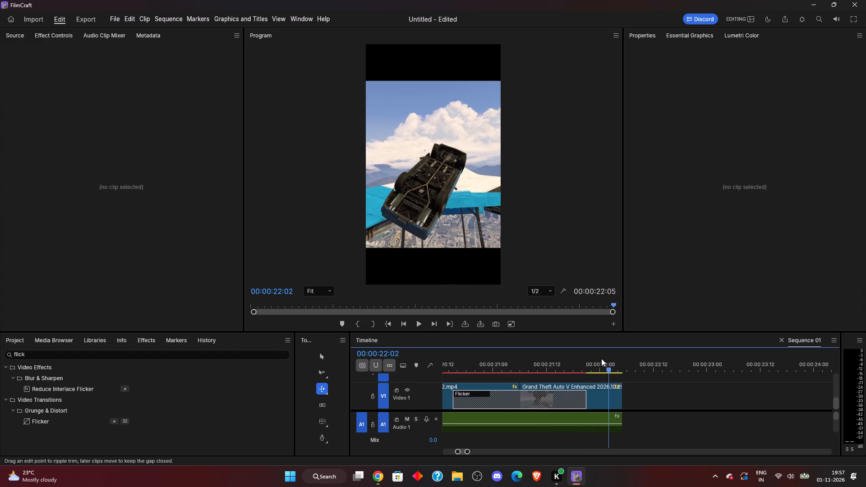
pyautogui.click(601, 358)
pyautogui.click(594, 358)
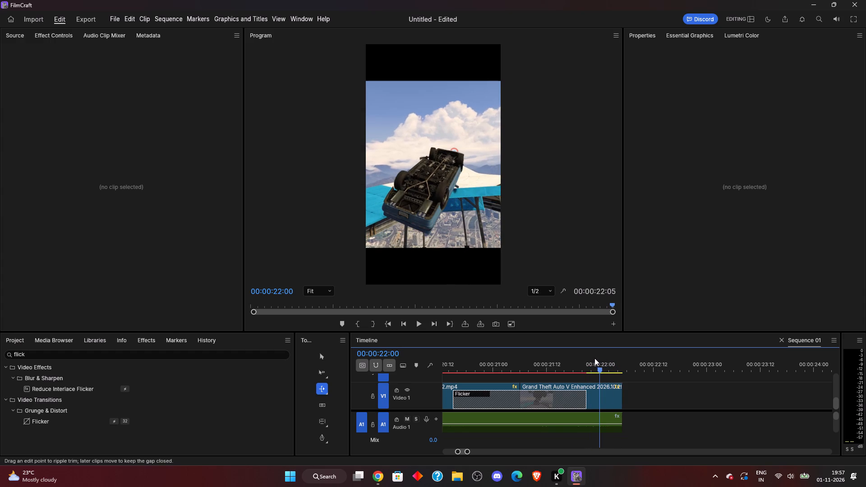
pyautogui.click(585, 358)
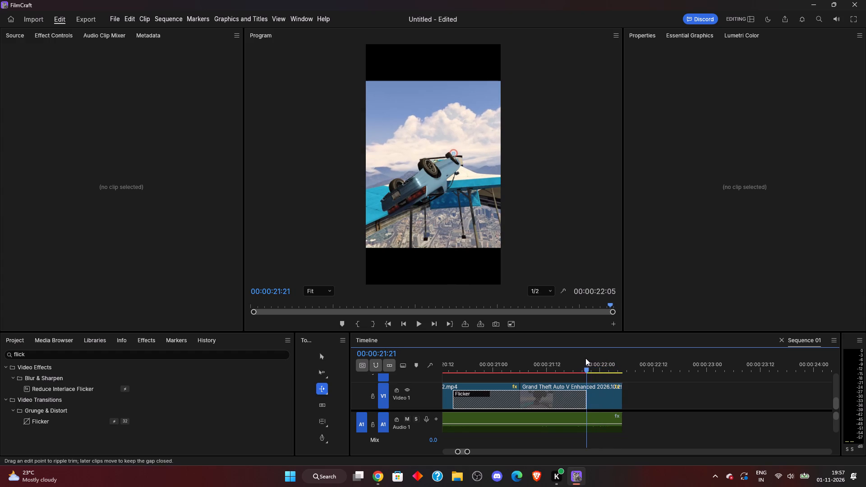
pyautogui.press('space')
pyautogui.press('space')
pyautogui.click(590, 358)
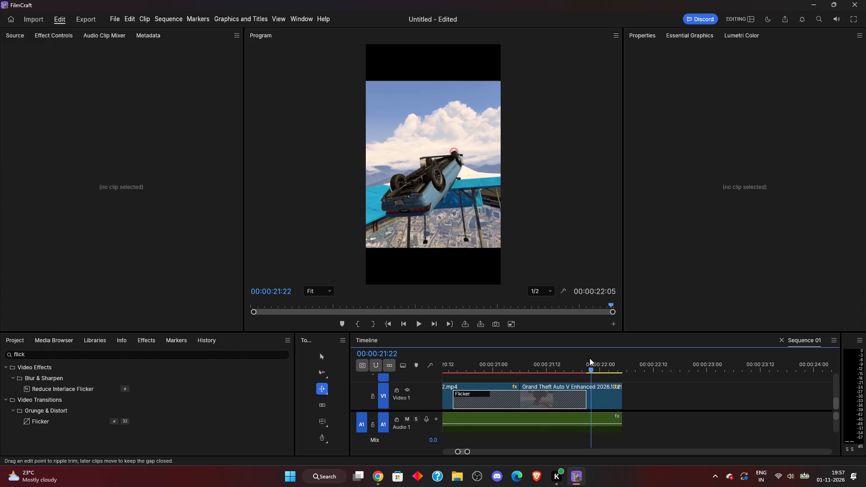
pyautogui.click(595, 359)
pyautogui.click(600, 416)
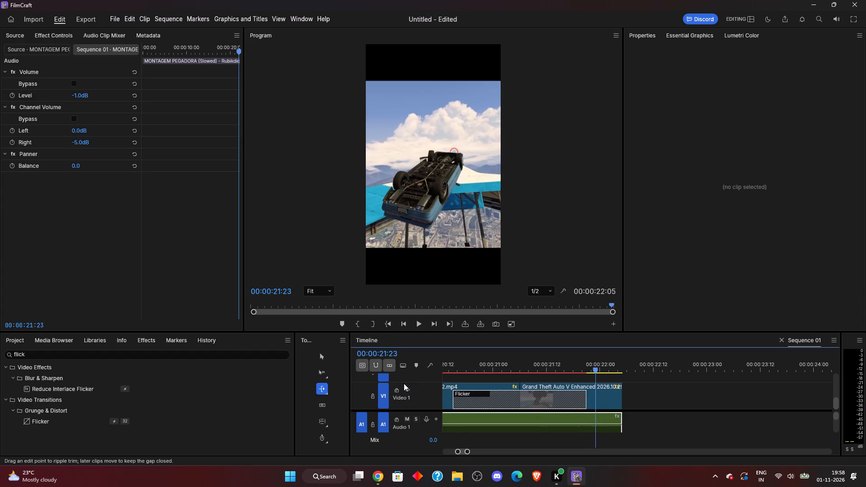
pyautogui.hotkey('ctrl', 'k')
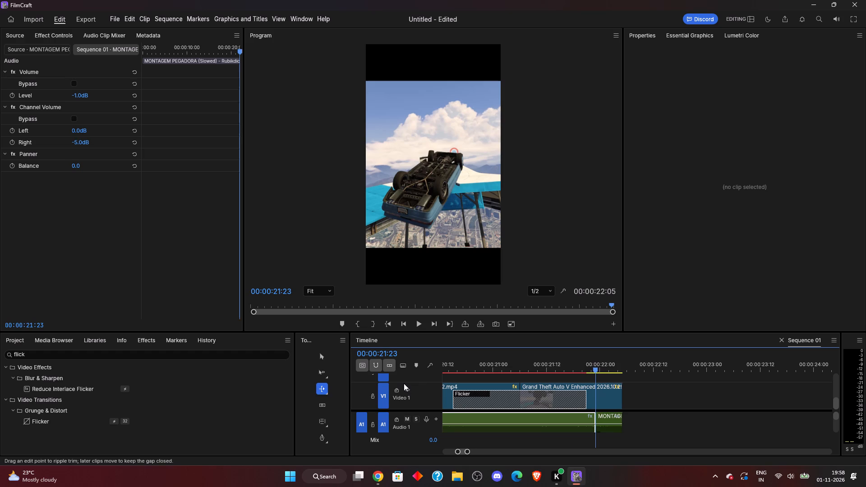
# Change the label colour of the short music segment after the cut to blue.
pyautogui.click(601, 418)
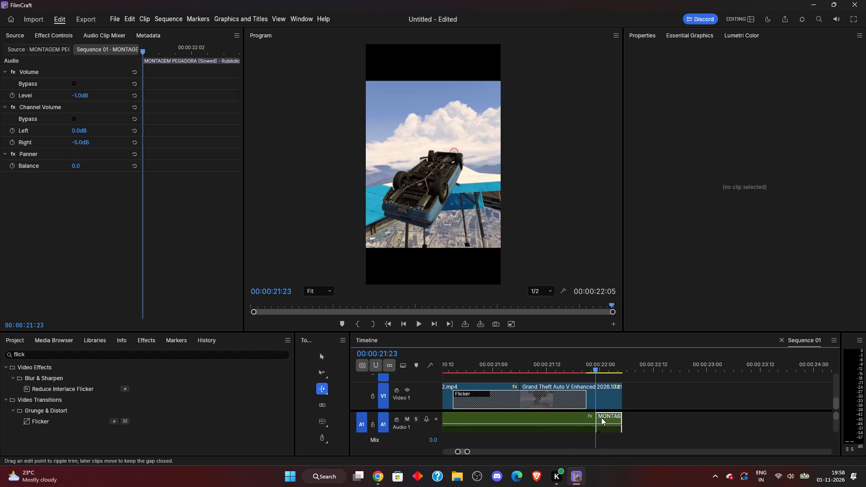
pyautogui.rightClick(601, 418)
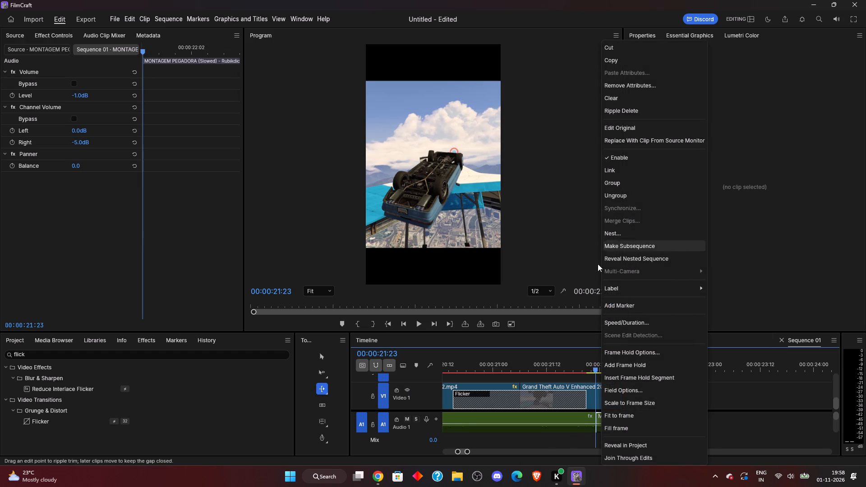
pyautogui.click(599, 424)
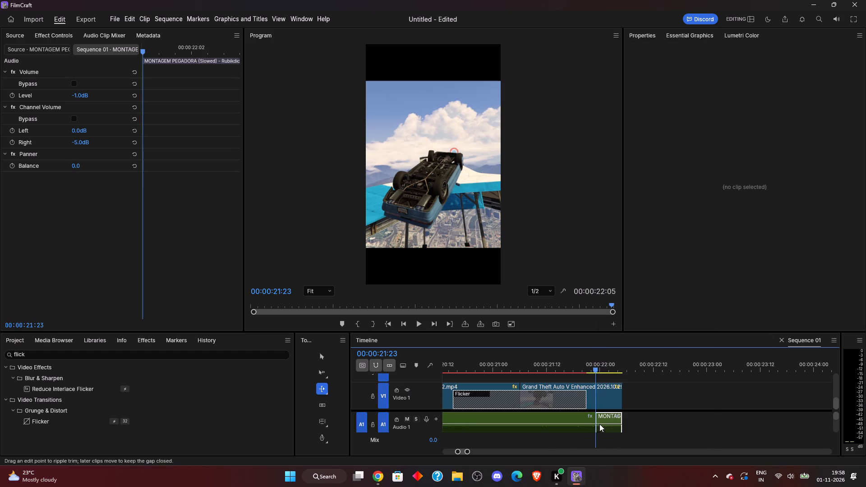
pyautogui.click(599, 424)
pyautogui.doubleClick(599, 424)
pyautogui.rightClick(600, 422)
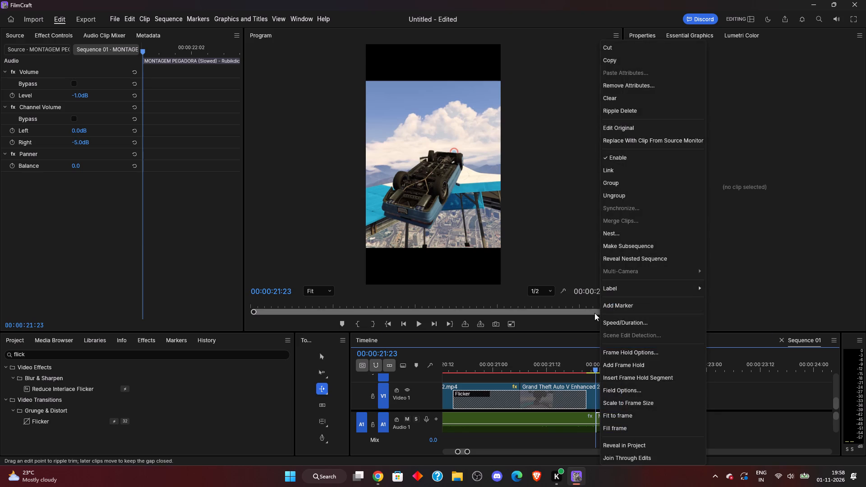
pyautogui.click(731, 217)
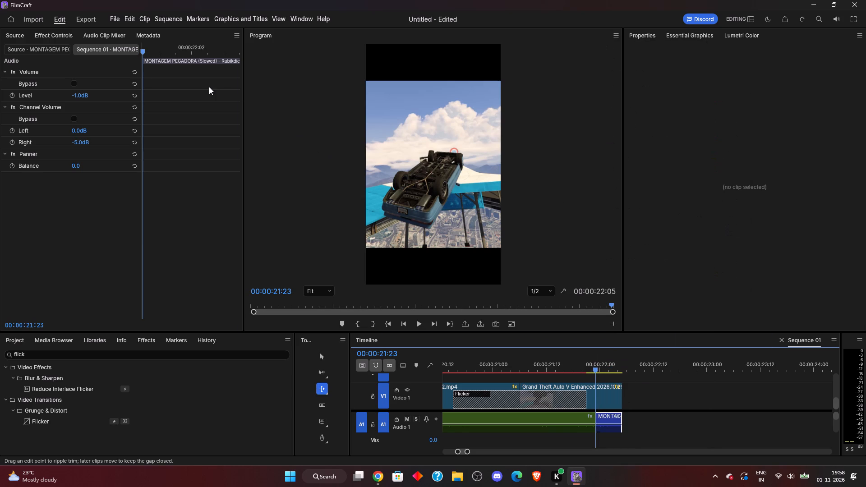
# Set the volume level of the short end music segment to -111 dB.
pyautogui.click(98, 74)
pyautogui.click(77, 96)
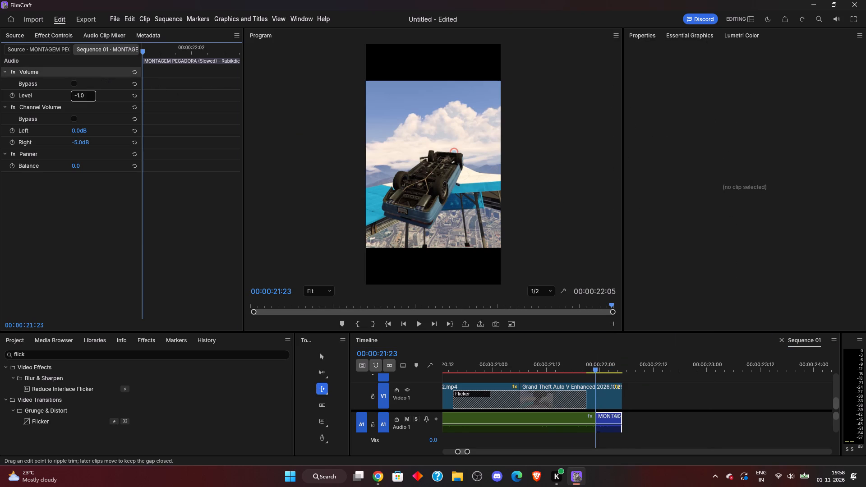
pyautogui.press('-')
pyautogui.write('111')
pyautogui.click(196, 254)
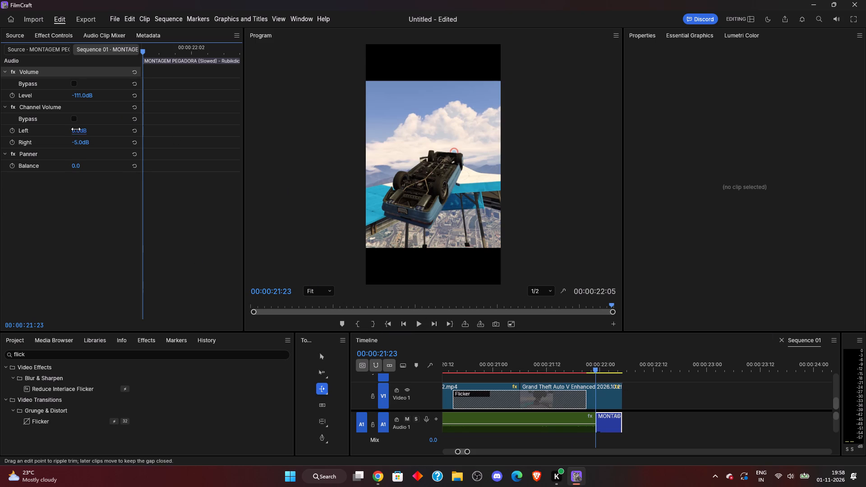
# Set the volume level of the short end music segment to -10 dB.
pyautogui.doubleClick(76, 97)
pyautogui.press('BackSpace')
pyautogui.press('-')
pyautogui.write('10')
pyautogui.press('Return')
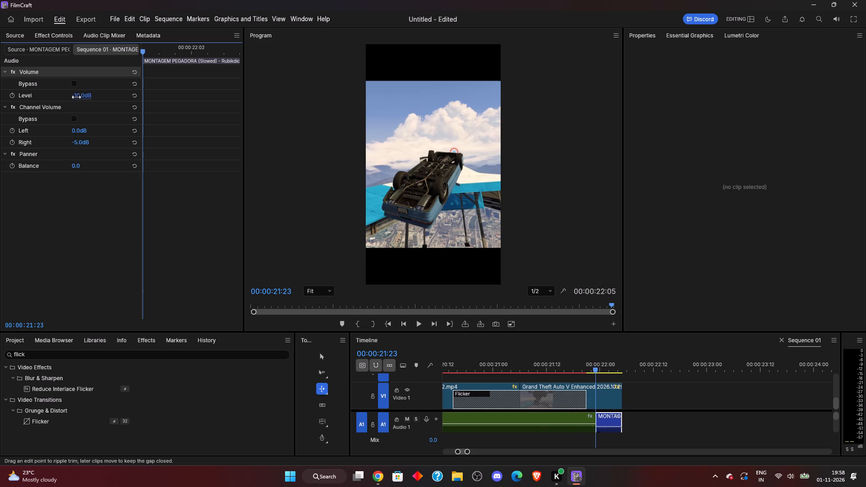
# Set the volume level of the short end music segment to 15 dB.
pyautogui.doubleClick(79, 94)
pyautogui.press('-')
pyautogui.write('15')
pyautogui.press('Return')
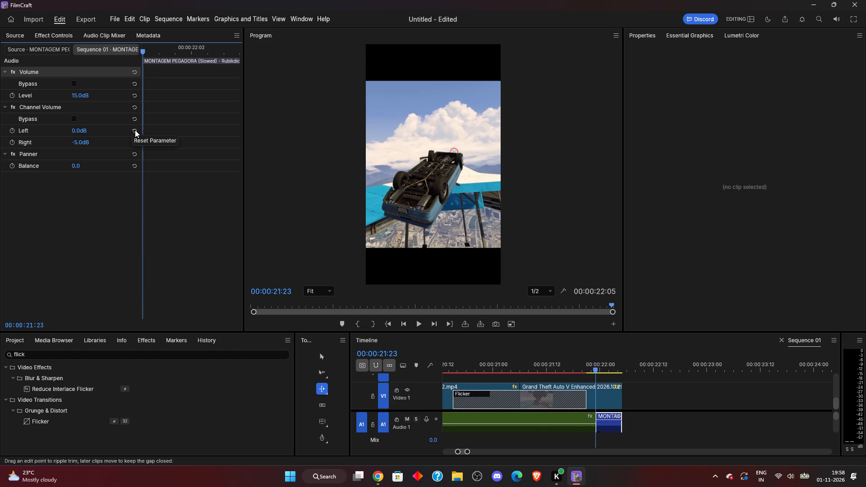
# Play the end of the sequence from 00:00:21:22 to check the music level across the cut.
pyautogui.click(668, 392)
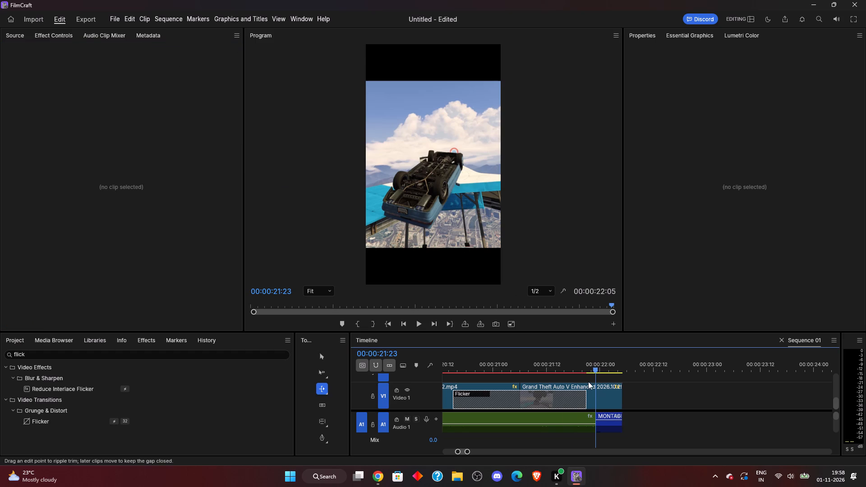
pyautogui.click(589, 368)
pyautogui.press('space')
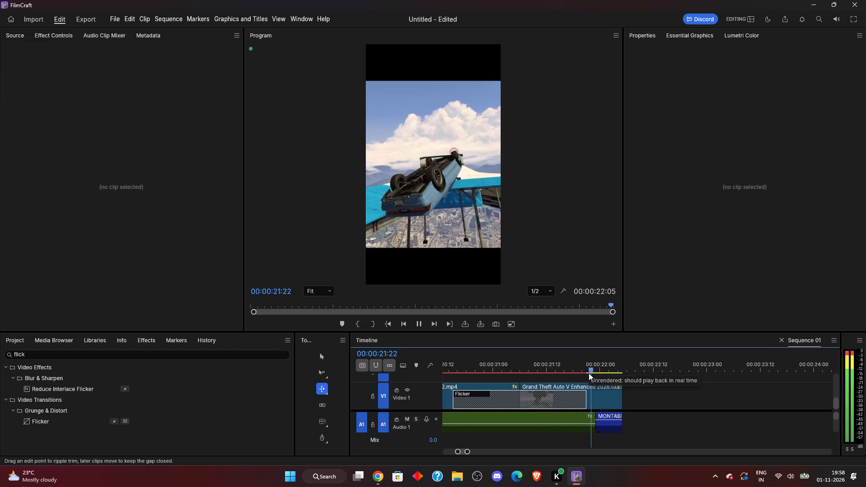
# Set the volume level of the short end music segment to -15 dB.
pyautogui.click(615, 423)
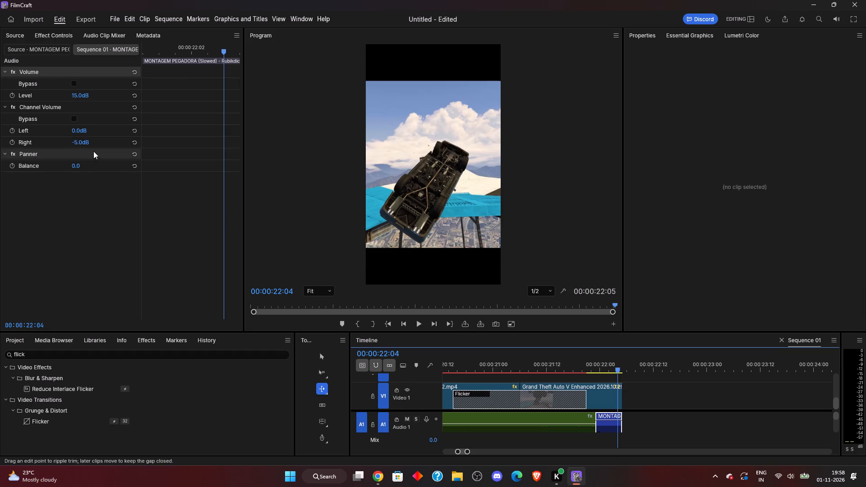
pyautogui.click(77, 96)
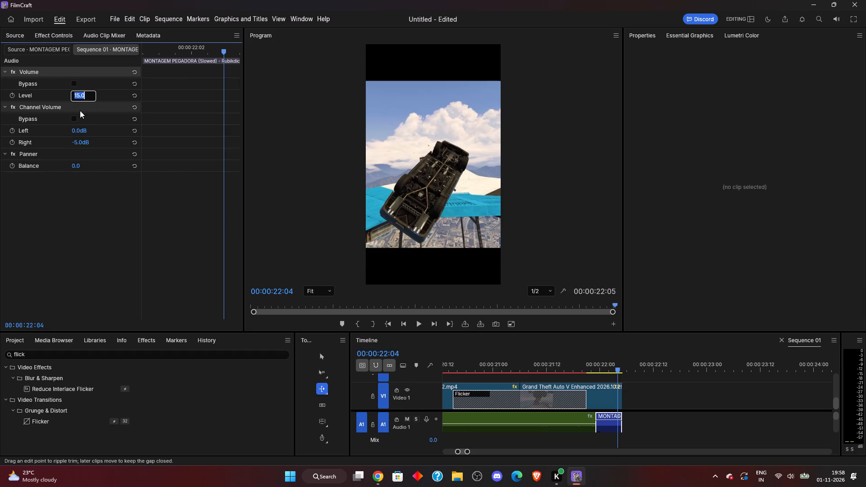
pyautogui.click(76, 92)
pyautogui.press('Left')
pyautogui.press('-')
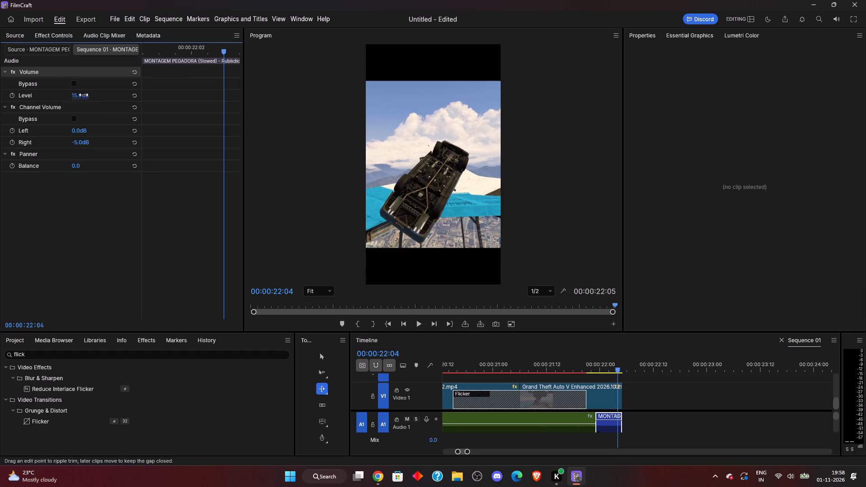
pyautogui.click(83, 95)
pyautogui.write('-15')
pyautogui.press('Return')
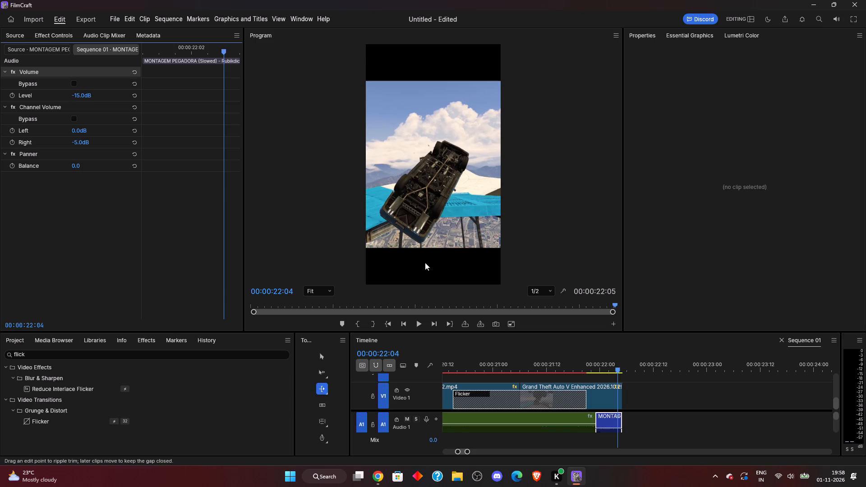
# Play the end of the sequence from just before the music cut to check the segment's level.
pyautogui.click(588, 367)
pyautogui.press('space')
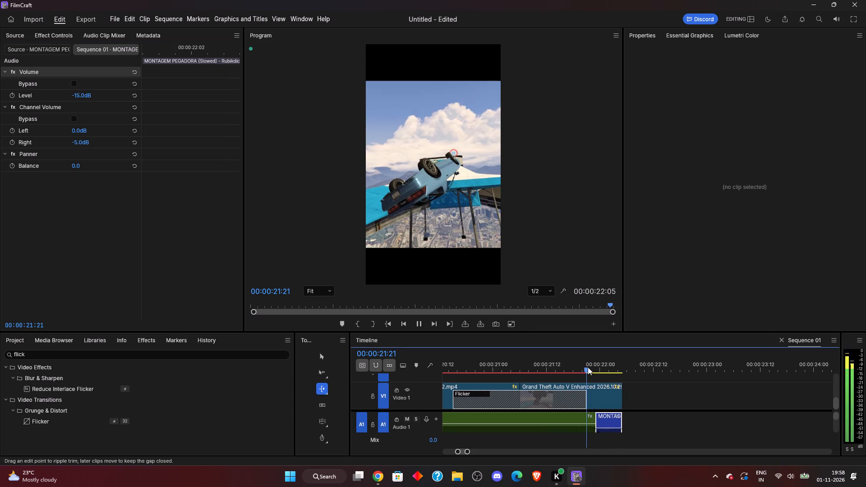
pyautogui.click(592, 394)
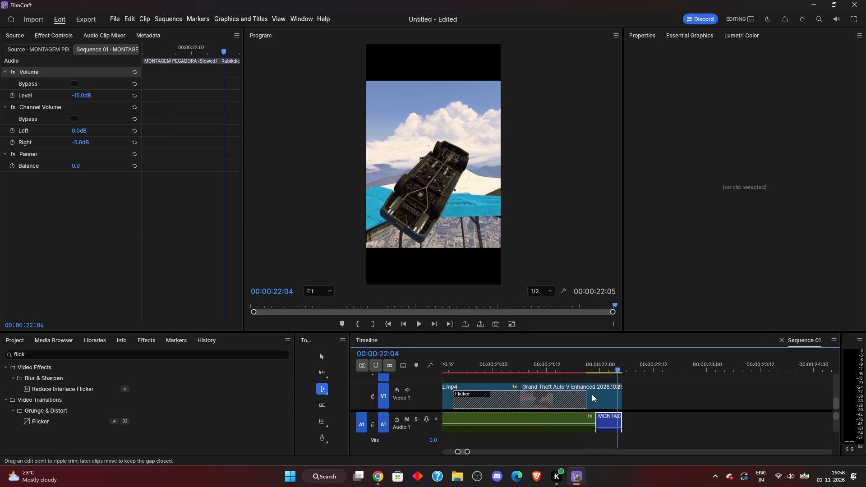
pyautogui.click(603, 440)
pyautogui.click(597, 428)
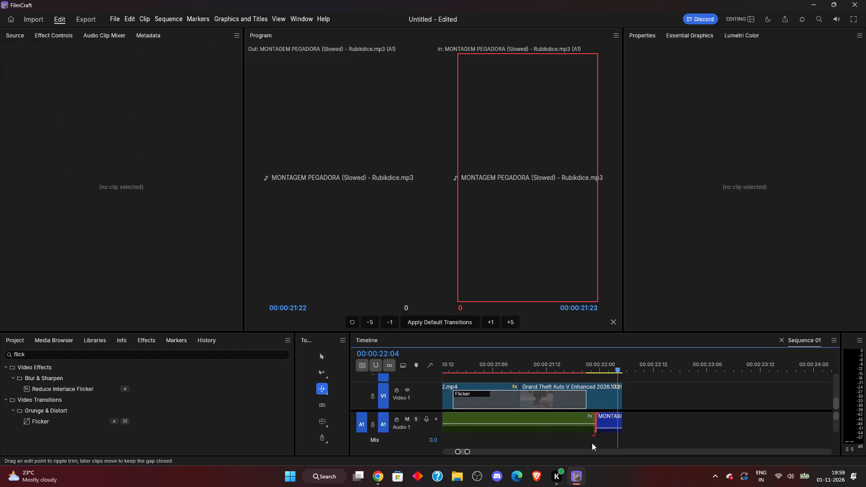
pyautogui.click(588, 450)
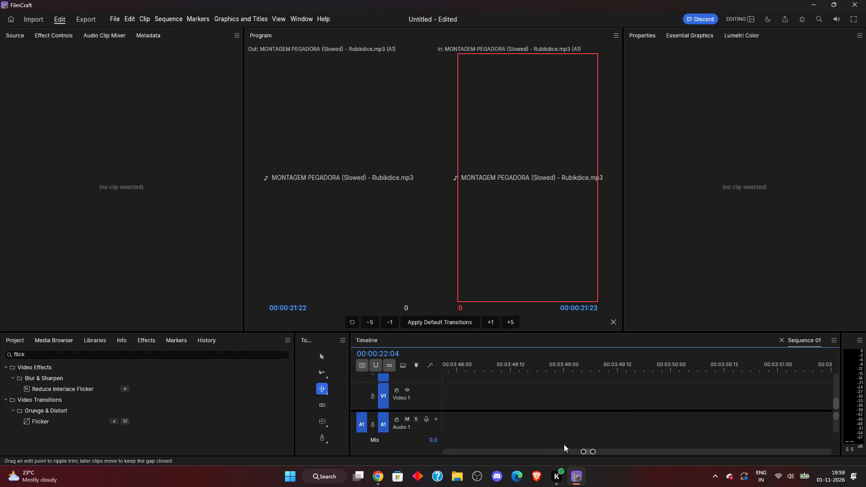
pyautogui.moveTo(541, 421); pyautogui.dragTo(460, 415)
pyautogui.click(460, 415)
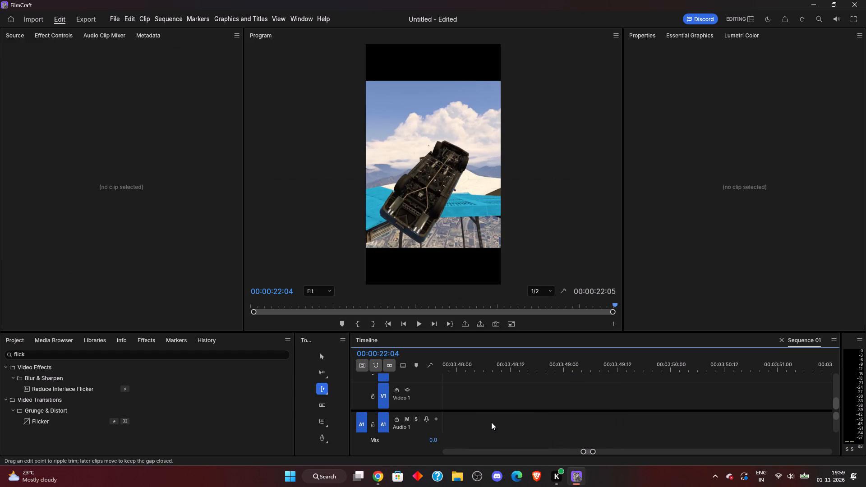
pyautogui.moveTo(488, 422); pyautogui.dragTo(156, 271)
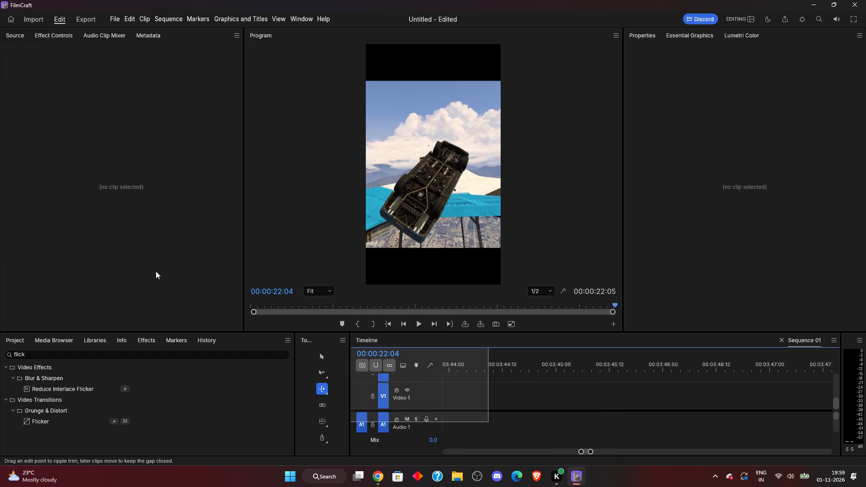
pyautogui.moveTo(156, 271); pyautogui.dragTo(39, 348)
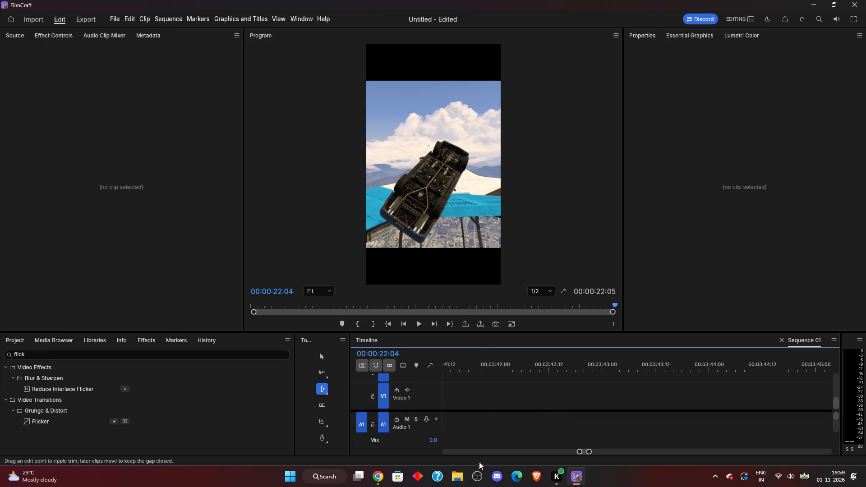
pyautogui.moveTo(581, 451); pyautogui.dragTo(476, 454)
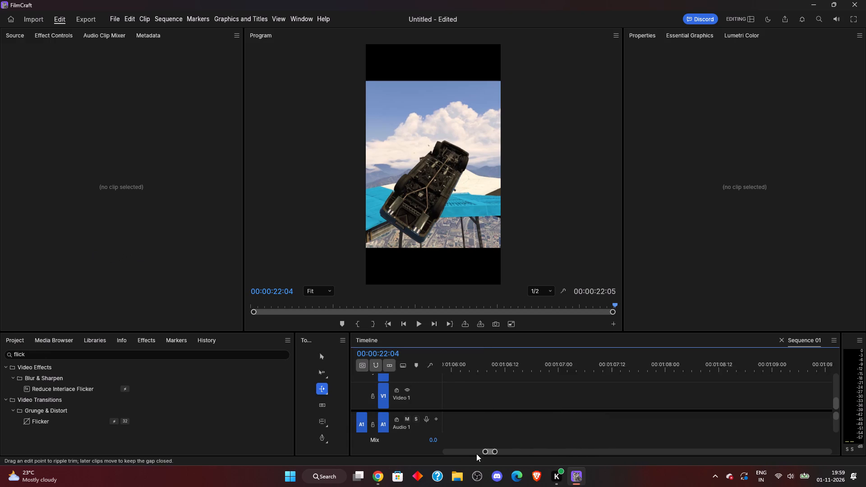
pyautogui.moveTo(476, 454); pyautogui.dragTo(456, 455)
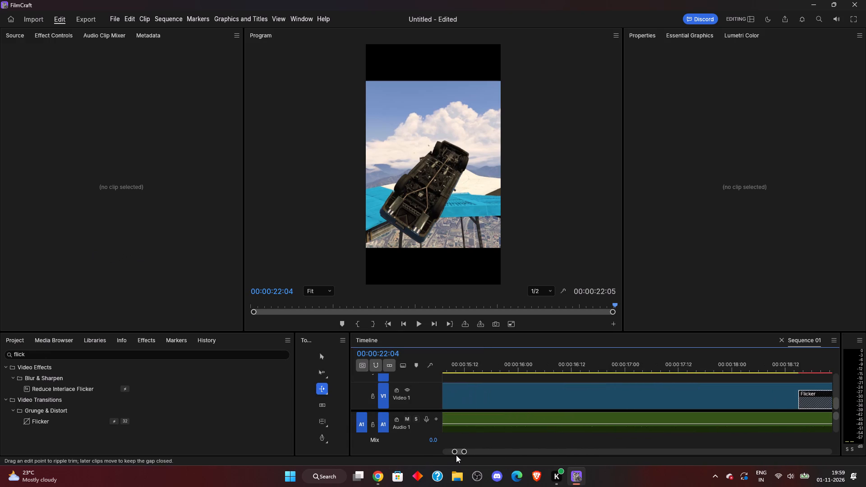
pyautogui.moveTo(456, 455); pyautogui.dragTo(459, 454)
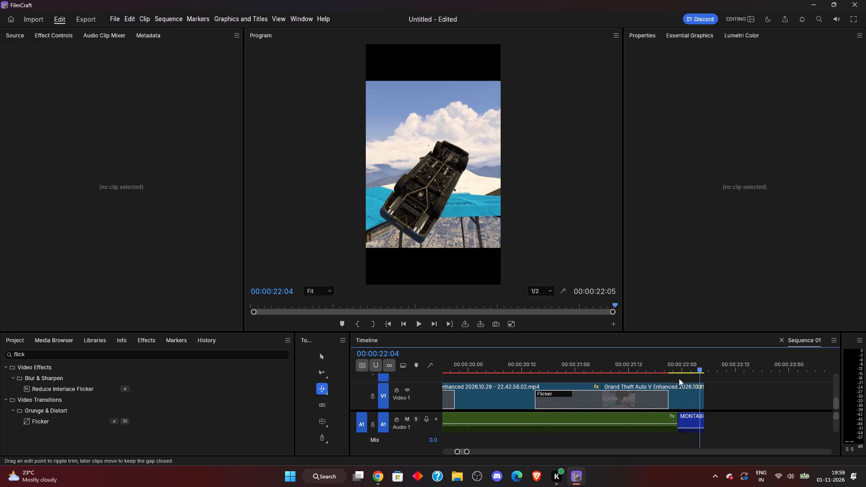
# Move the playhead to 00:00:21:23, at the start of the short end music segment.
pyautogui.click(677, 378)
pyautogui.click(671, 374)
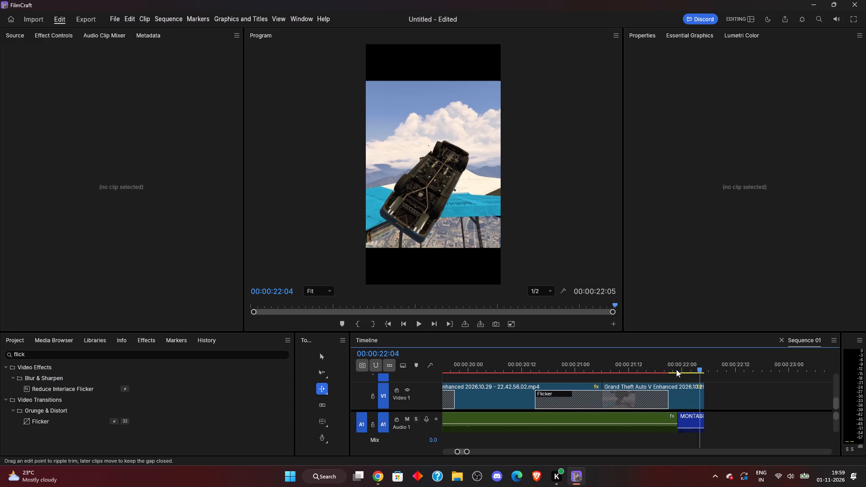
pyautogui.click(677, 364)
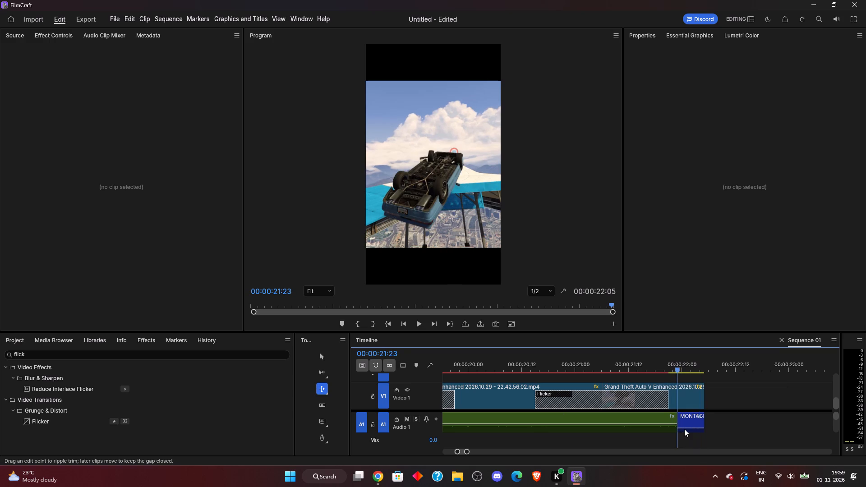
# Import the scream_effect_with_rev audio file from the Downloads folder into the project.
pyautogui.click(15, 341)
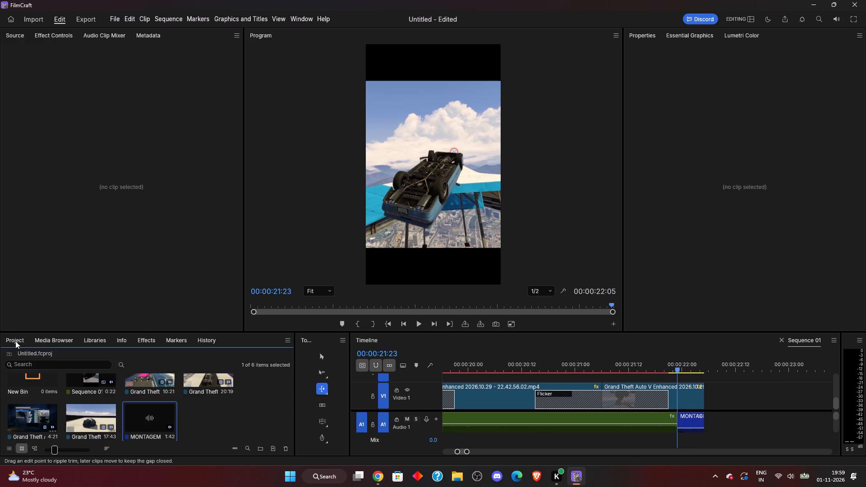
pyautogui.click(46, 343)
pyautogui.click(5, 340)
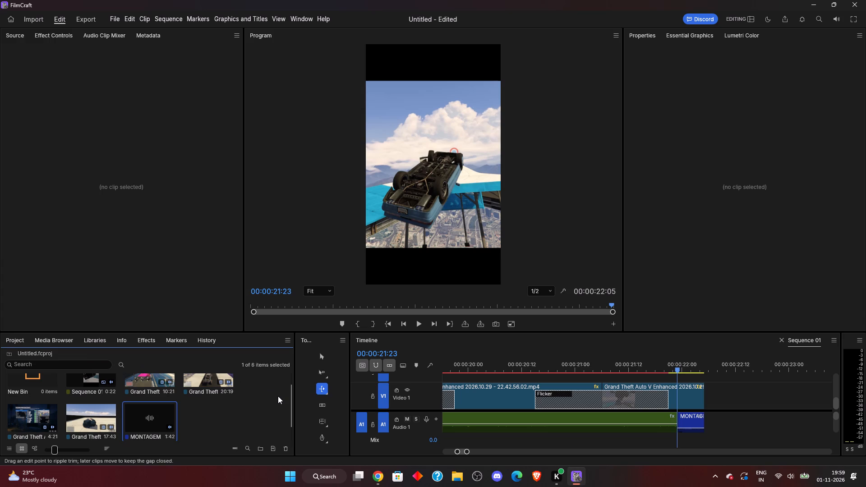
pyautogui.click(278, 396)
pyautogui.doubleClick(239, 422)
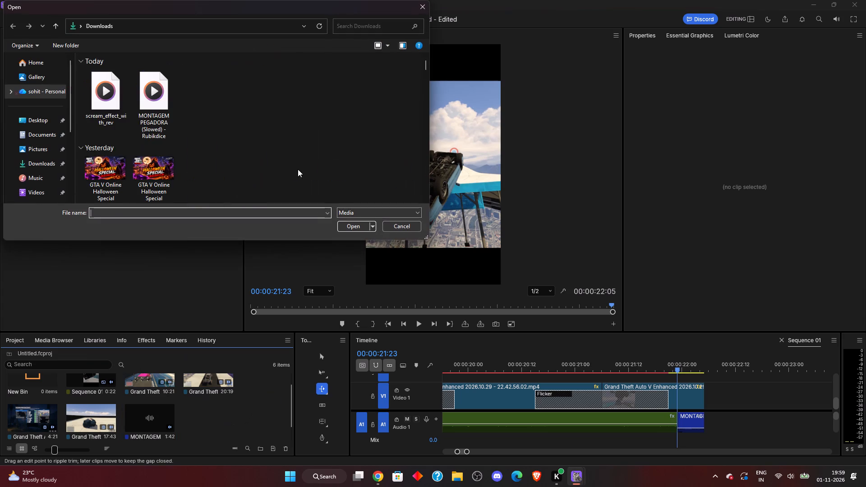
pyautogui.click(102, 115)
pyautogui.click(365, 225)
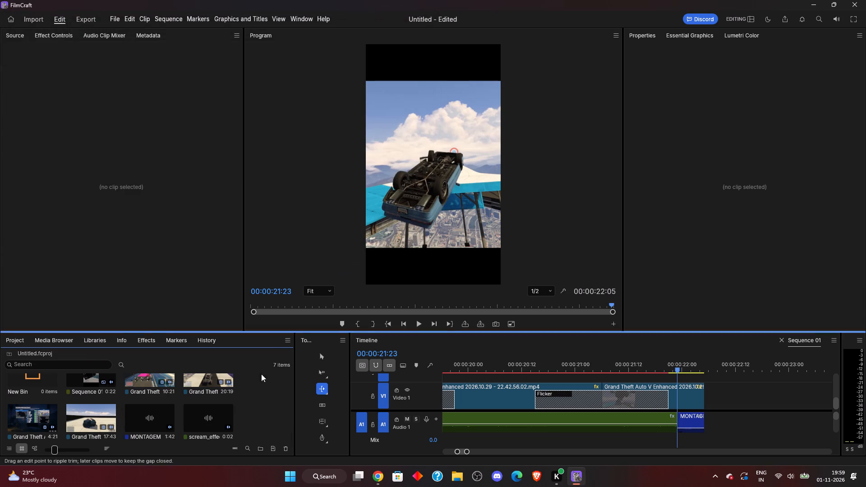
# Place the scream_effect_with_rev clip on the audio track below Audio 1, starting at 00:00:21:23.
pyautogui.click(212, 410)
pyautogui.moveTo(211, 412); pyautogui.dragTo(691, 442)
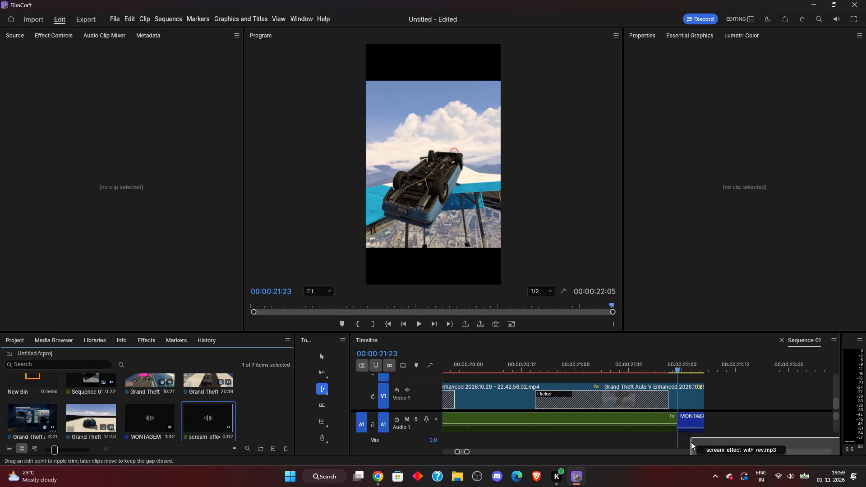
pyautogui.moveTo(691, 442); pyautogui.dragTo(677, 437)
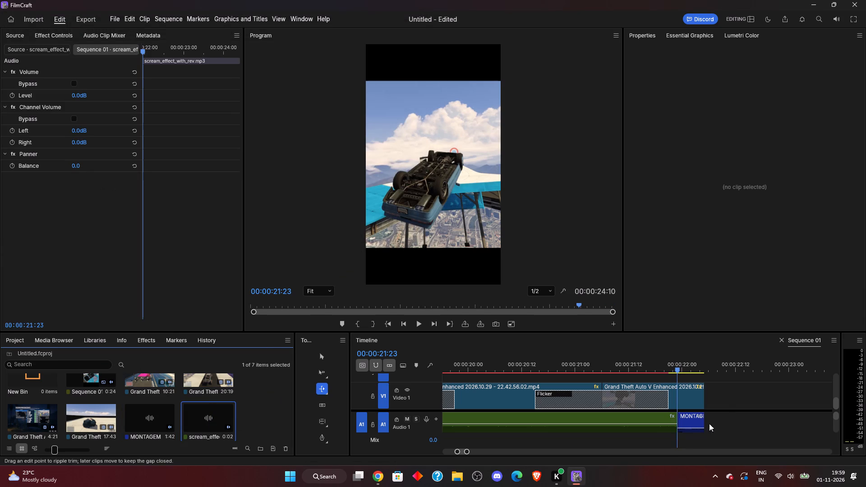
# Play the end of the sequence, including the lead-up to the crash, to check the scream effect's timing.
pyautogui.press('space')
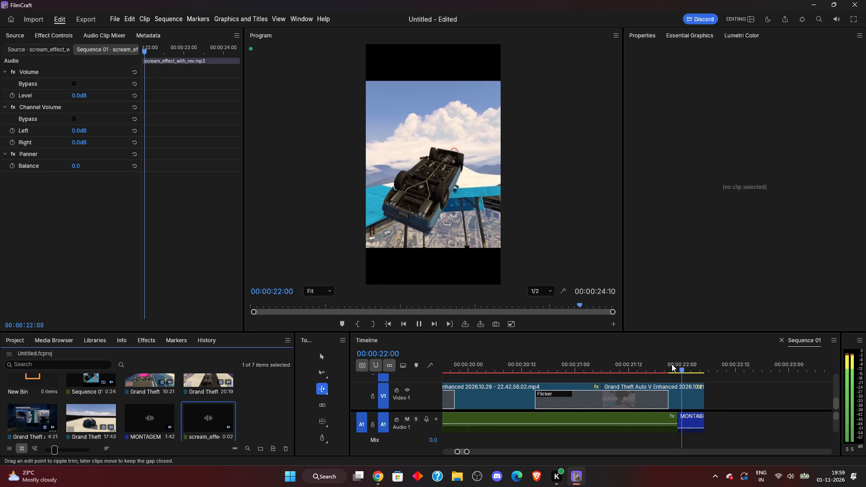
pyautogui.press('space')
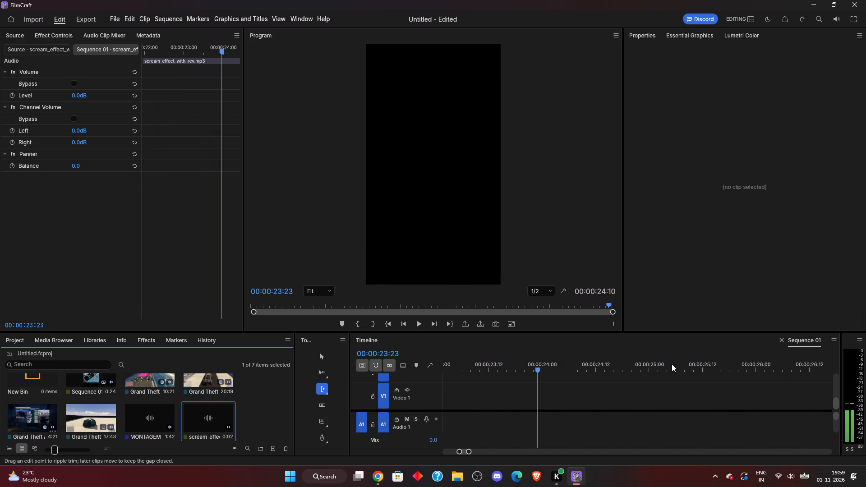
pyautogui.press('space')
pyautogui.press('space')
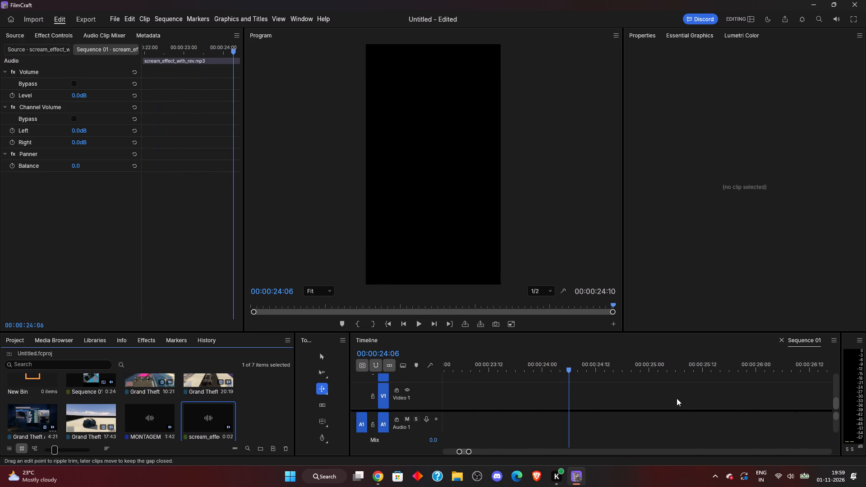
pyautogui.moveTo(567, 368); pyautogui.dragTo(412, 369)
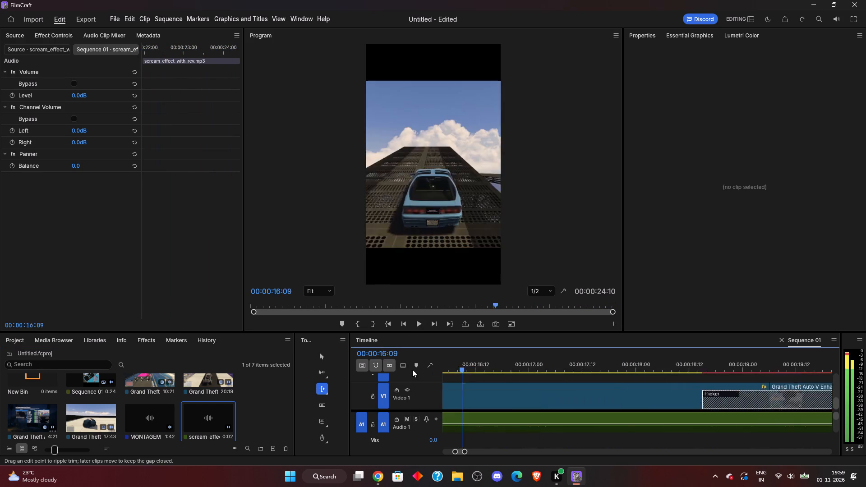
pyautogui.moveTo(412, 369); pyautogui.dragTo(705, 375)
pyautogui.press('space')
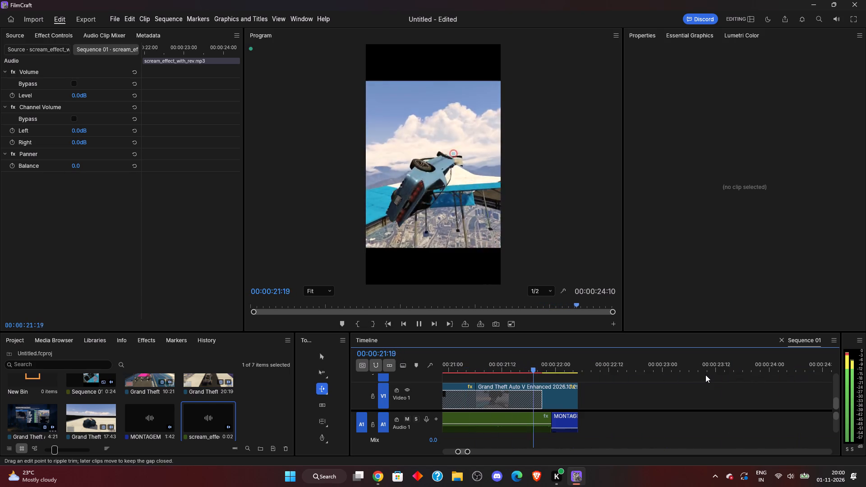
pyautogui.press('space')
pyautogui.press('space')
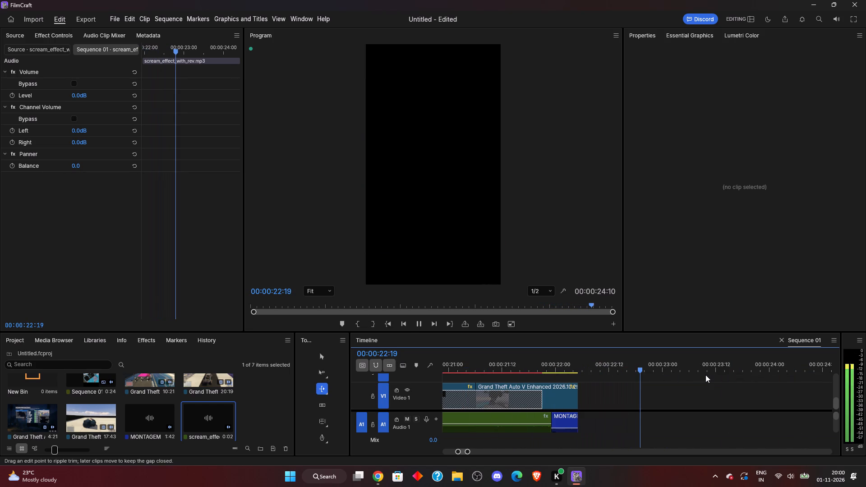
# Play on past the end of the last video clip and stop at about 00:00:23:01.
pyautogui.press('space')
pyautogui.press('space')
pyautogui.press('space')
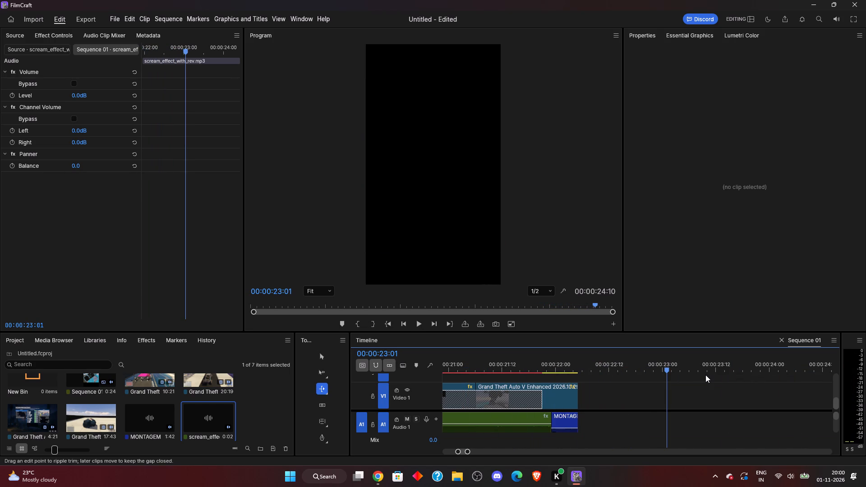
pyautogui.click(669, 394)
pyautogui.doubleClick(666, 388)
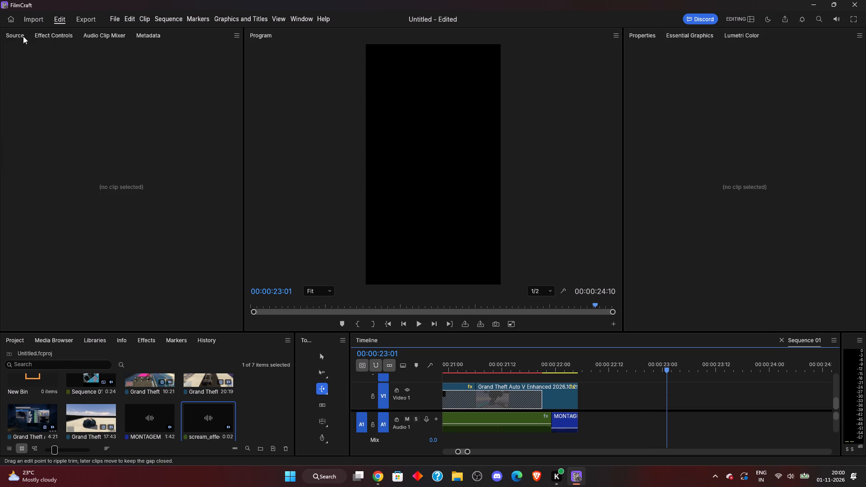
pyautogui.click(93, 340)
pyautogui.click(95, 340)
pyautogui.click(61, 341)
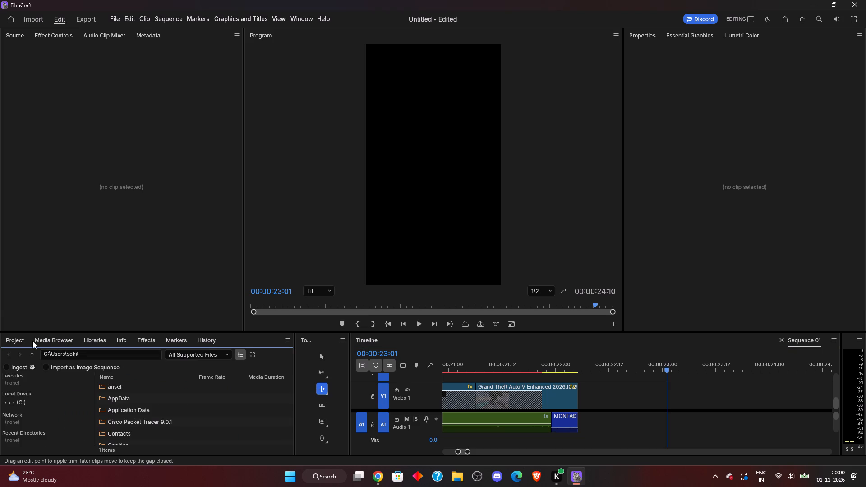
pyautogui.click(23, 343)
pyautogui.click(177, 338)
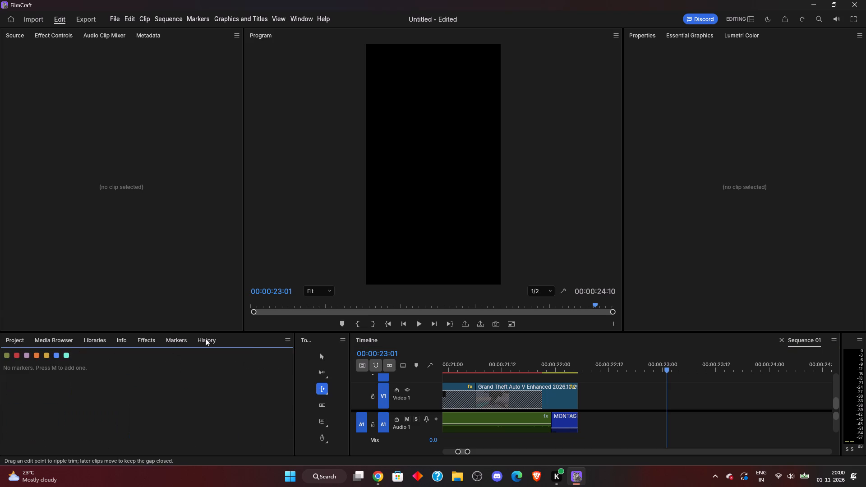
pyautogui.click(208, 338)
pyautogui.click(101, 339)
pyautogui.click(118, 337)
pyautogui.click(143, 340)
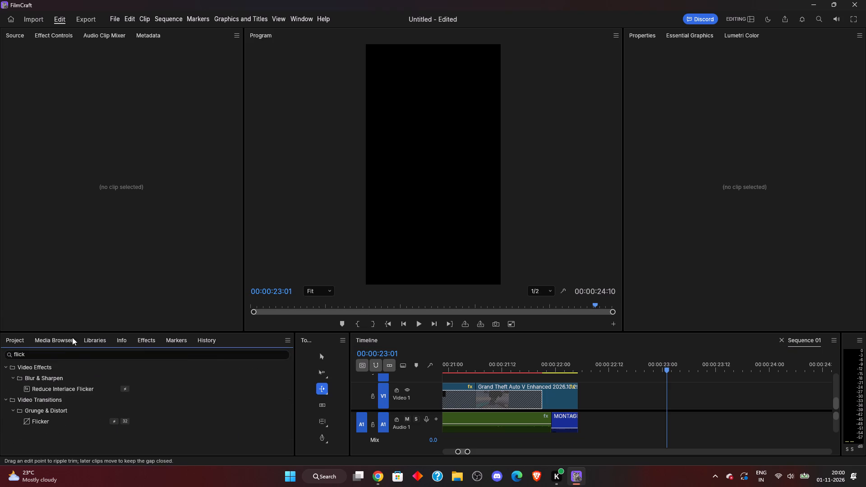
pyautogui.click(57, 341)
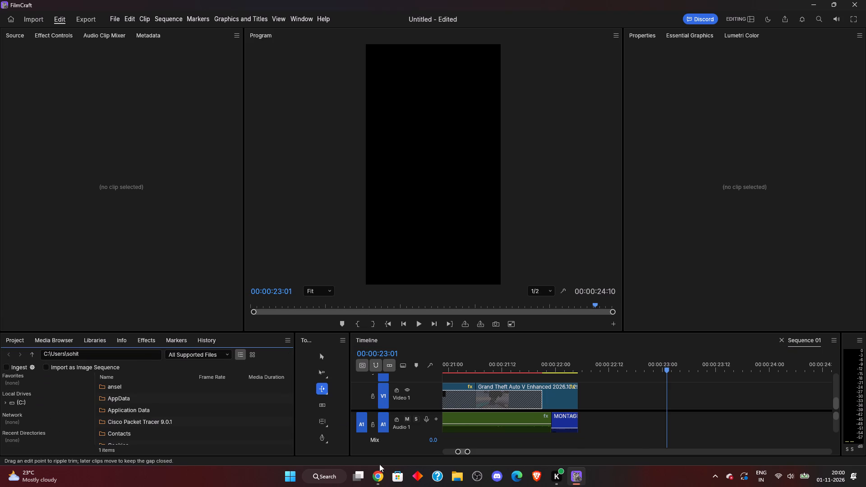
# Switch to Chrome and search Google for "black screen" in a new browser tab.
pyautogui.click(378, 485)
pyautogui.click(349, 0)
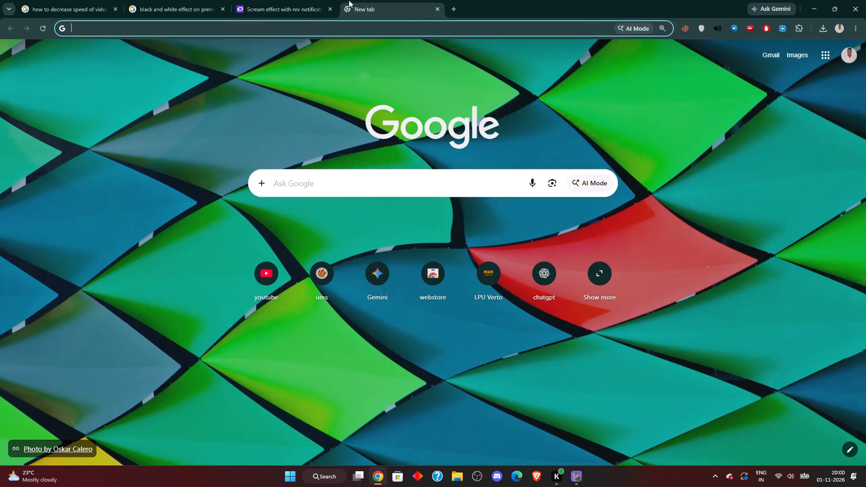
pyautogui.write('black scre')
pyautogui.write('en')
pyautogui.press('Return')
# Download the "Pure Plain BLACK SCREEN - 1080 HD" preview image from the search results and close the search tab.
pyautogui.click(251, 157)
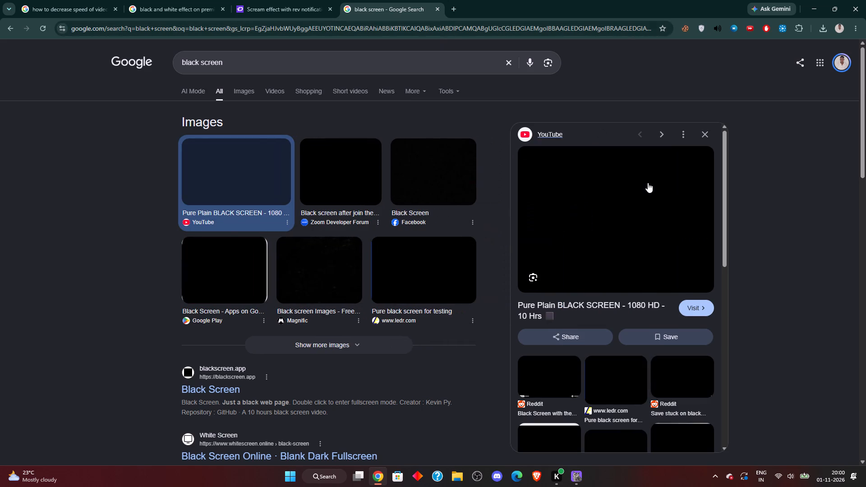
pyautogui.rightClick(646, 186)
pyautogui.click(683, 311)
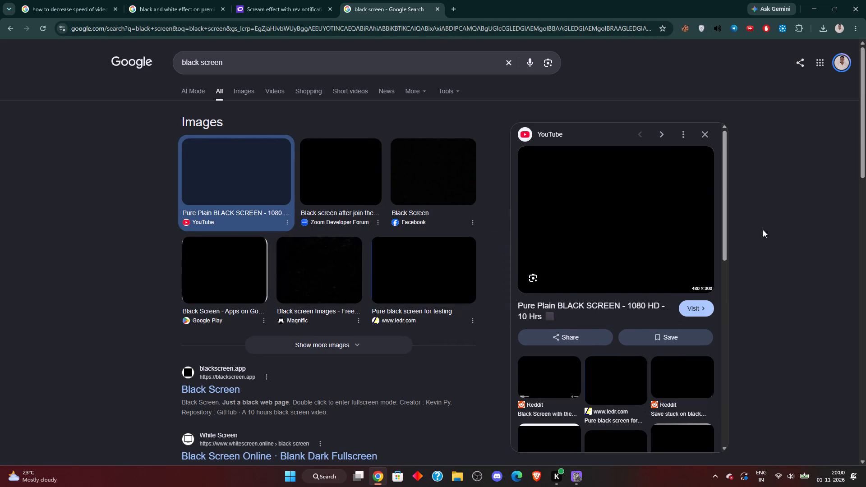
pyautogui.press('Return')
pyautogui.hotkey('ctrl', 'w')
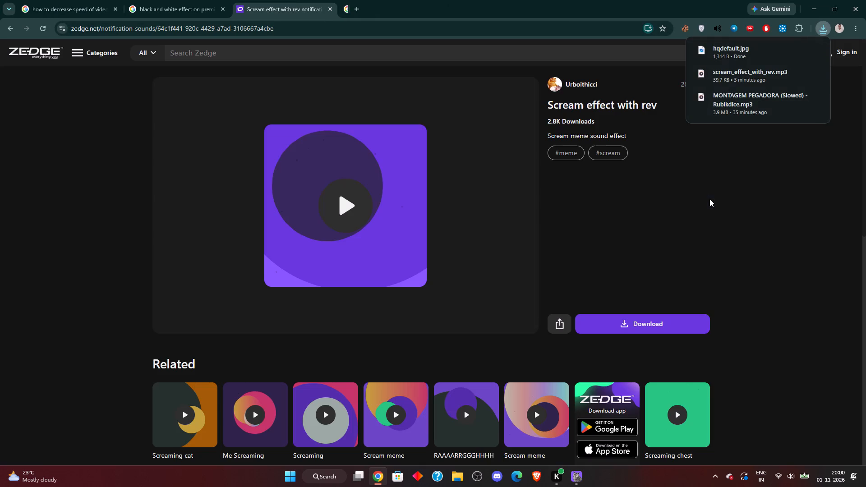
# Switch back to FilmCraft and import the hqdefault image from the Downloads folder into the project.
pyautogui.click(583, 478)
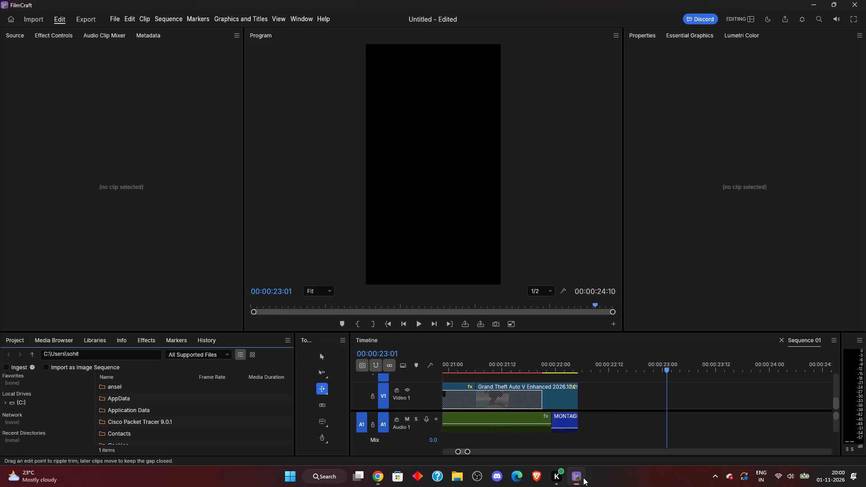
pyautogui.click(591, 416)
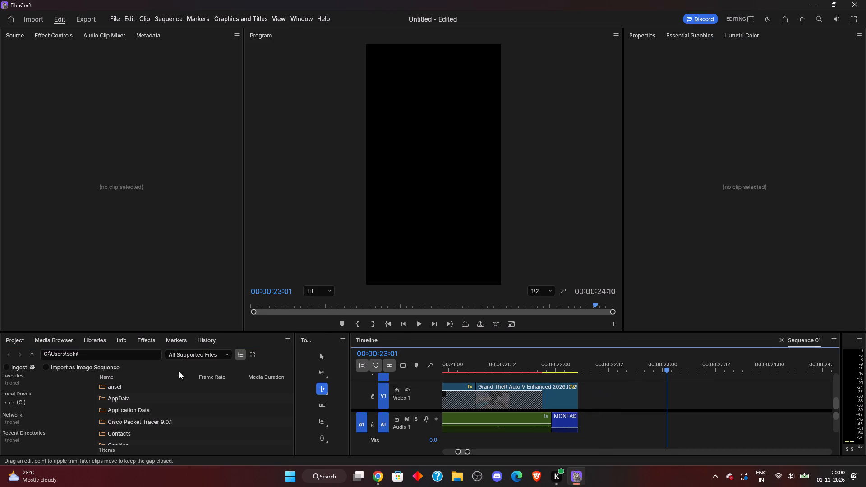
pyautogui.click(16, 338)
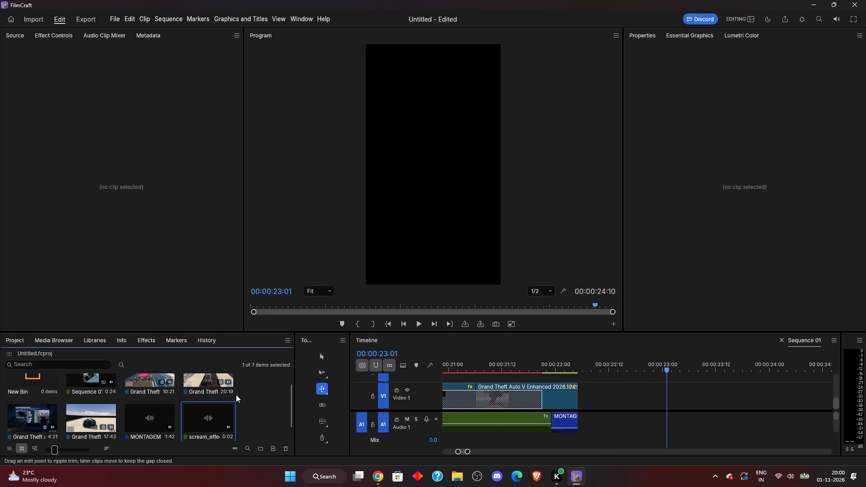
pyautogui.click(253, 402)
pyautogui.doubleClick(264, 401)
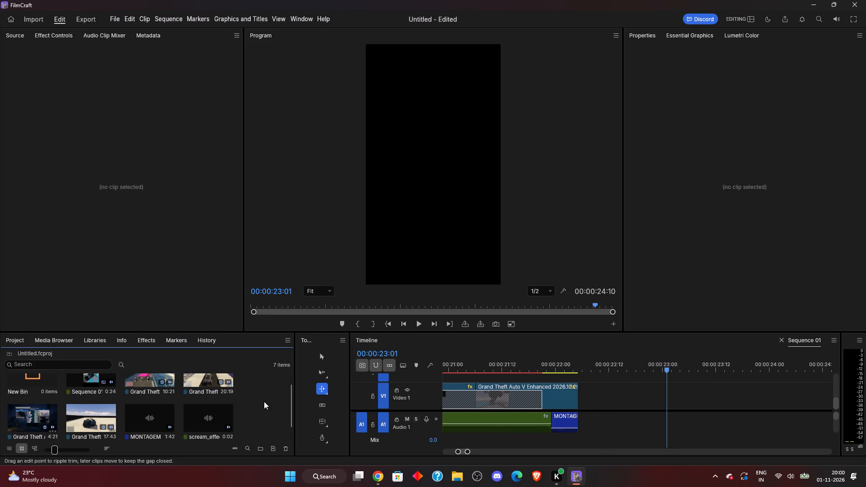
pyautogui.click(108, 103)
pyautogui.click(351, 229)
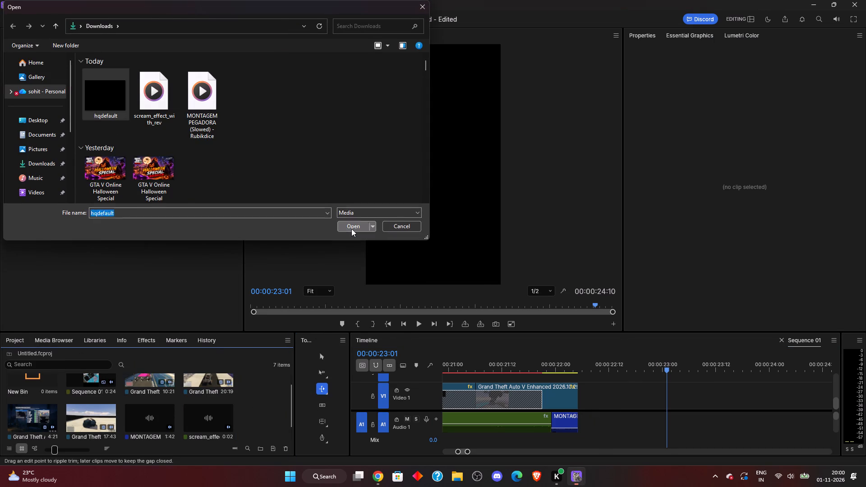
# Place the hqdefault image on Video 1 directly after the last Grand Theft Auto V clip.
pyautogui.scroll(-5, 205, 404)
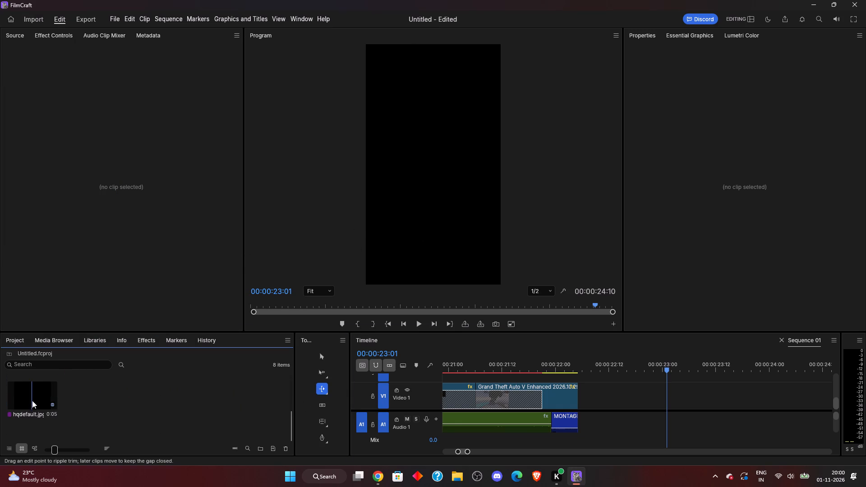
pyautogui.moveTo(32, 400); pyautogui.dragTo(580, 396)
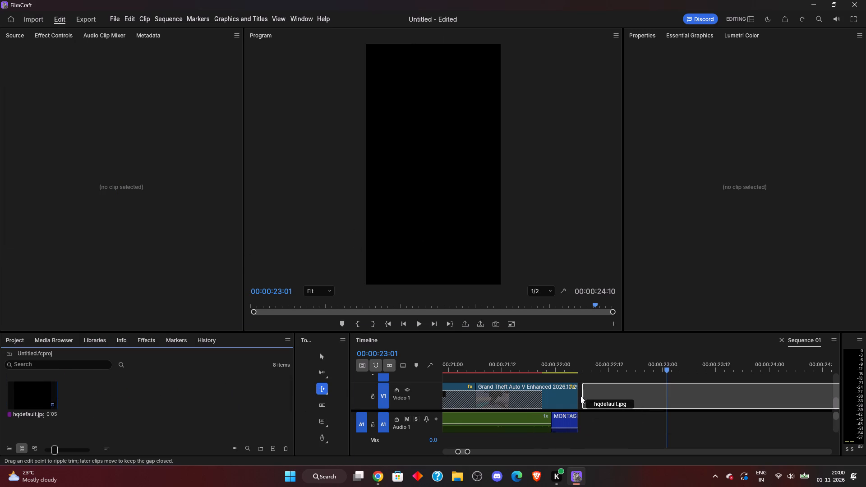
pyautogui.moveTo(580, 396); pyautogui.dragTo(578, 395)
# Split the hqdefault image at 00:00:23:01 and delete the part after the cut.
pyautogui.scroll(-1, 650, 390)
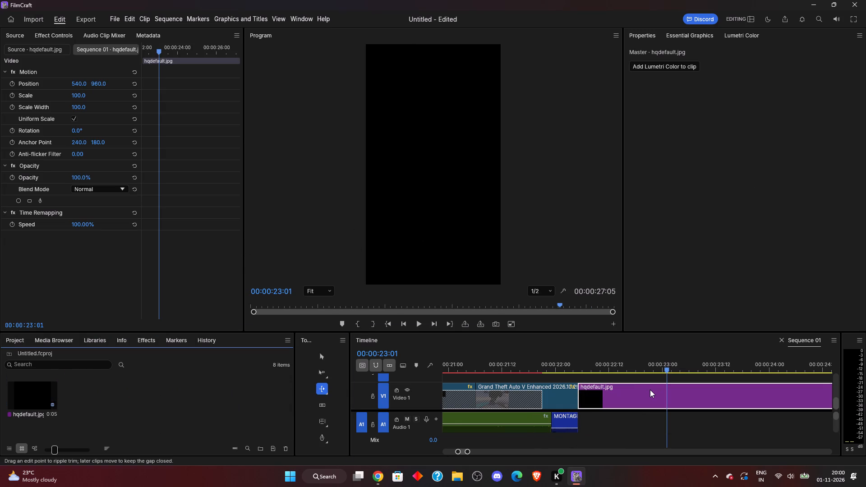
pyautogui.scroll(-3, 650, 390)
pyautogui.hotkey('ctrl', 'k')
pyautogui.click(709, 390)
pyautogui.press('Delete')
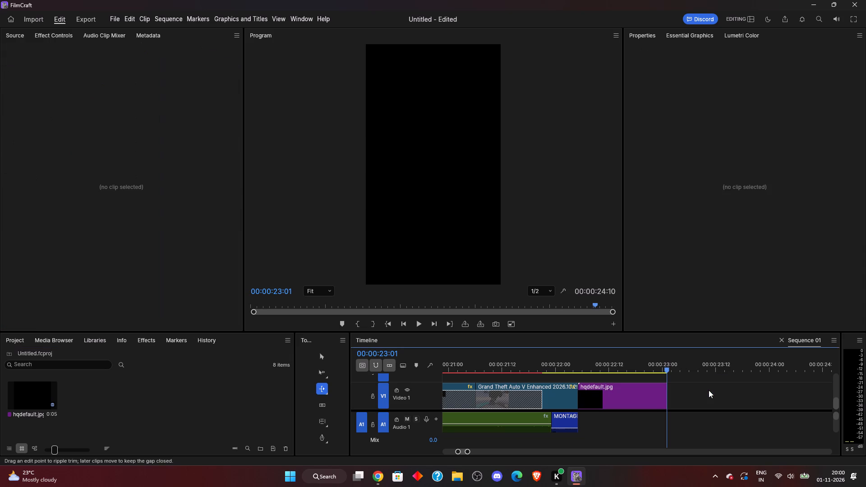
# Split the scream_effect_with_rev clip on Audio 2 at 00:00:23:01 and delete the part after the cut.
pyautogui.scroll(-4, 709, 390)
pyautogui.scroll(-3, 591, 429)
pyautogui.scroll(1, 619, 414)
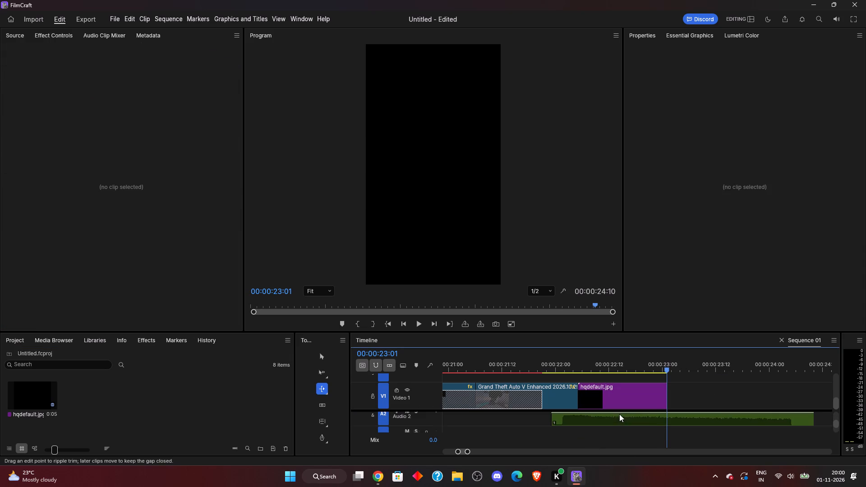
pyautogui.click(665, 414)
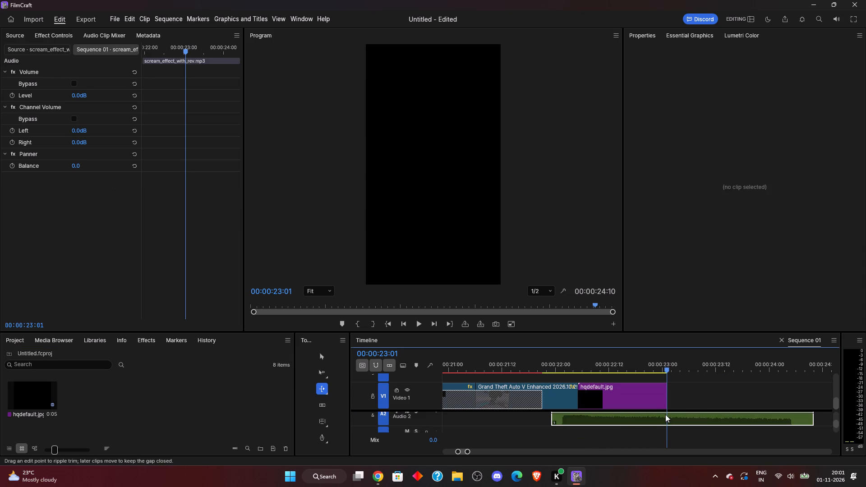
pyautogui.hotkey('ctrl', 'k')
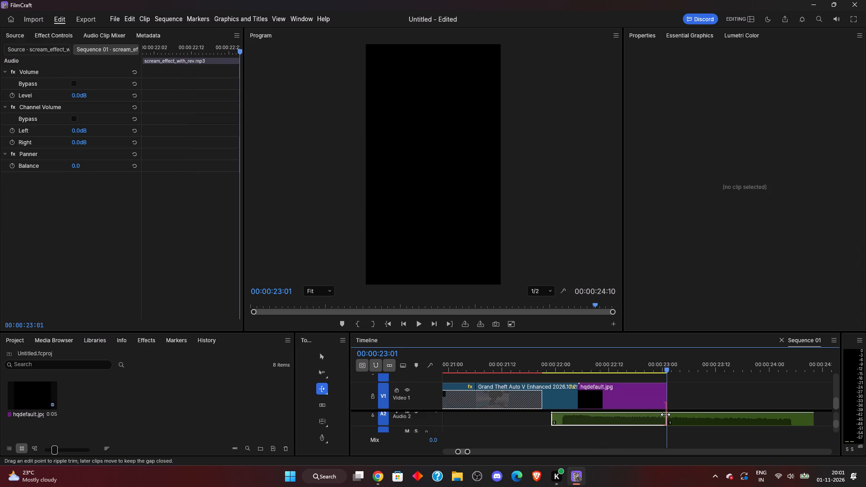
pyautogui.click(701, 424)
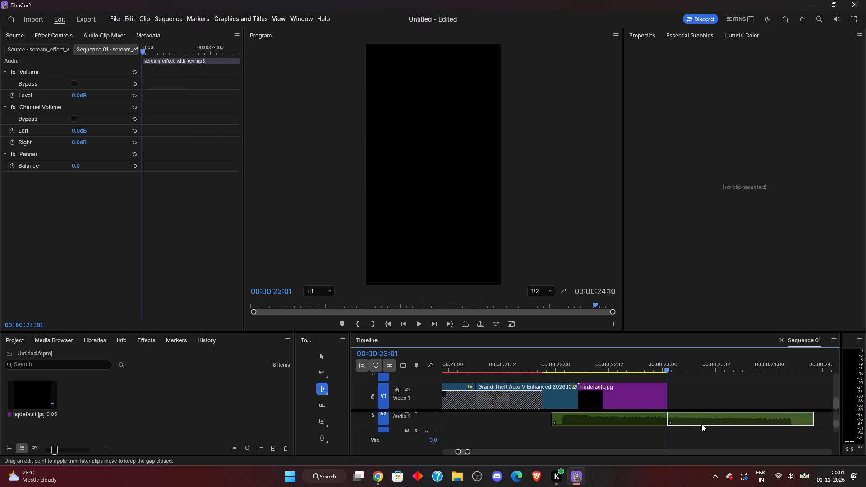
pyautogui.press('Delete')
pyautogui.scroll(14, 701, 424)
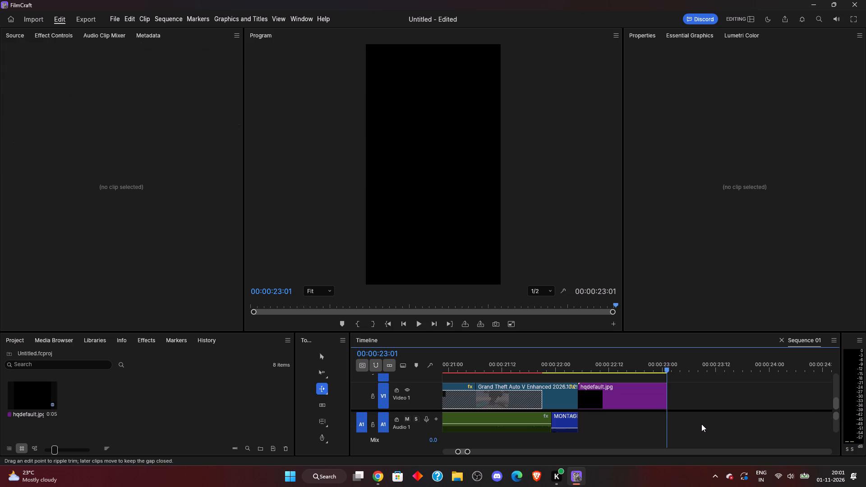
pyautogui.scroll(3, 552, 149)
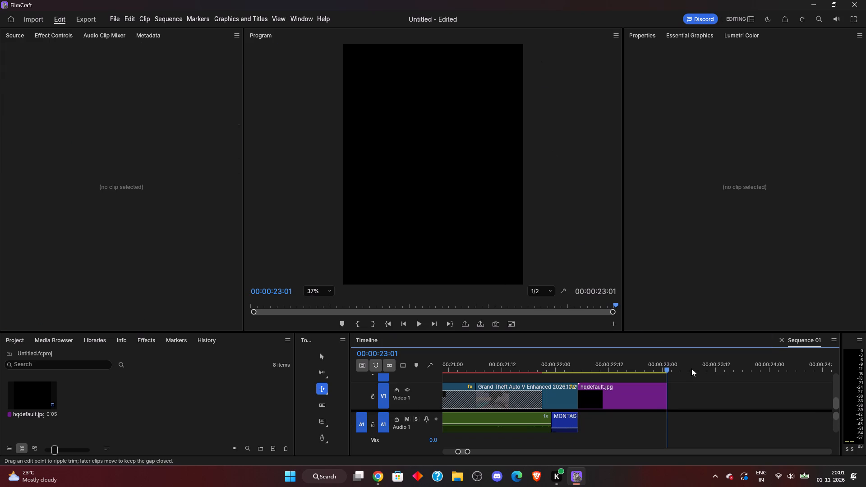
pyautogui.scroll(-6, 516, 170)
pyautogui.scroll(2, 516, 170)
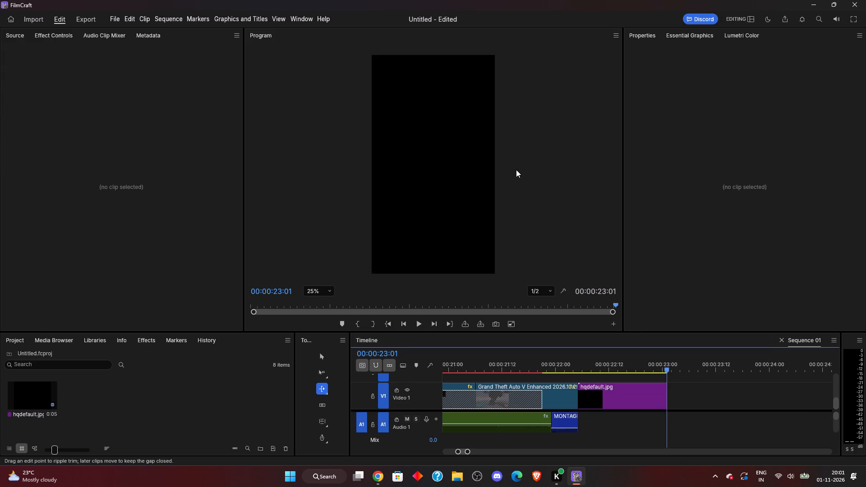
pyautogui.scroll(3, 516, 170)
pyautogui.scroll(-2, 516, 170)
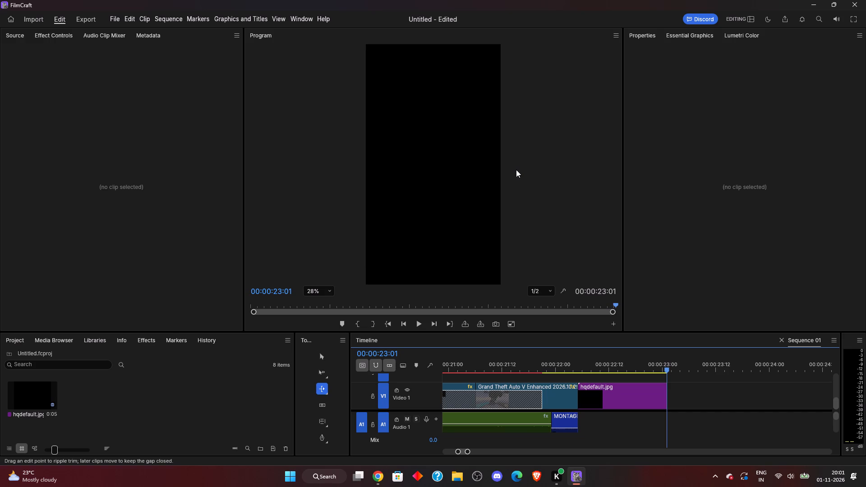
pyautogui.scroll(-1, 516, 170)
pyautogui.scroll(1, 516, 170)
# Open the quick export options for Sequence 01.
pyautogui.click(779, 18)
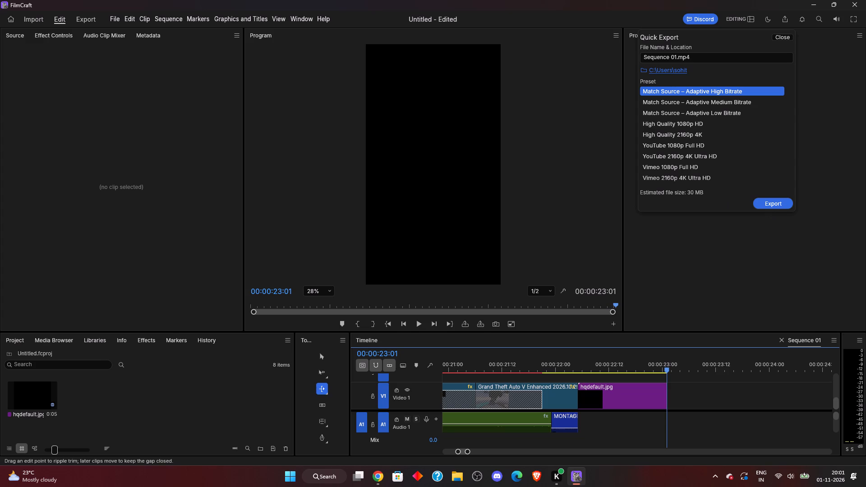
# Choose the YouTube 1080p Full HD preset for the quick export of Sequence 01.
pyautogui.click(681, 181)
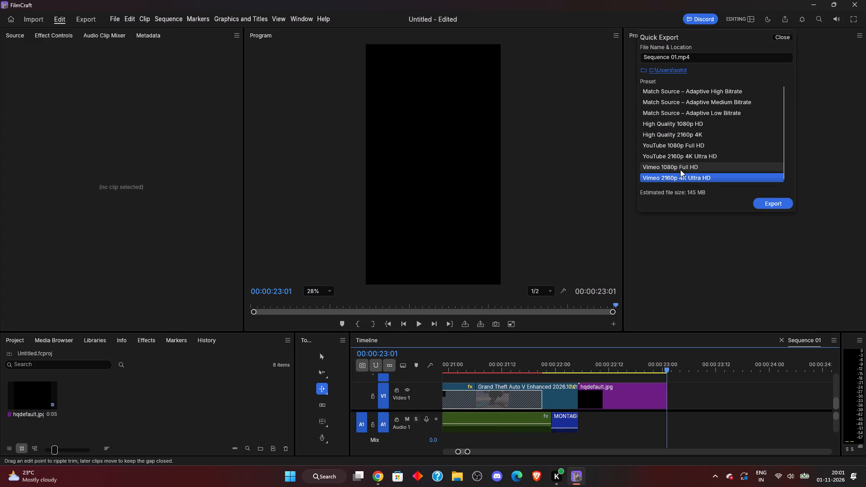
pyautogui.click(680, 170)
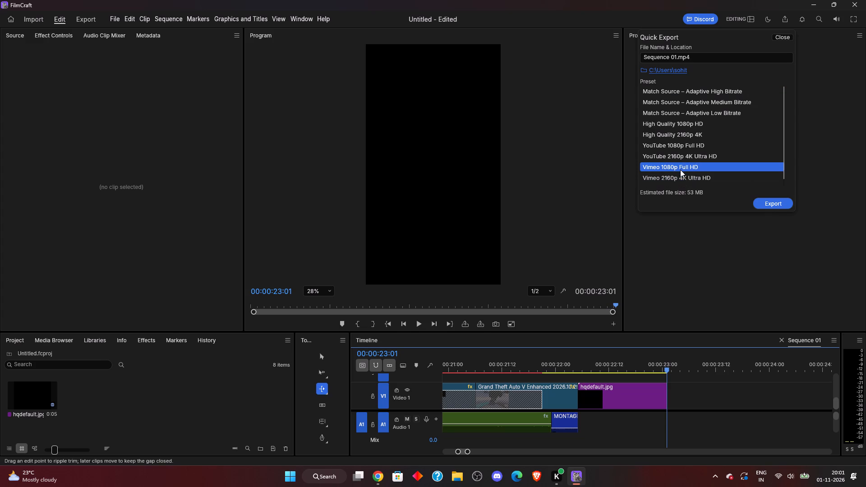
pyautogui.click(682, 141)
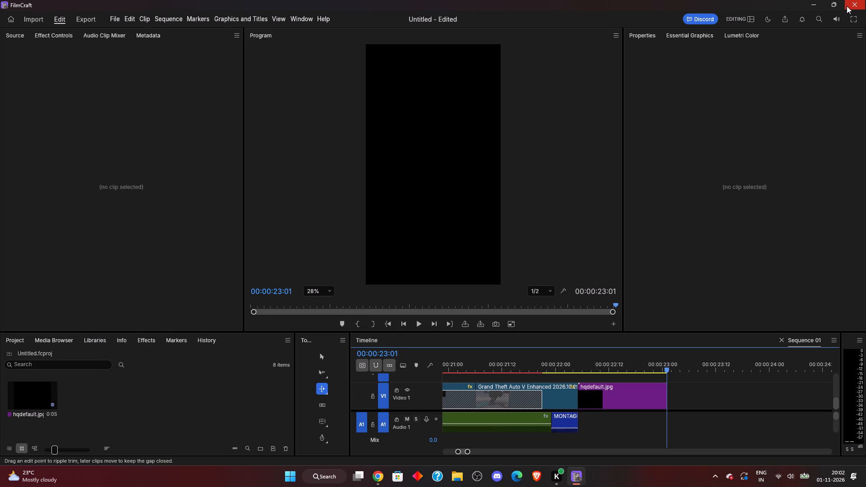
# Close the video editor without saving the changes to the Untitled project.
pyautogui.click(847, 6)
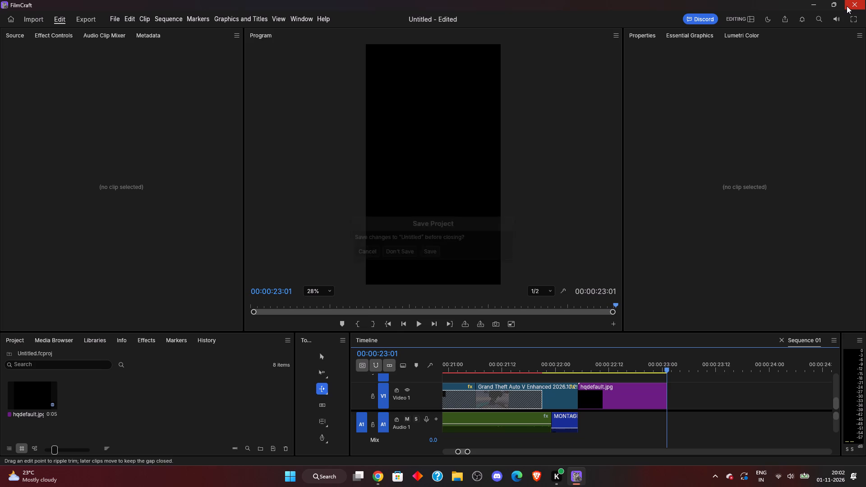
pyautogui.click(391, 250)
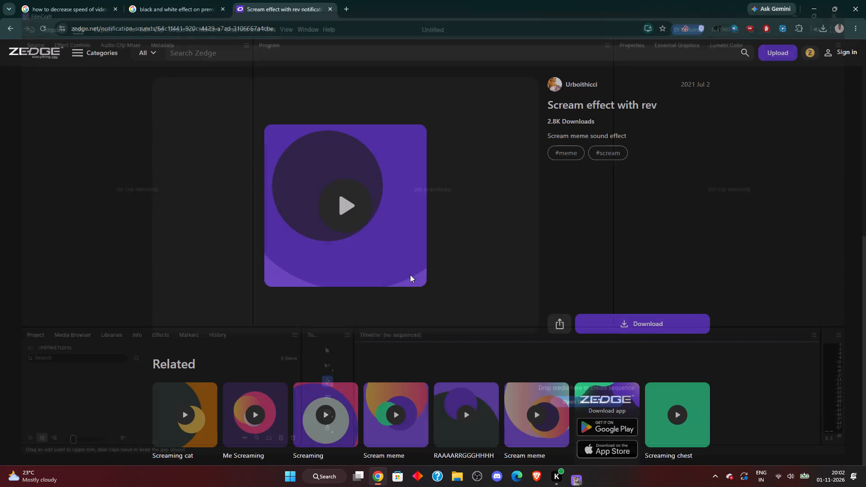
# Look through the Downloads, Videos and NVIDIA folders in File Explorer for the exported montage, and minimise the window when finished.
pyautogui.click(469, 477)
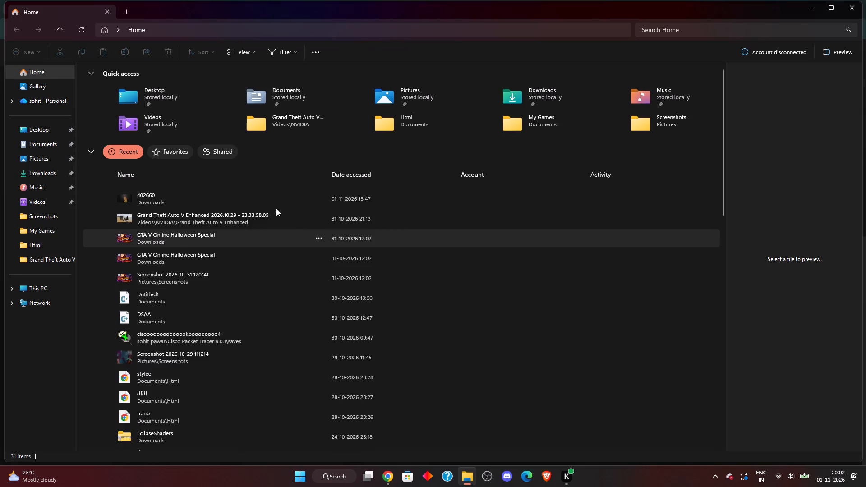
pyautogui.click(36, 174)
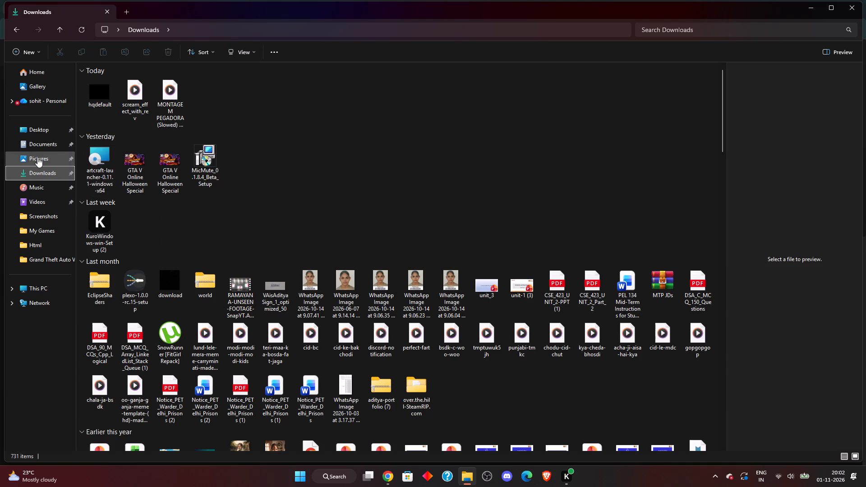
pyautogui.click(34, 200)
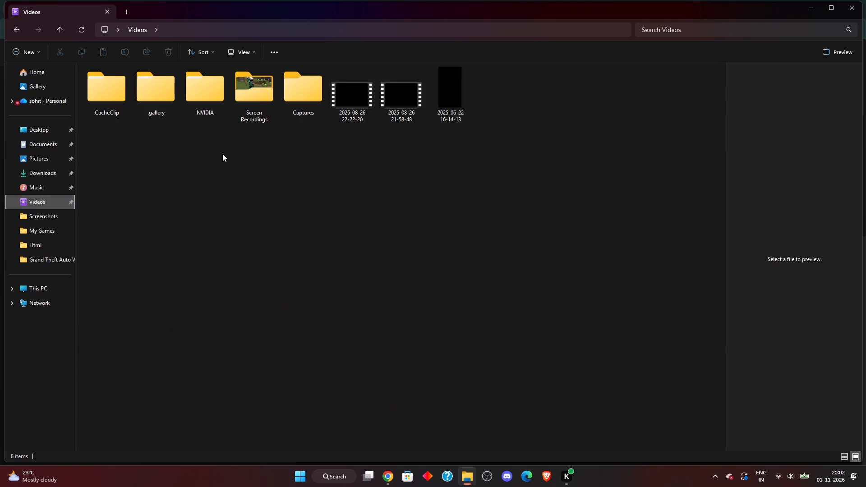
pyautogui.moveTo(222, 154); pyautogui.dragTo(411, 221)
pyautogui.doubleClick(198, 97)
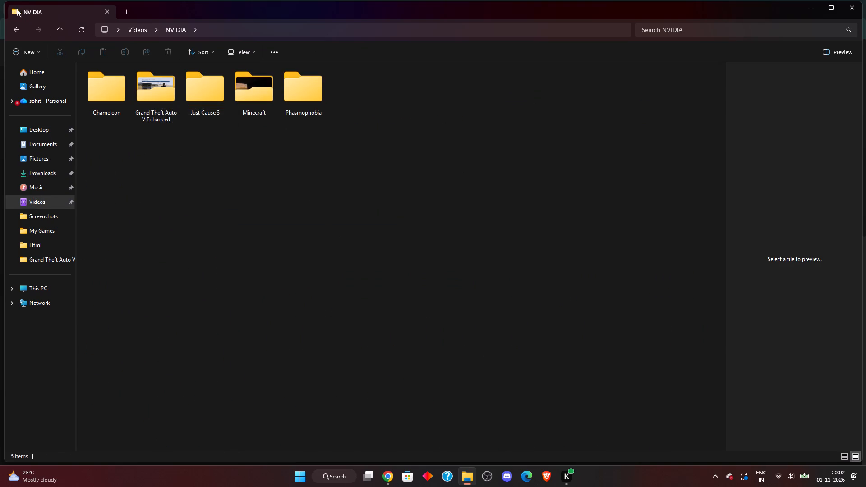
pyautogui.click(9, 28)
pyautogui.click(13, 26)
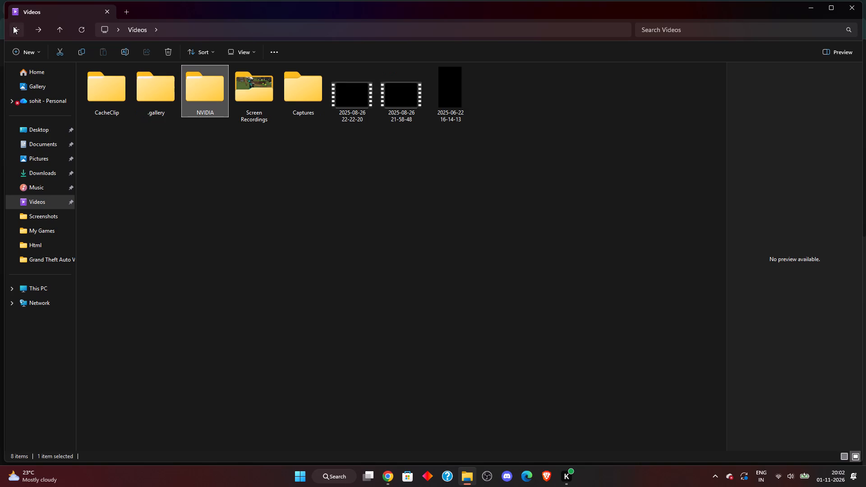
pyautogui.click(309, 92)
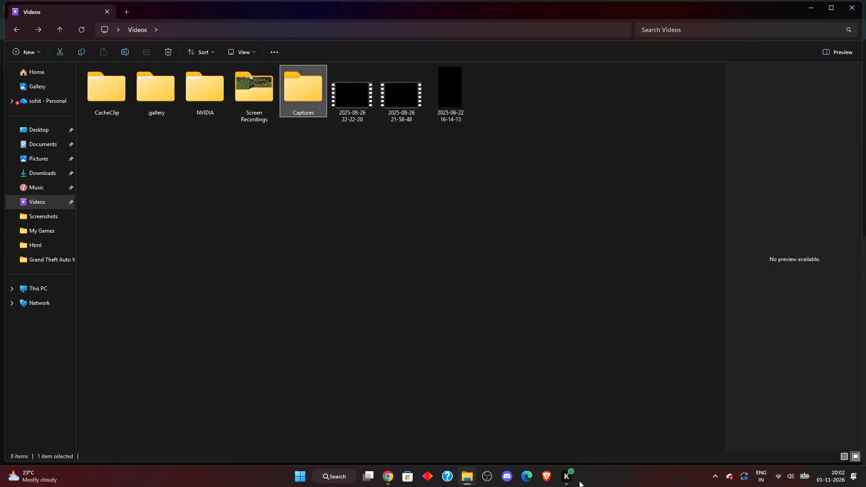
pyautogui.click(812, 13)
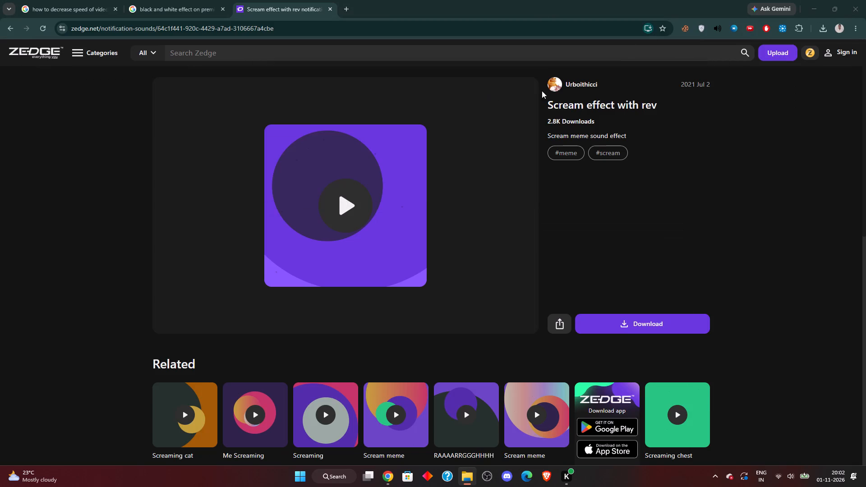
# Close the Zedge "Scream effect with rev" page in Chrome.
pyautogui.click(330, 7)
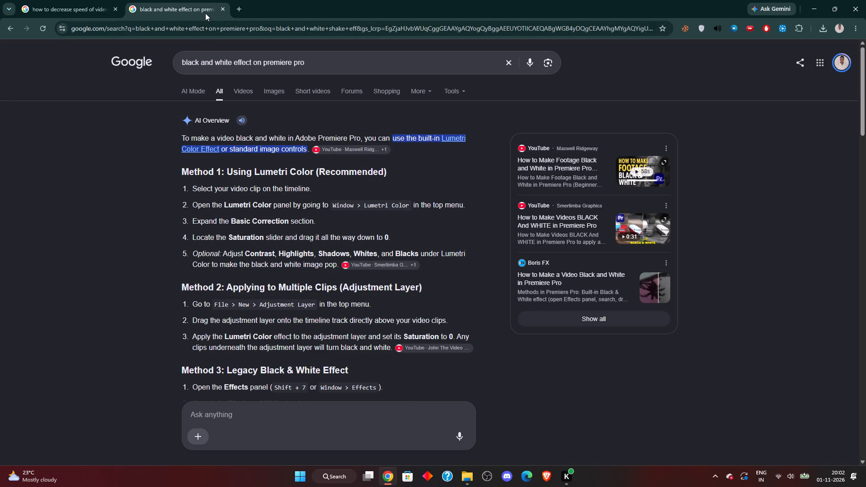
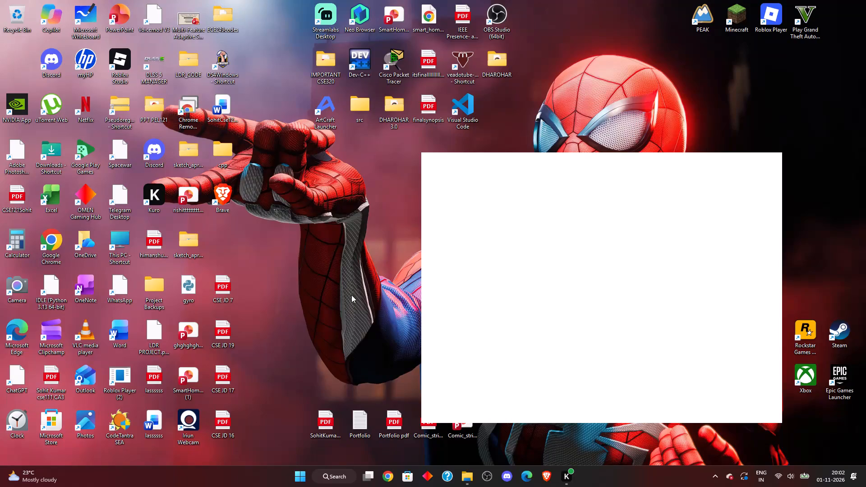
# Search Windows for "fil" and open the file location of the FilmCraft app.
pyautogui.press('f')
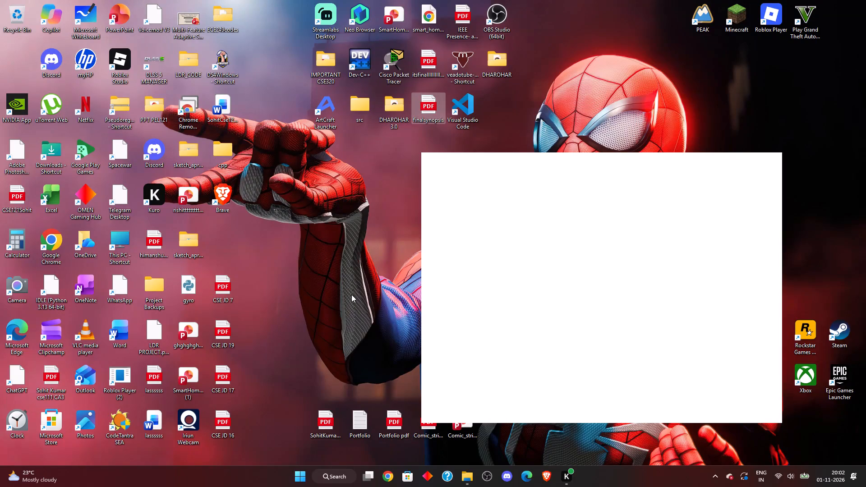
pyautogui.write('il')
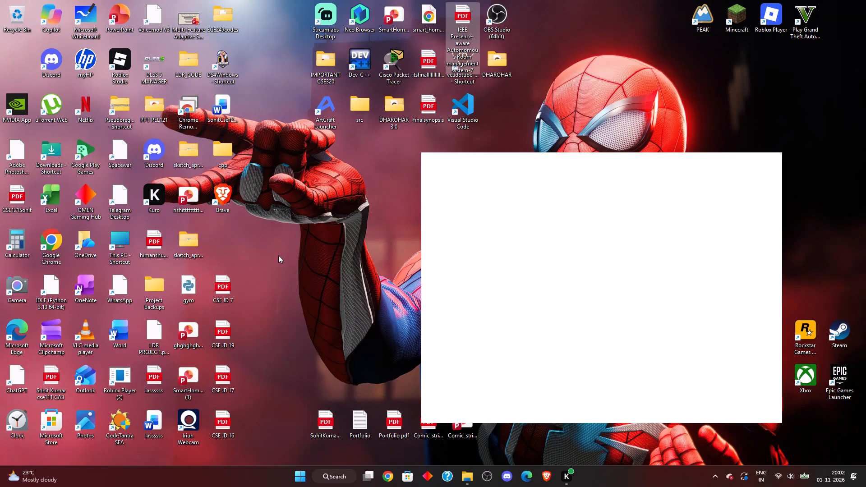
pyautogui.write('fil')
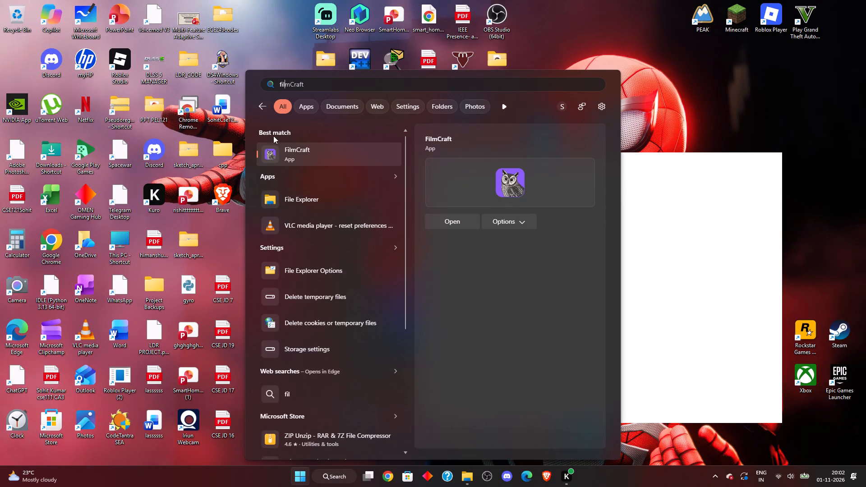
pyautogui.rightClick(310, 159)
pyautogui.click(343, 182)
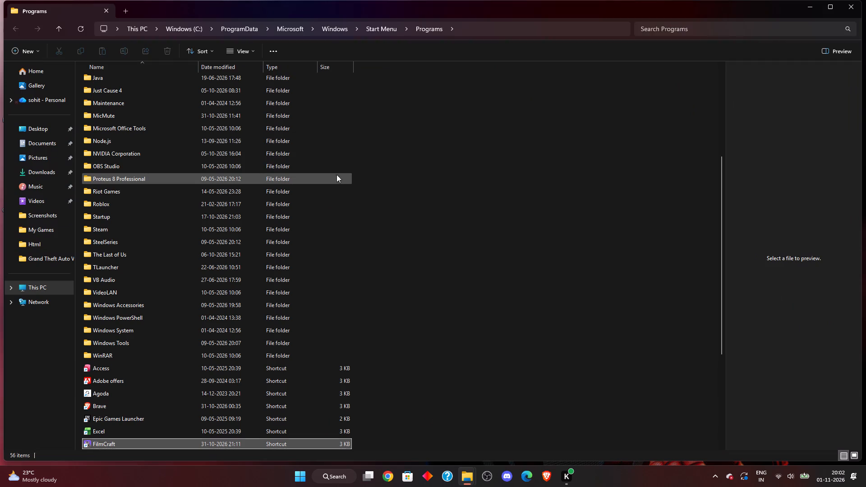
# Check the contents of the VideoLAN folder, return to the Programs folder and look through its shortcuts.
pyautogui.doubleClick(143, 293)
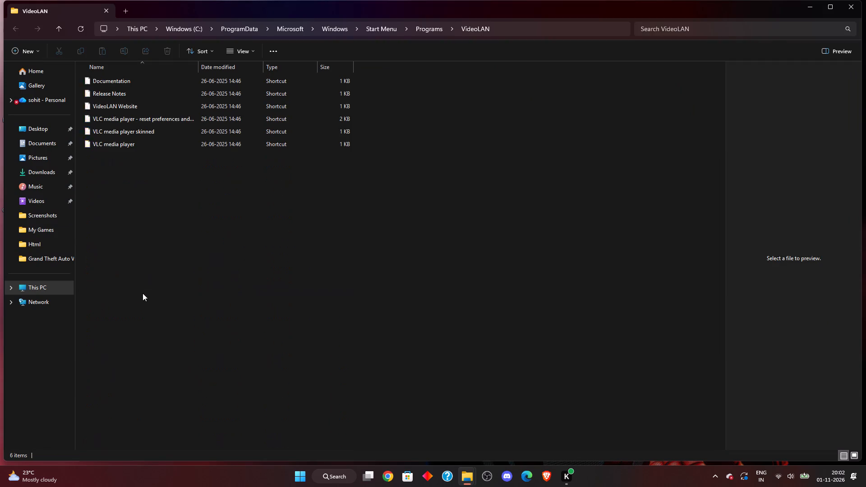
pyautogui.click(16, 23)
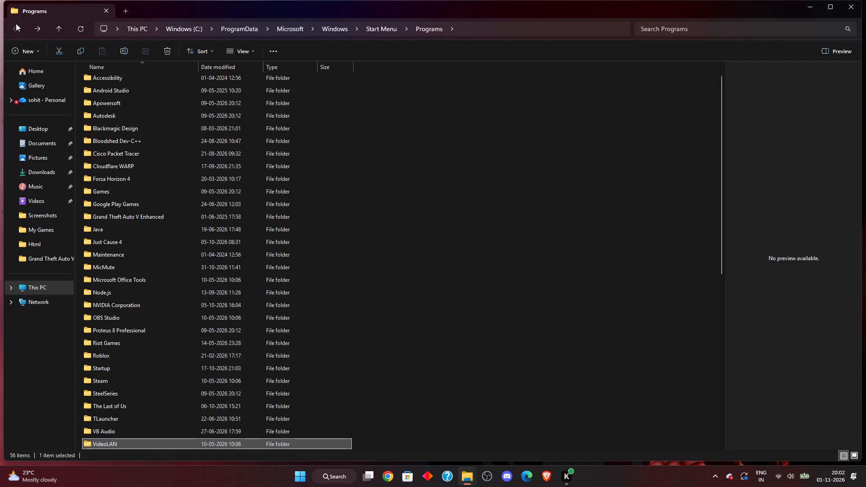
pyautogui.scroll(-1, 153, 358)
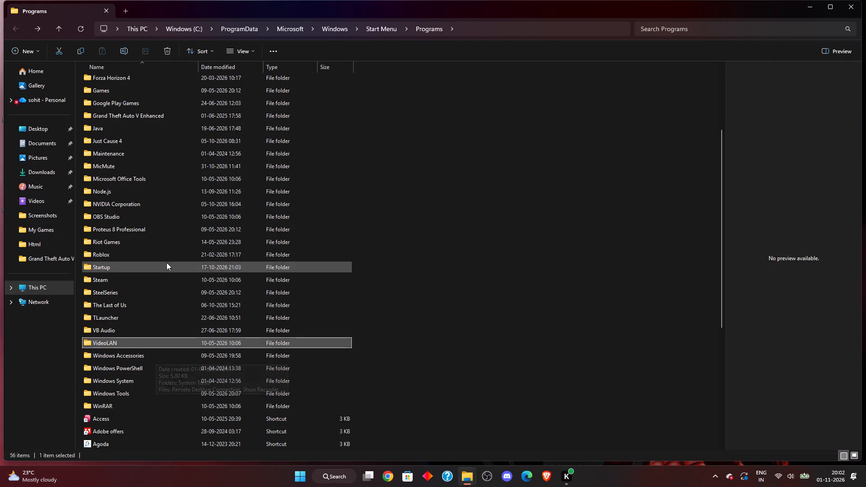
pyautogui.scroll(-1, 166, 303)
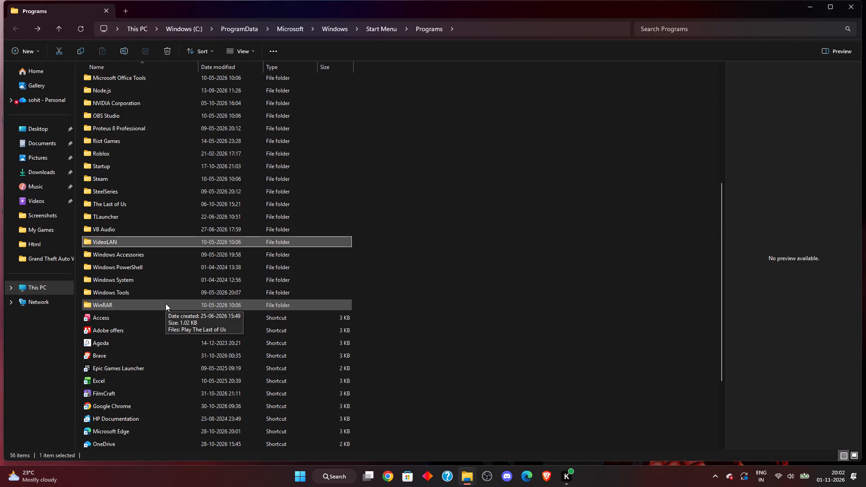
pyautogui.scroll(-2, 337, 267)
pyautogui.scroll(-2, 265, 280)
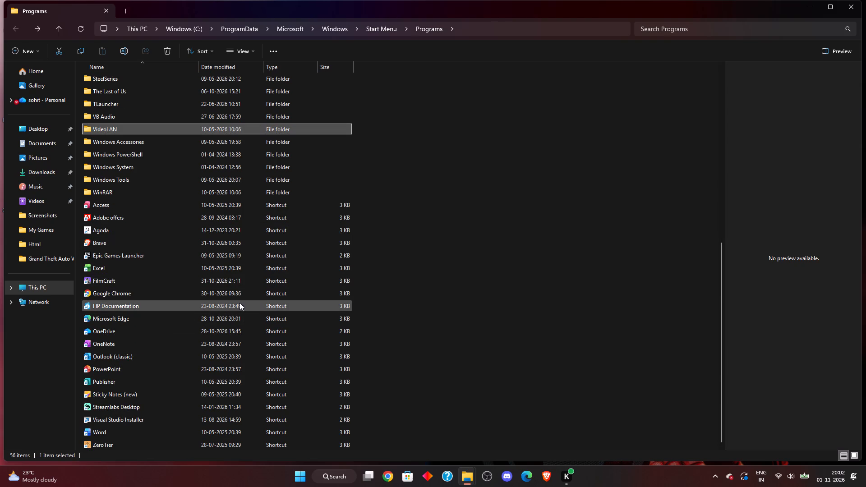
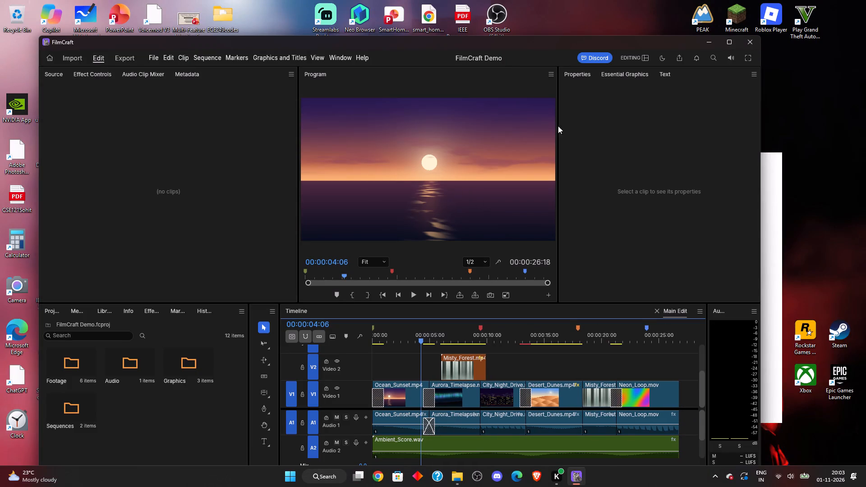
# Check the Open Project dialog's Downloads folder, dismiss it, and look through the project's file commands.
pyautogui.click(150, 57)
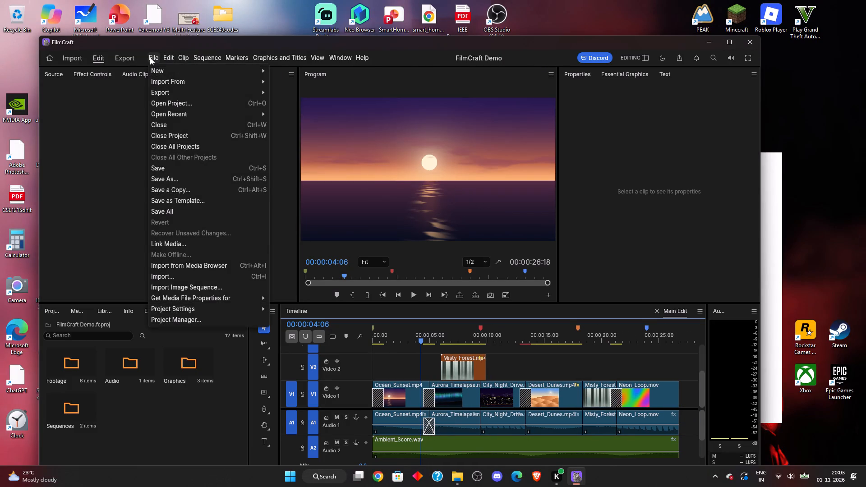
pyautogui.click(193, 105)
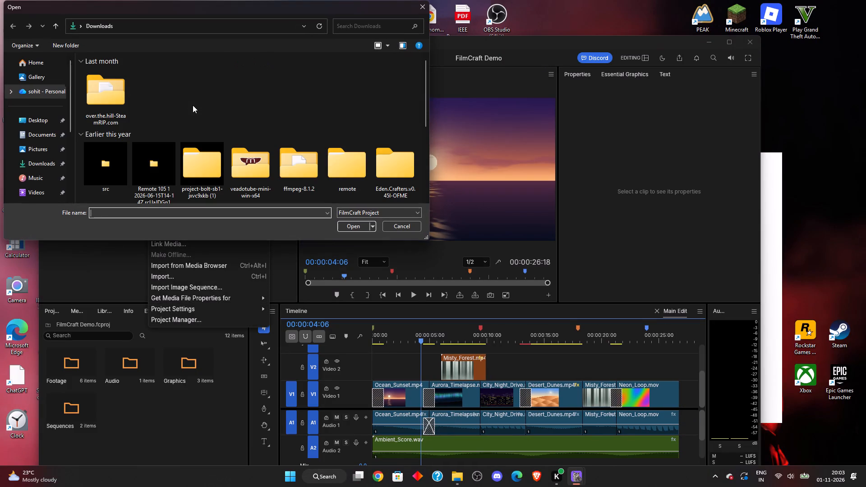
pyautogui.click(420, 10)
pyautogui.click(157, 63)
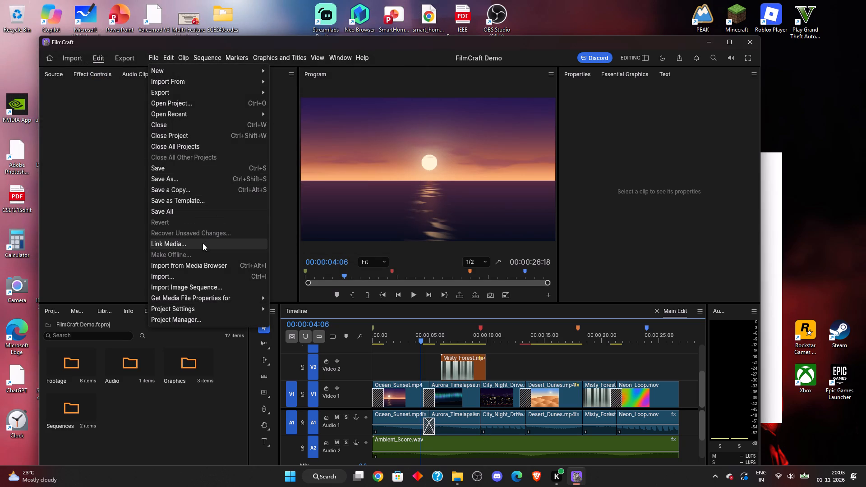
pyautogui.scroll(-1, 203, 243)
# Switch to Chrome, search Google for "where is exported video premiere pro", read the answer and close the results page.
pyautogui.click(375, 478)
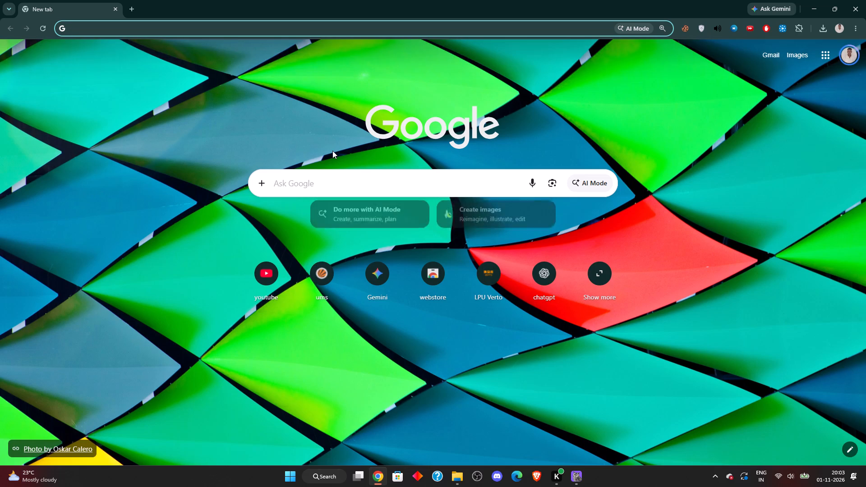
pyautogui.write('where is exported file')
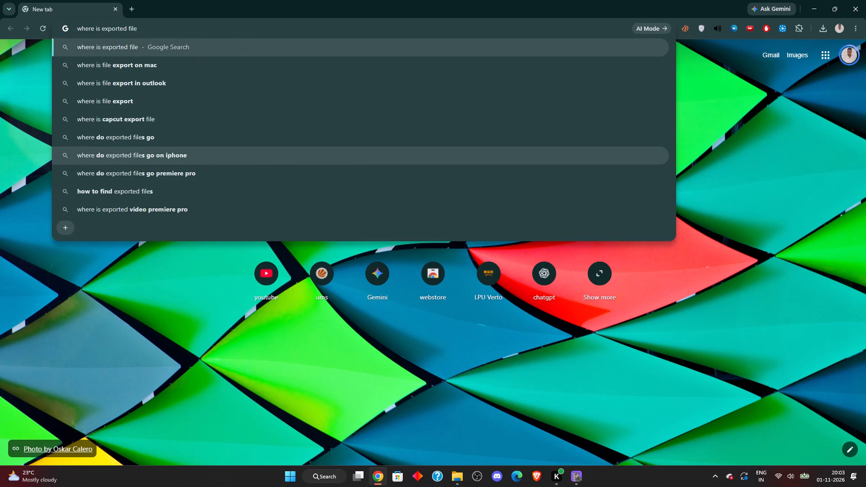
pyautogui.press('space')
pyautogui.write('of')
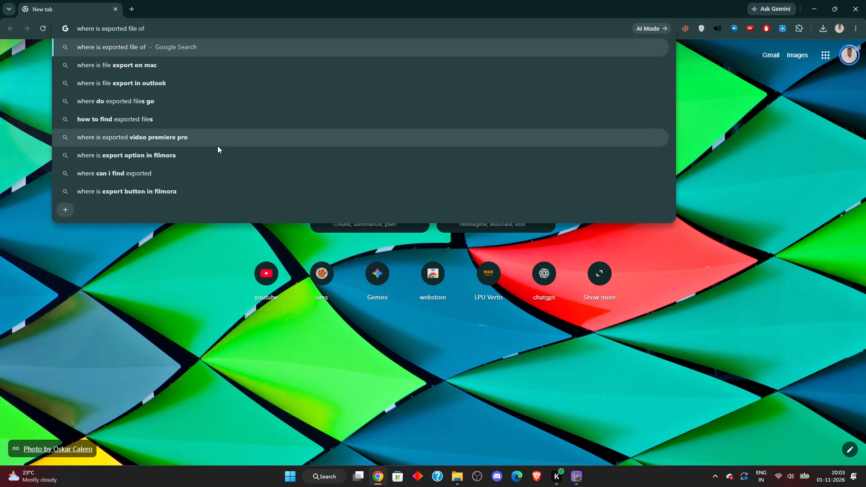
pyautogui.click(212, 135)
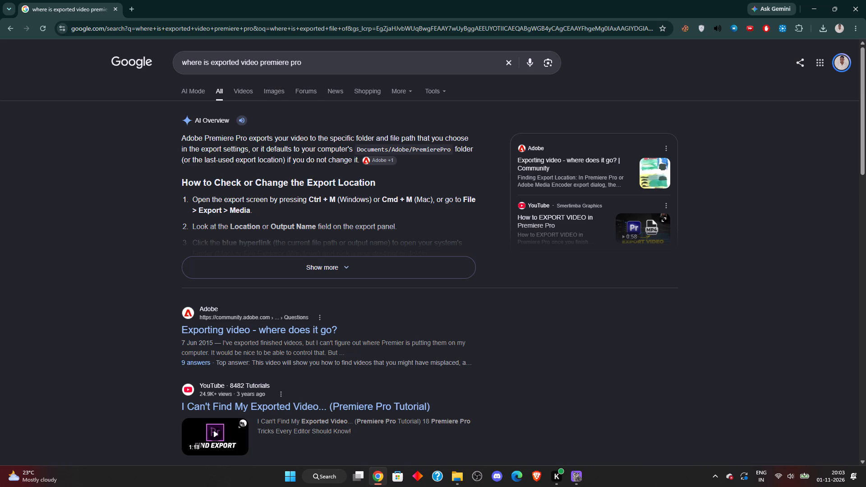
pyautogui.hotkey('ctrl', 'w')
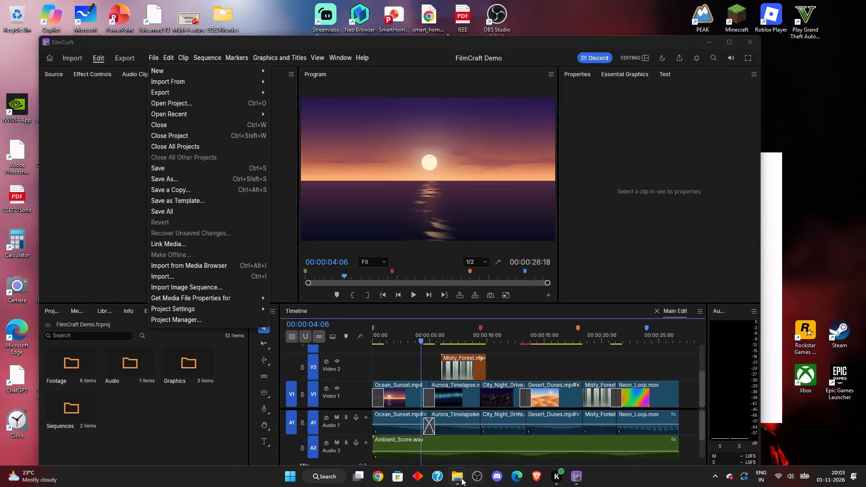
# Switch to File Explorer, look through the Documents folder, check its Project Backups subfolder and return to Documents.
pyautogui.click(461, 478)
pyautogui.click(42, 142)
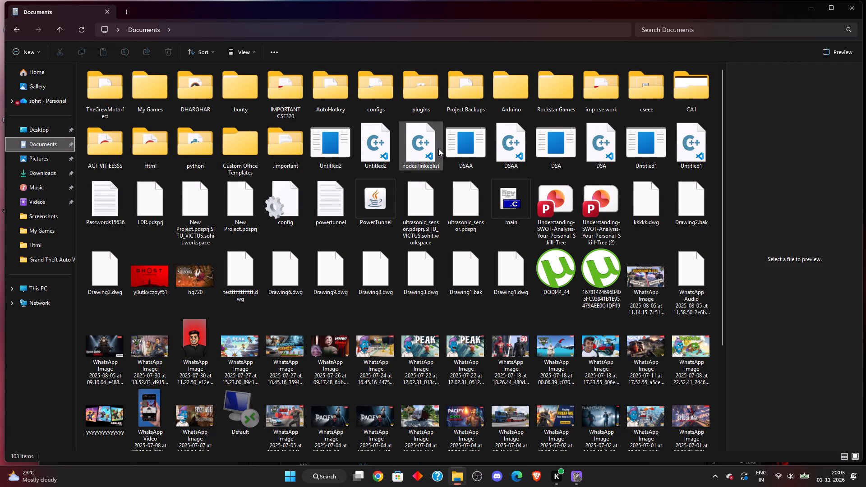
pyautogui.scroll(1, 315, 156)
pyautogui.scroll(-4, 315, 156)
pyautogui.scroll(2, 315, 156)
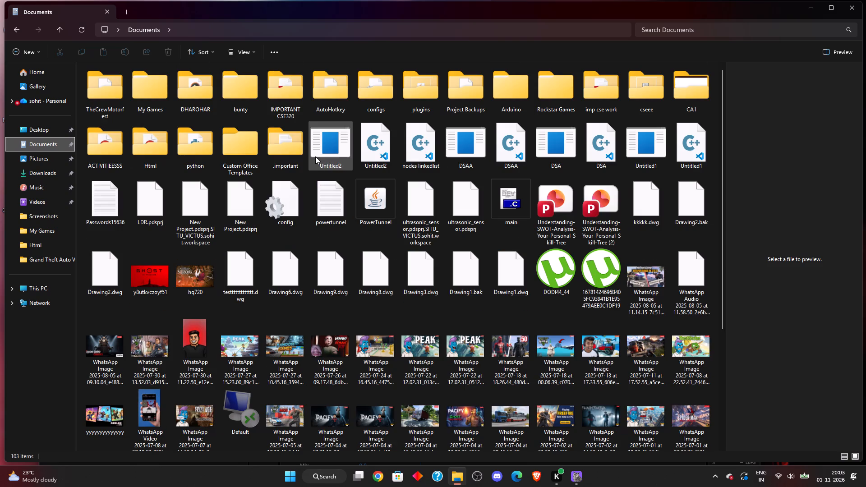
pyautogui.scroll(4, 315, 156)
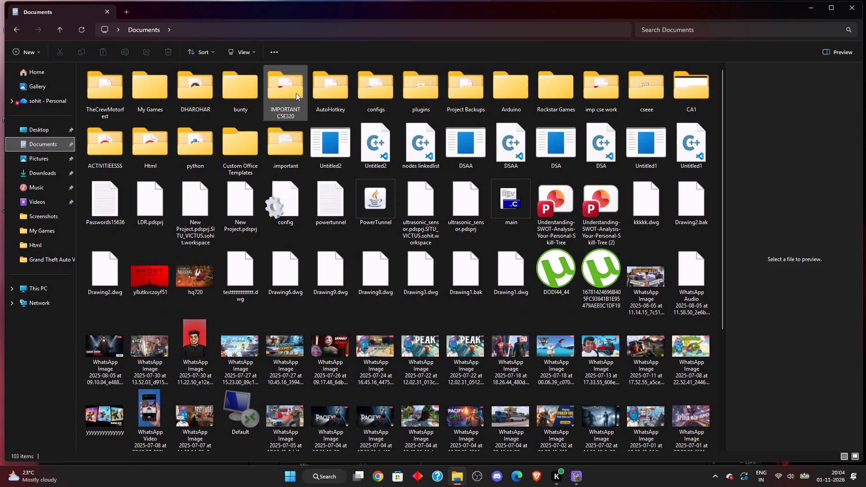
pyautogui.doubleClick(460, 99)
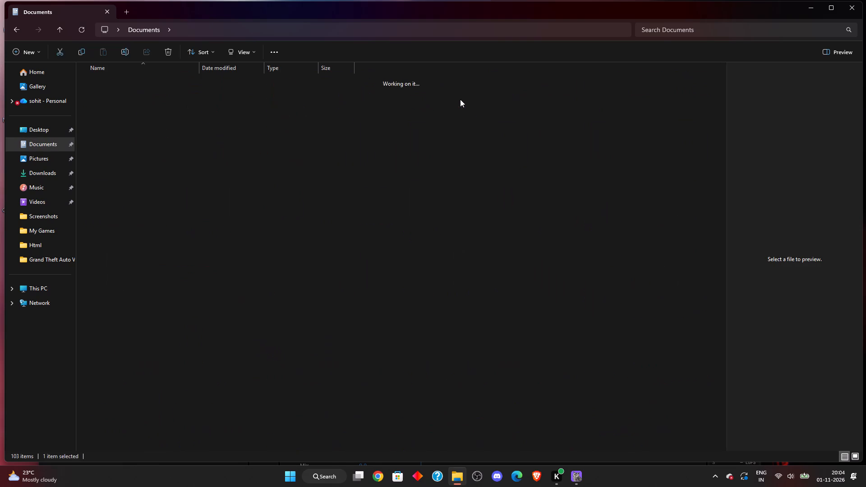
pyautogui.click(5, 34)
pyautogui.click(15, 29)
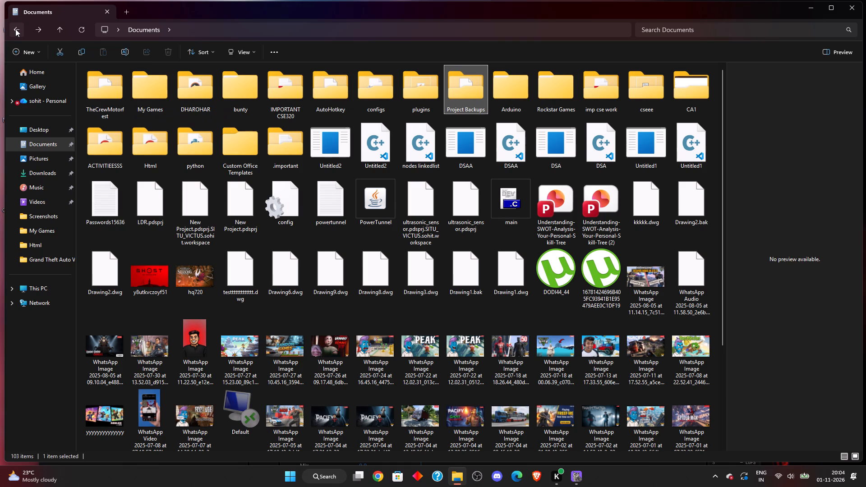
# Switch to Chrome, search Google for "where is filmcraft exported video premiere pro" and look through the results.
pyautogui.click(376, 469)
pyautogui.click(309, 179)
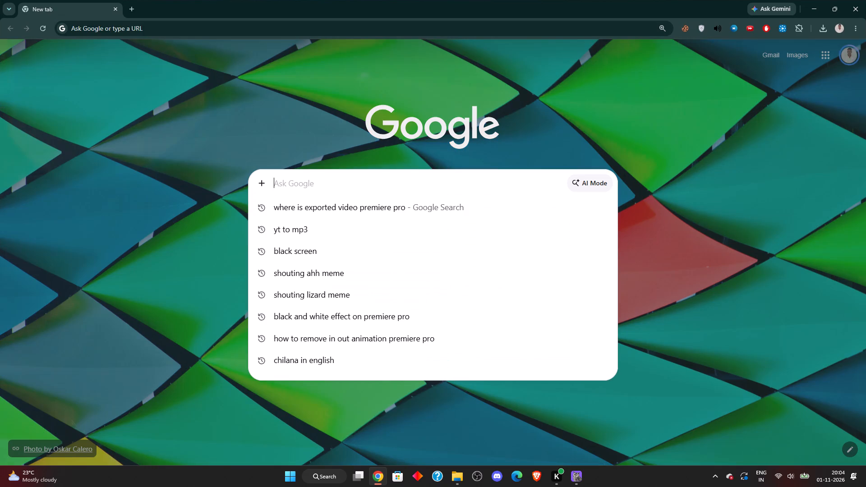
pyautogui.write('where is filmcraft')
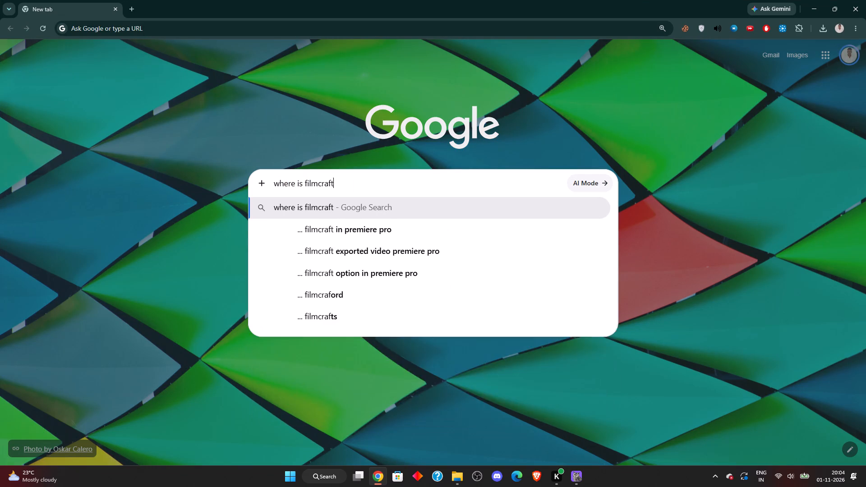
pyautogui.press('space')
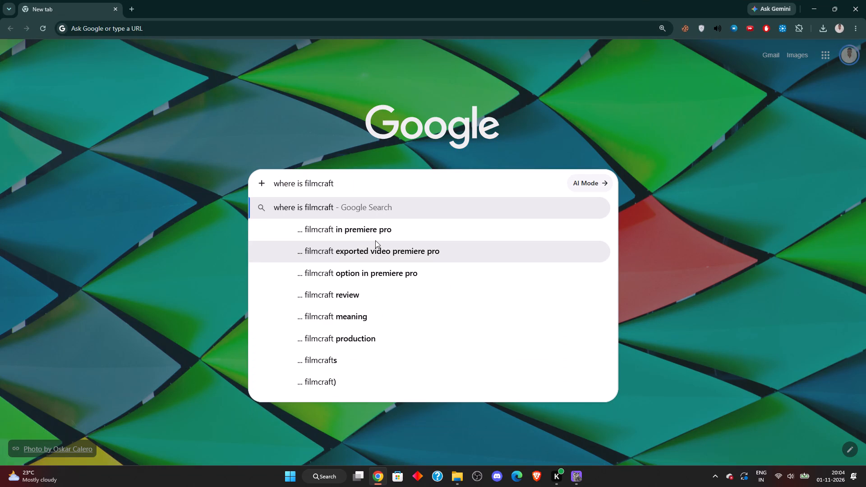
pyautogui.click(375, 240)
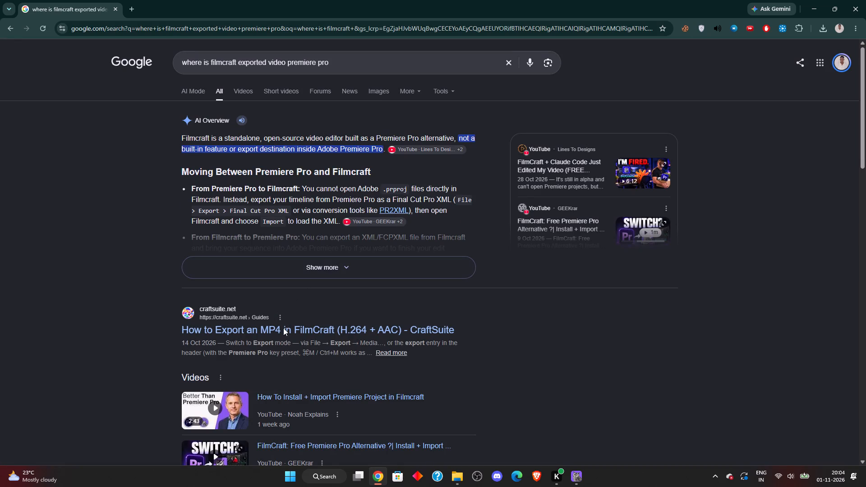
pyautogui.scroll(-1, 328, 337)
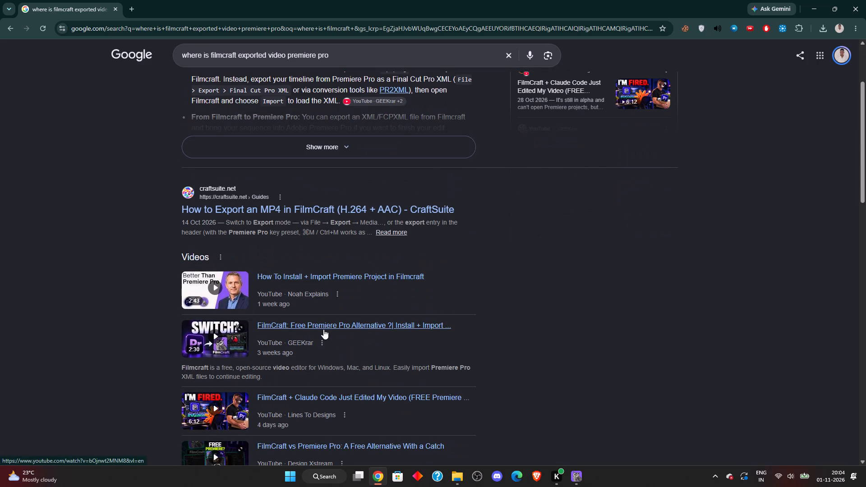
# Switch to FilmCraft, glance at its clip commands and close the app.
pyautogui.click(577, 481)
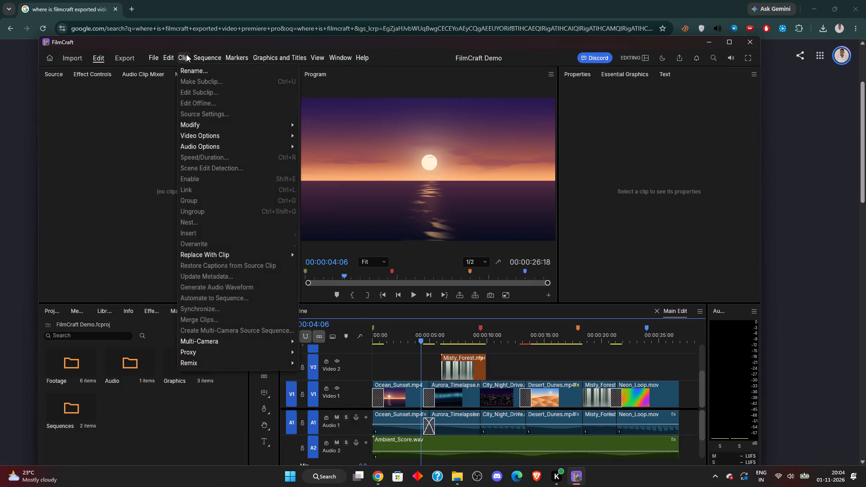
pyautogui.click(174, 418)
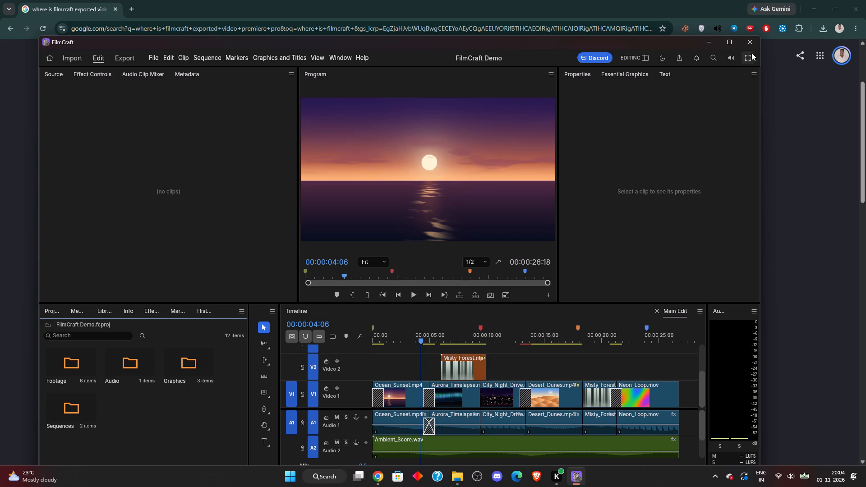
pyautogui.click(757, 41)
# Switch to File Explorer, check This PC, Desktop and Home's refreshed recent files for the exported video, and minimise the window.
pyautogui.click(470, 472)
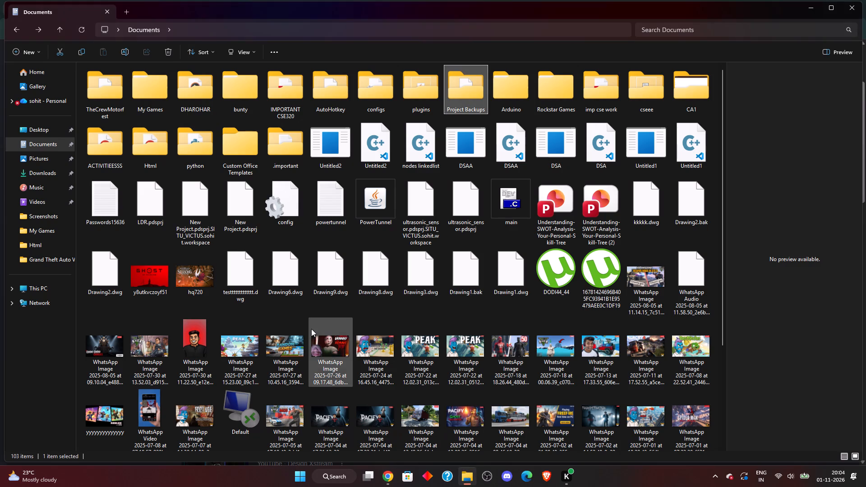
pyautogui.click(29, 286)
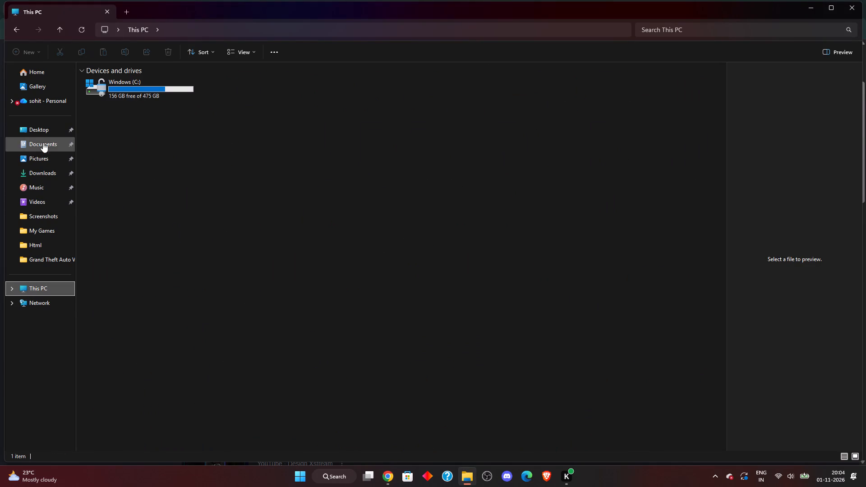
pyautogui.click(44, 128)
pyautogui.click(36, 282)
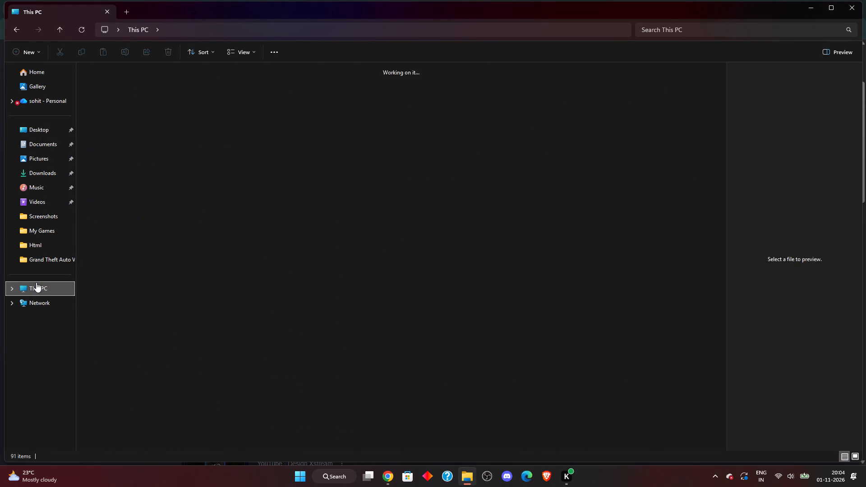
pyautogui.click(46, 69)
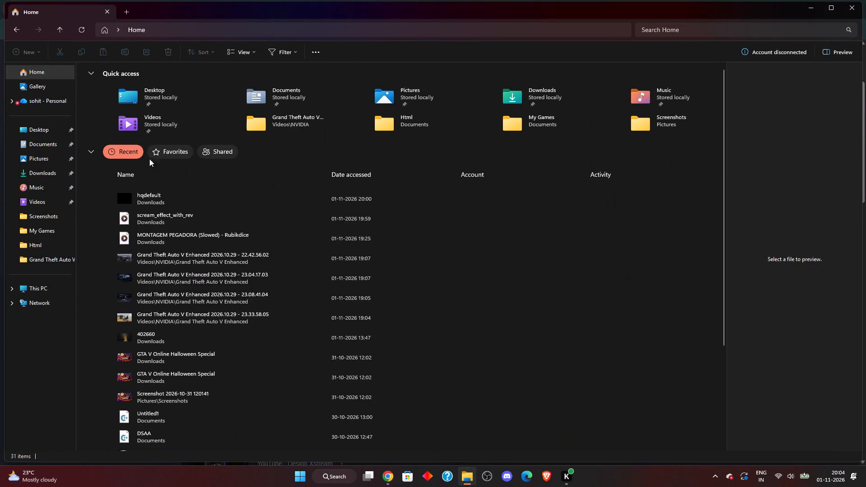
pyautogui.click(193, 203)
pyautogui.scroll(4, 193, 203)
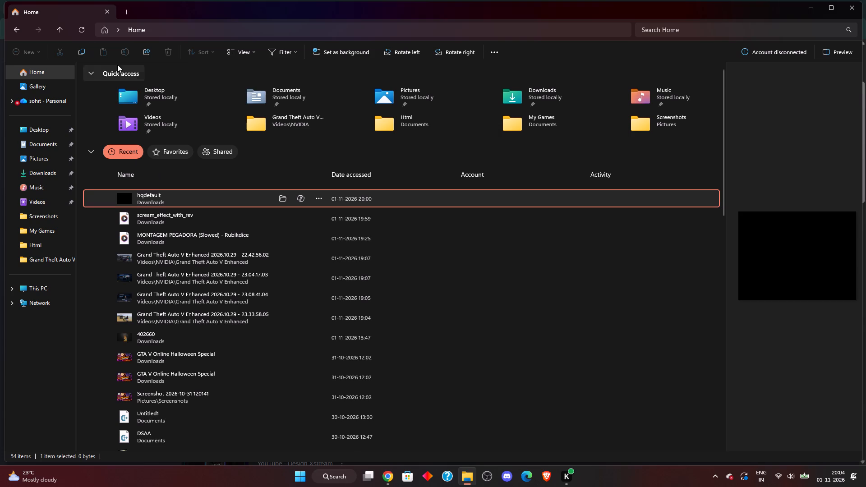
pyautogui.click(77, 32)
pyautogui.click(79, 31)
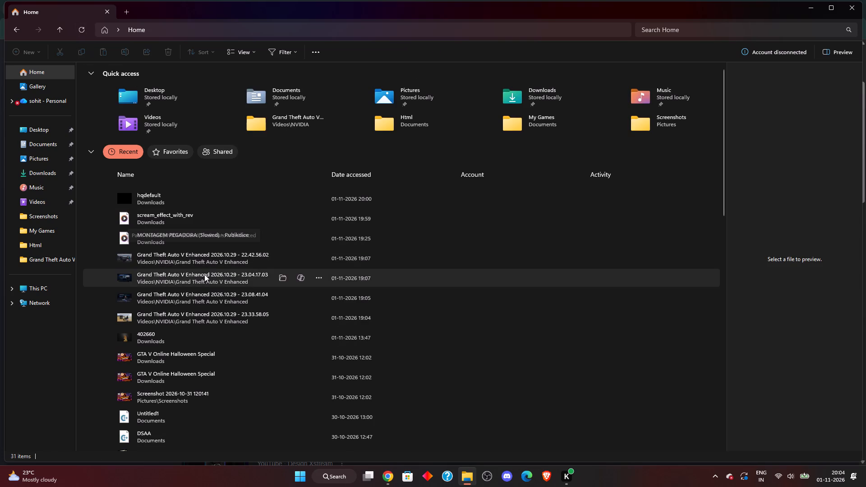
pyautogui.click(190, 254)
pyautogui.scroll(2, 170, 207)
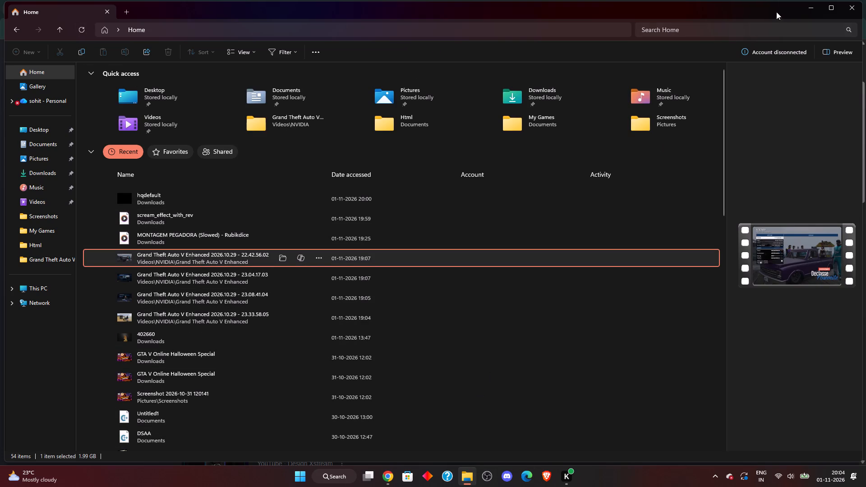
pyautogui.click(804, 6)
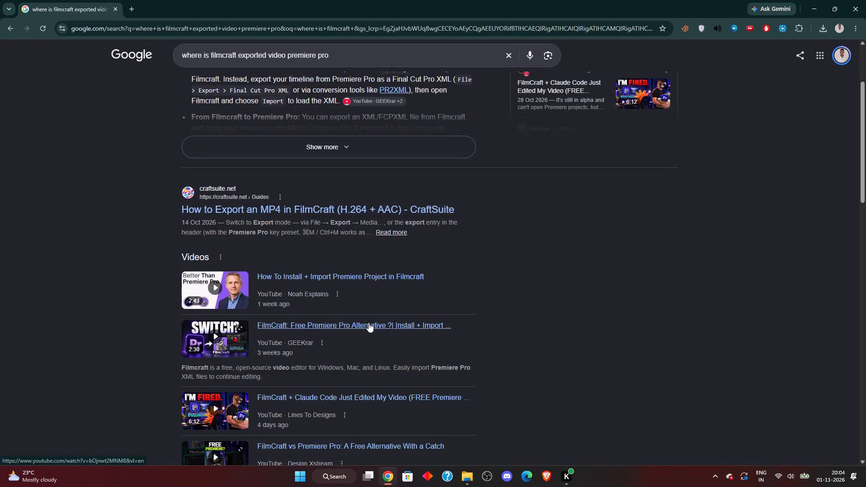
# Search Windows for "film" to find the FilmCraft app.
pyautogui.write('film')
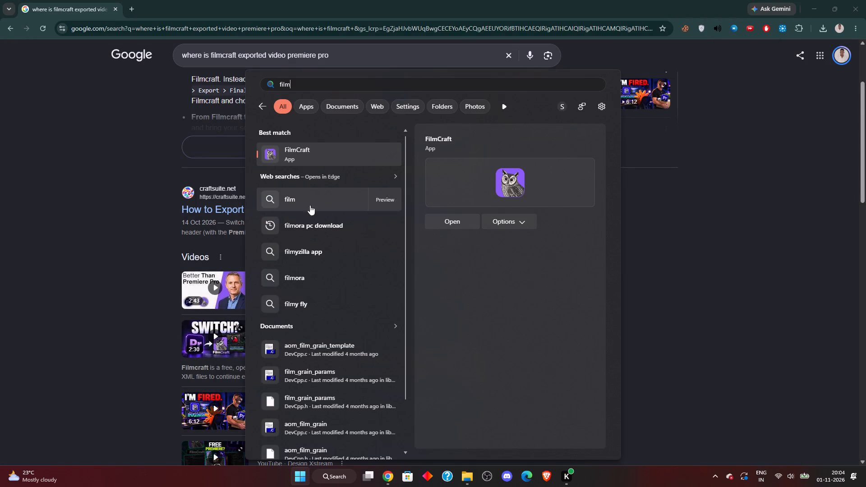